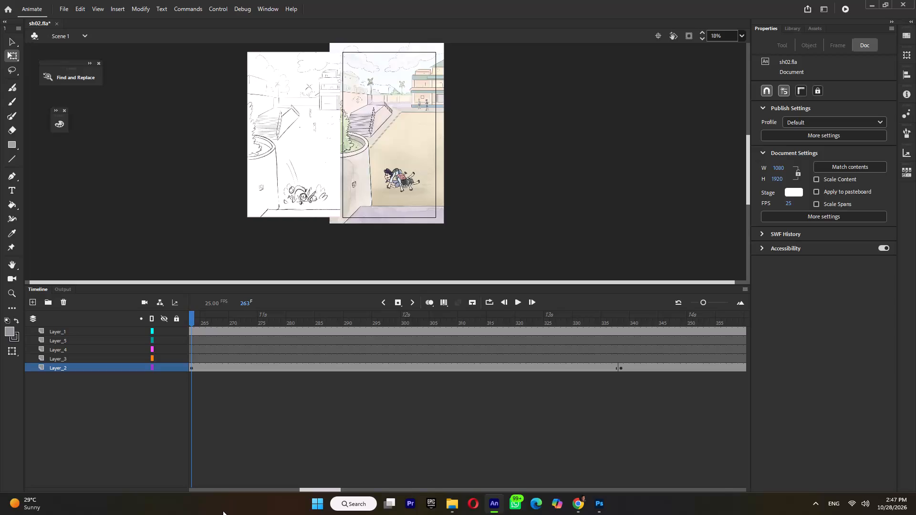
Play back the fight scene animation from frame 263 to check its motion.
double_click(216, 241)
key(Return)
key(Return)
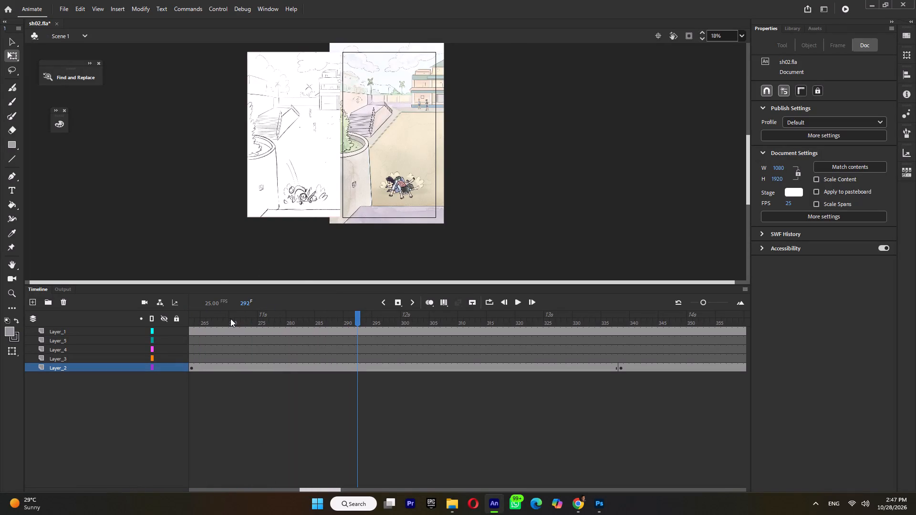
Save the sh02.fla document.
key(ctrl+s)
Create a new ActionScript 3.0 document 1080 px wide and 1920 px high at 25 fps.
click(60, 4)
click(73, 20)
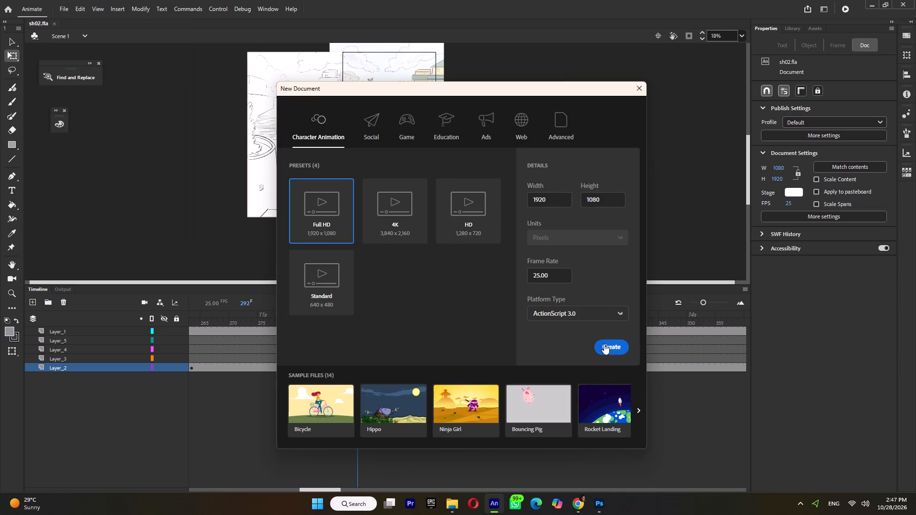
drag(562, 201, 486, 215)
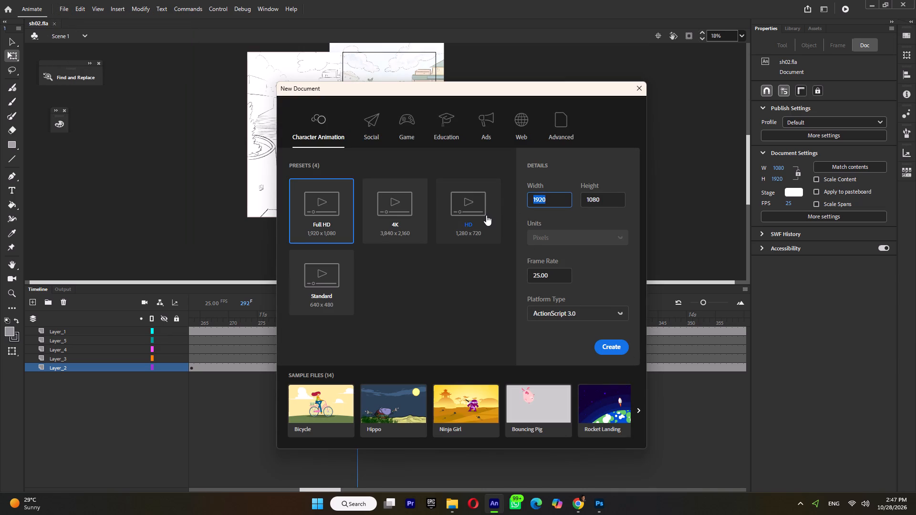
drag(486, 215, 486, 215)
text(10)
key(8)
key(0)
drag(608, 197, 532, 206)
text(1920)
key(Return)
click(614, 350)
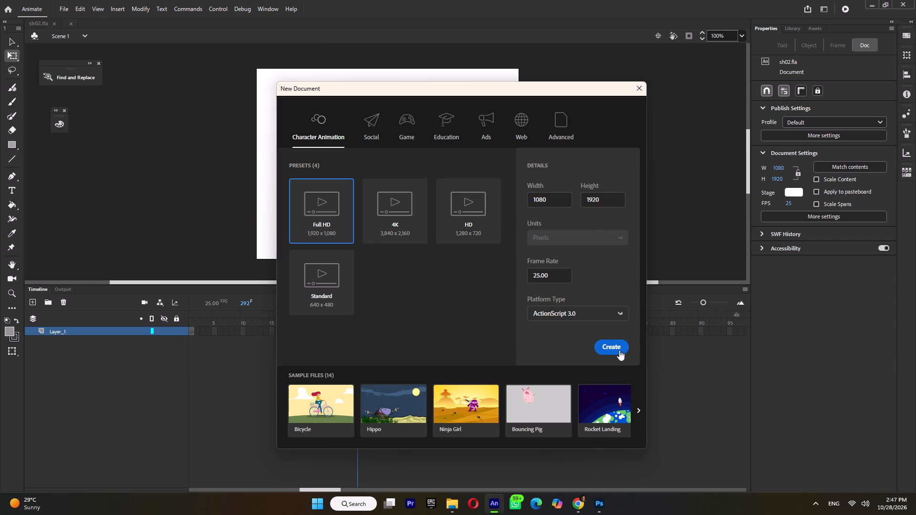
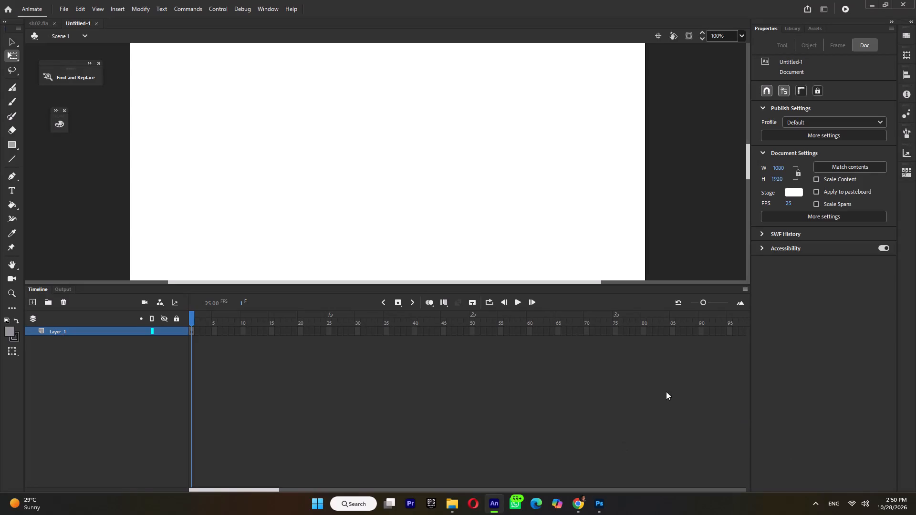
Import 13_(2).psd from the Diwali km folder in File Explorer onto the stage of the new Animate document.
ctrl+scroll(422, 172, down, 9)
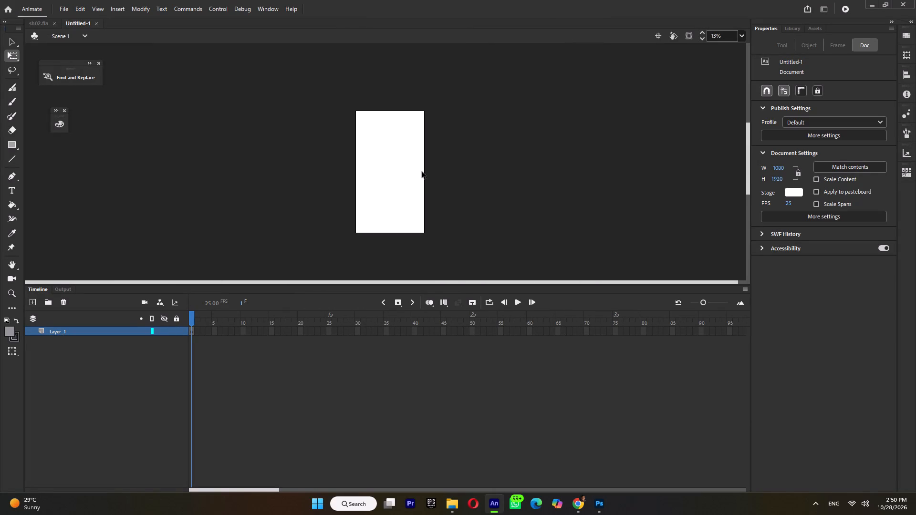
click(457, 506)
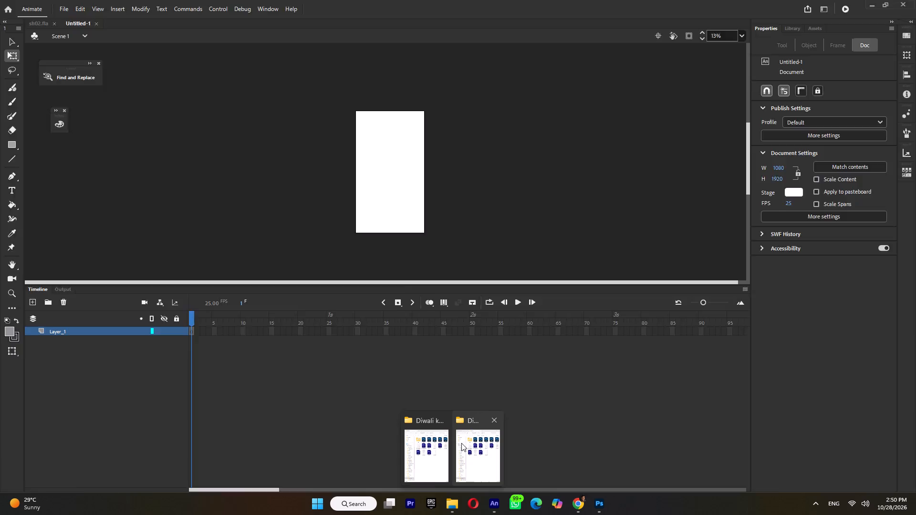
click(444, 416)
click(448, 460)
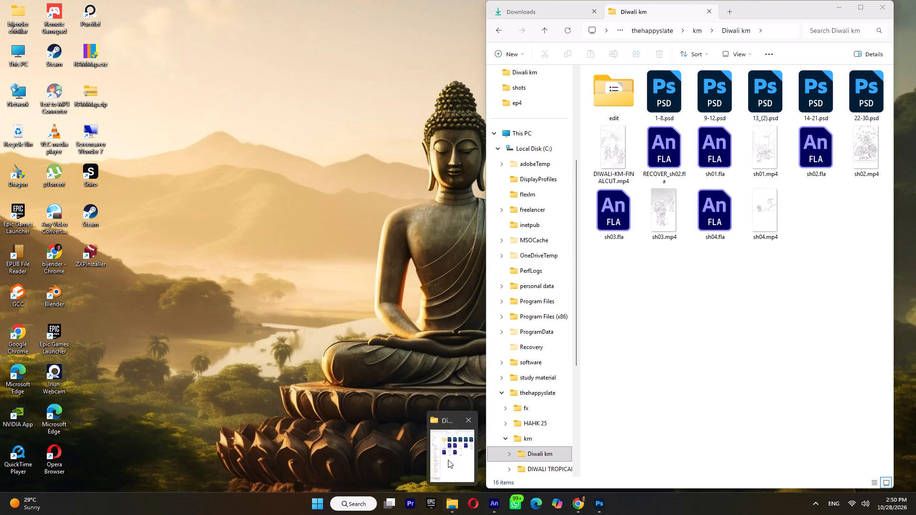
click(771, 101)
drag(768, 101, 482, 129)
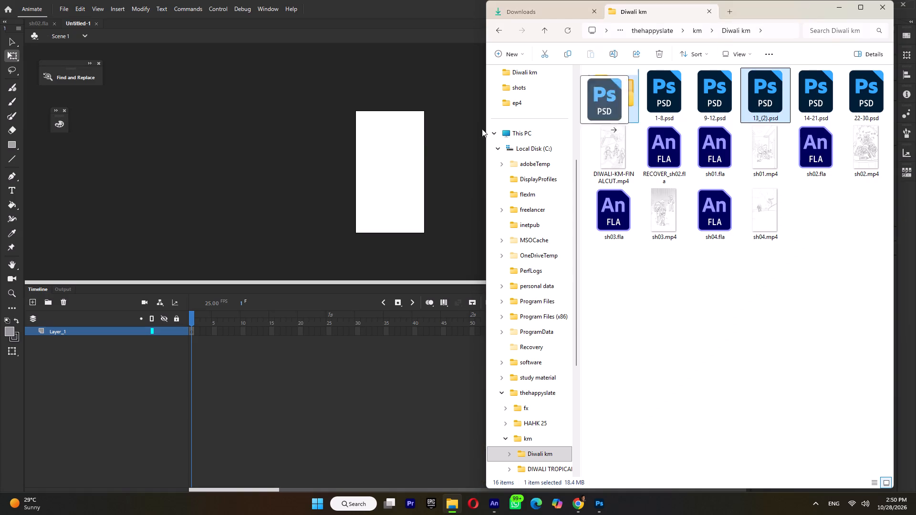
drag(482, 129, 423, 144)
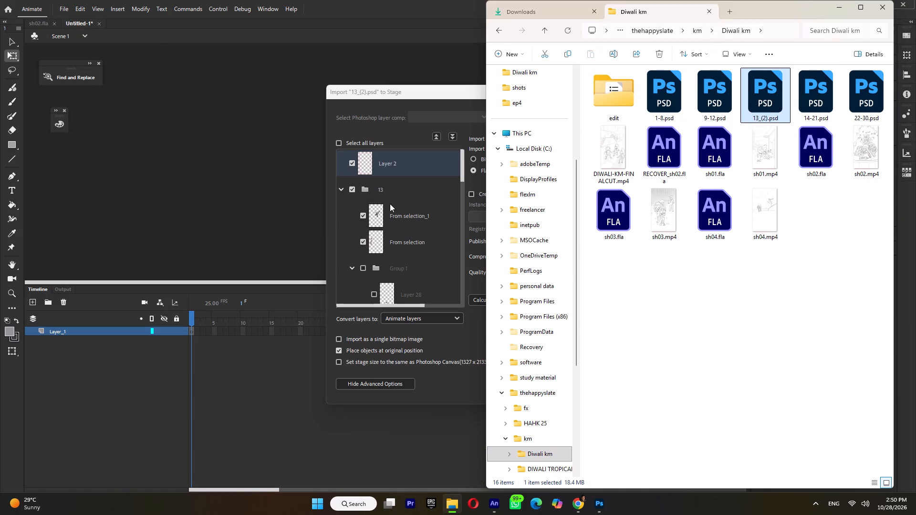
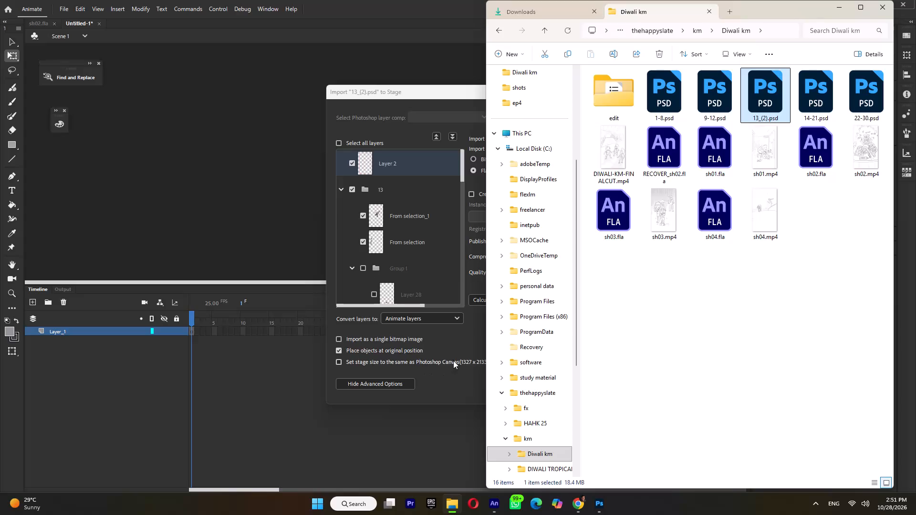
Include all PSD layers in the import and highlight every image layer, leaving out the 13, Group 1, Group 2, Group 3 and bg folders.
click(358, 142)
scroll(428, 240, down, 16)
shift+click(399, 296)
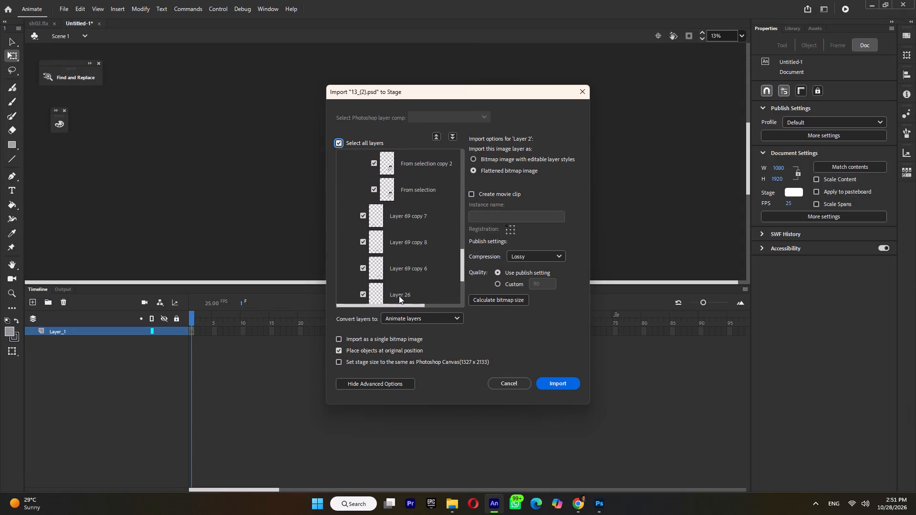
ctrl+click(395, 209)
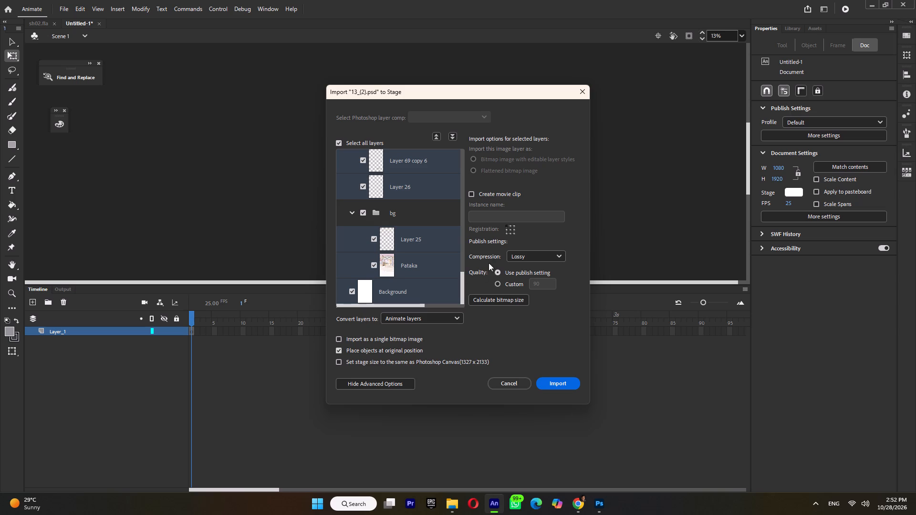
scroll(428, 242, up, 3)
scroll(428, 242, down, 5)
scroll(428, 243, up, 2)
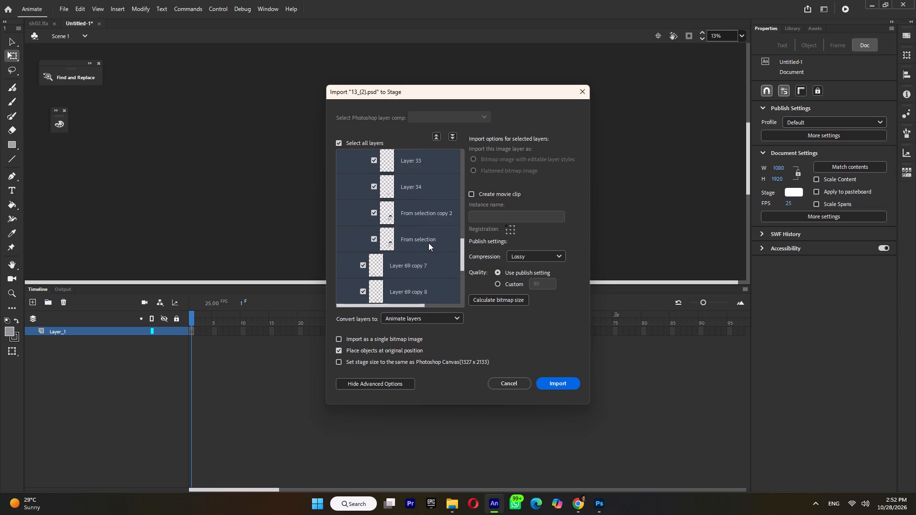
drag(463, 249, 462, 286)
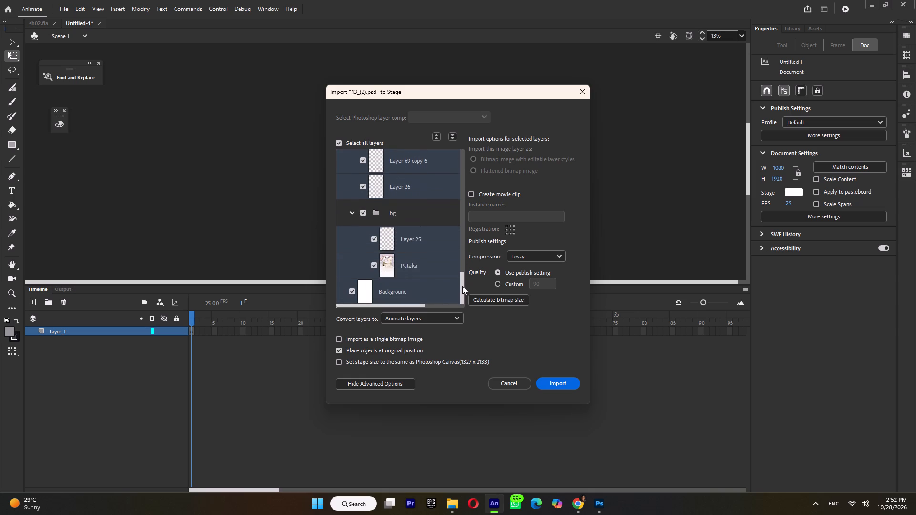
drag(462, 286, 465, 232)
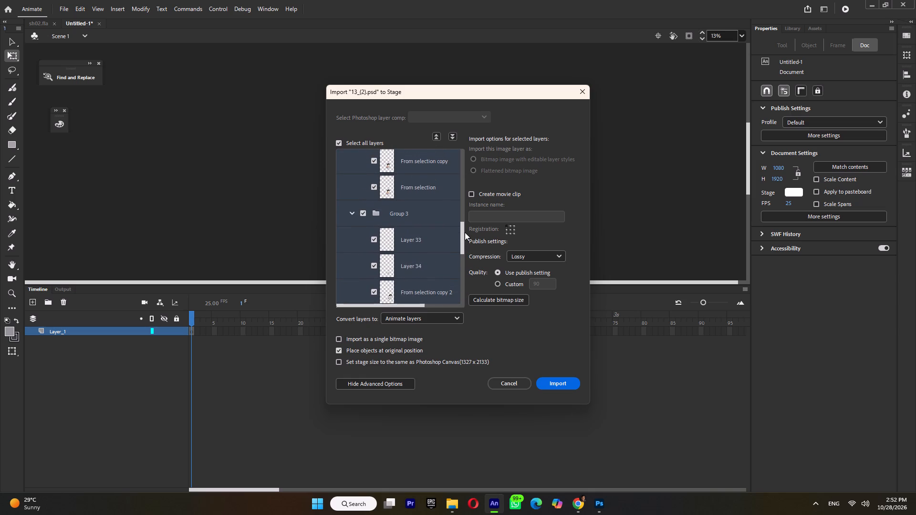
ctrl+click(407, 212)
drag(462, 237, 462, 225)
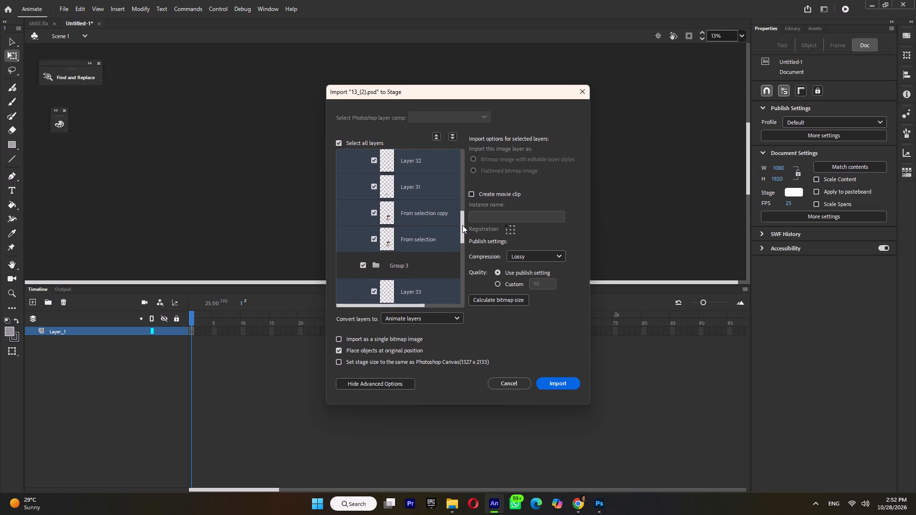
drag(462, 225, 462, 204)
ctrl+click(401, 233)
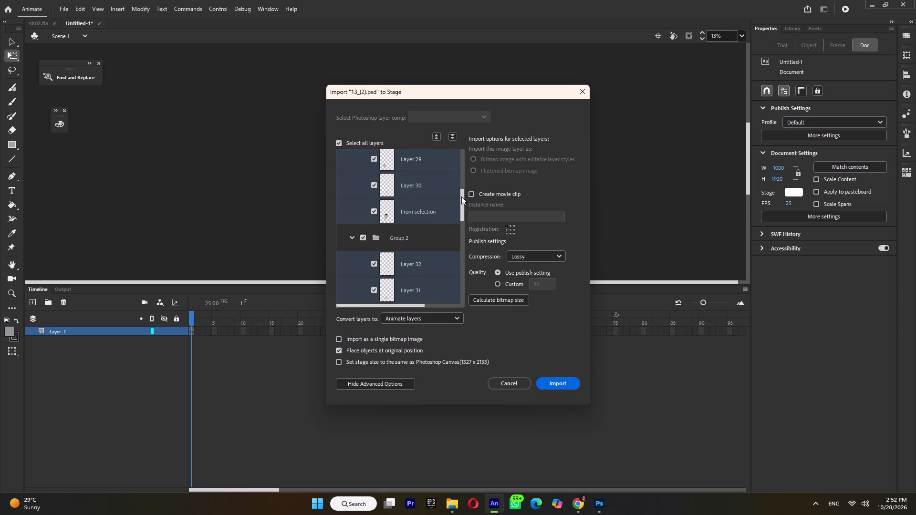
drag(462, 196, 465, 169)
ctrl+click(421, 204)
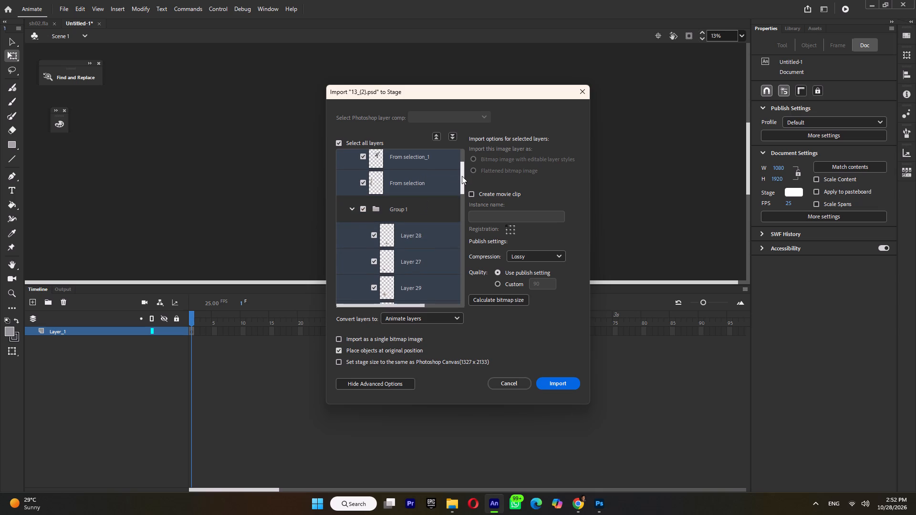
drag(462, 176, 463, 156)
ctrl+click(395, 185)
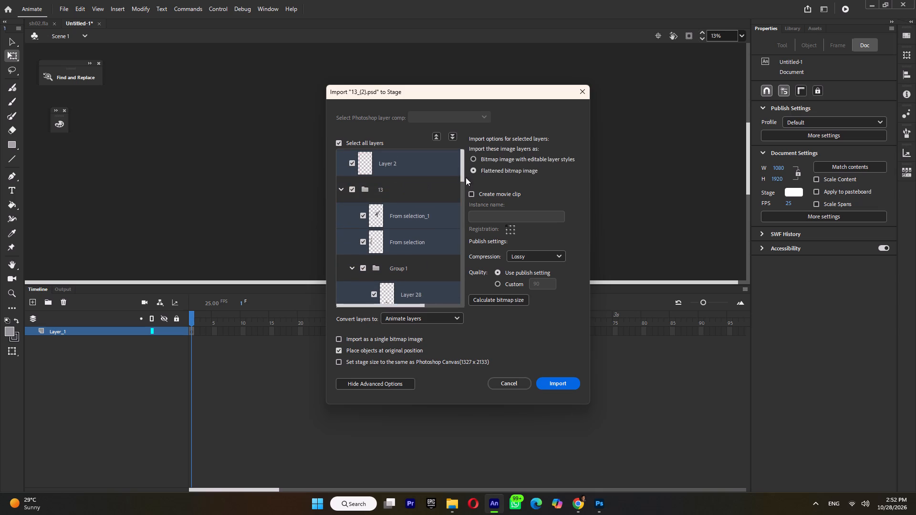
Import the highlighted layers as bitmap images with editable layer styles and Lossless compression, without replacing existing library items.
click(491, 159)
click(521, 253)
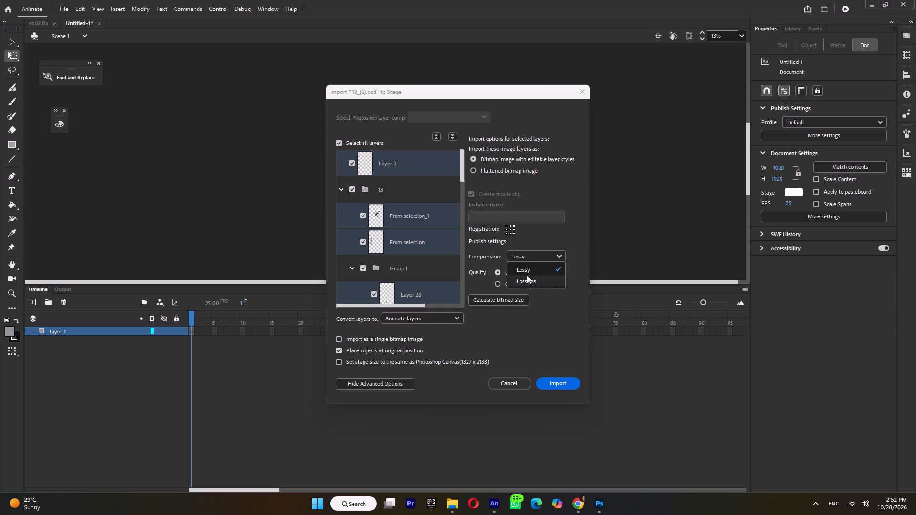
click(527, 275)
click(563, 383)
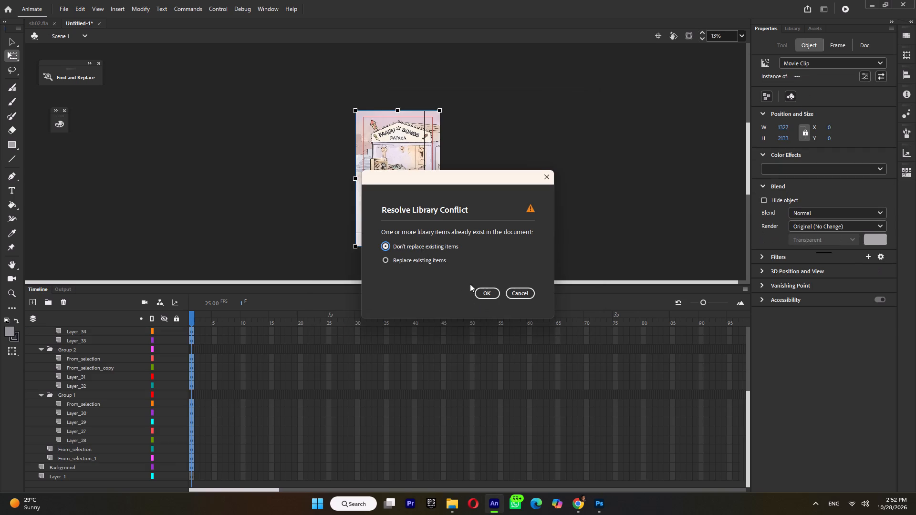
click(482, 293)
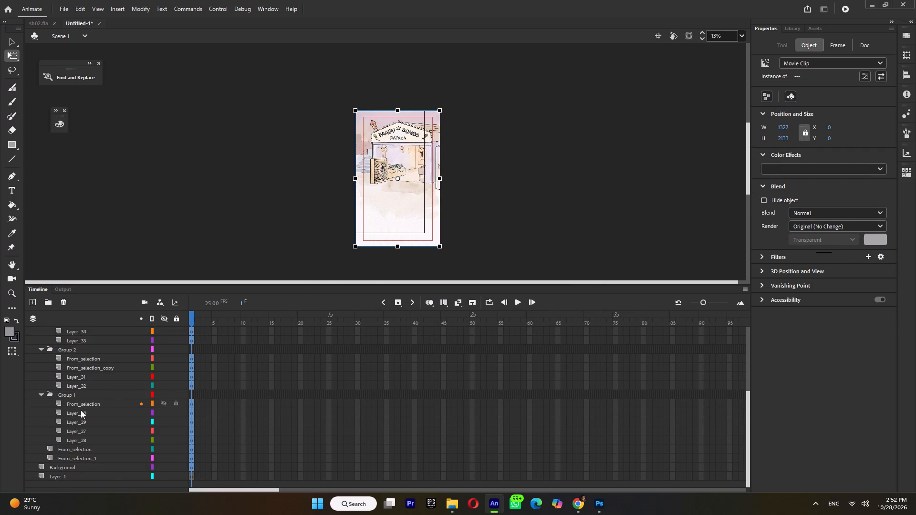
Collapse the bg, Group 3, Group 2 and Group 1 layer folders and check the loose layers below them.
scroll(72, 360, up, 8)
click(40, 349)
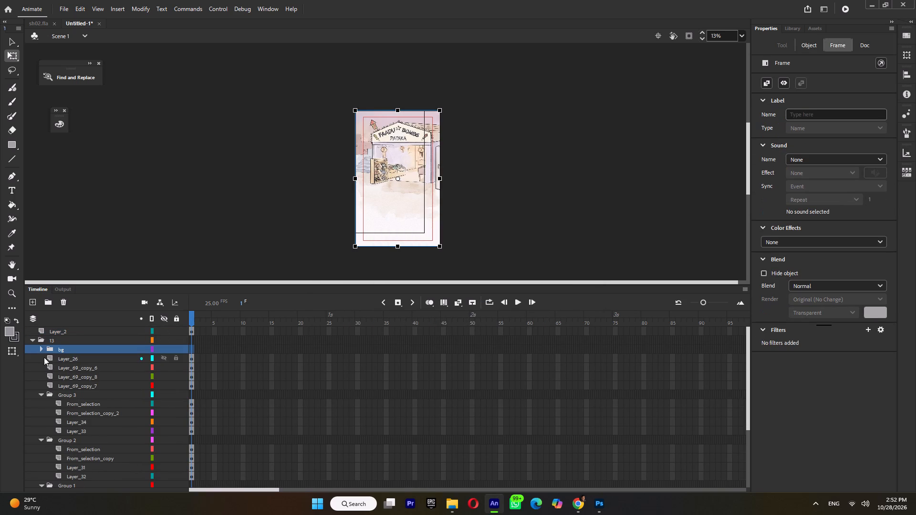
click(41, 394)
click(42, 402)
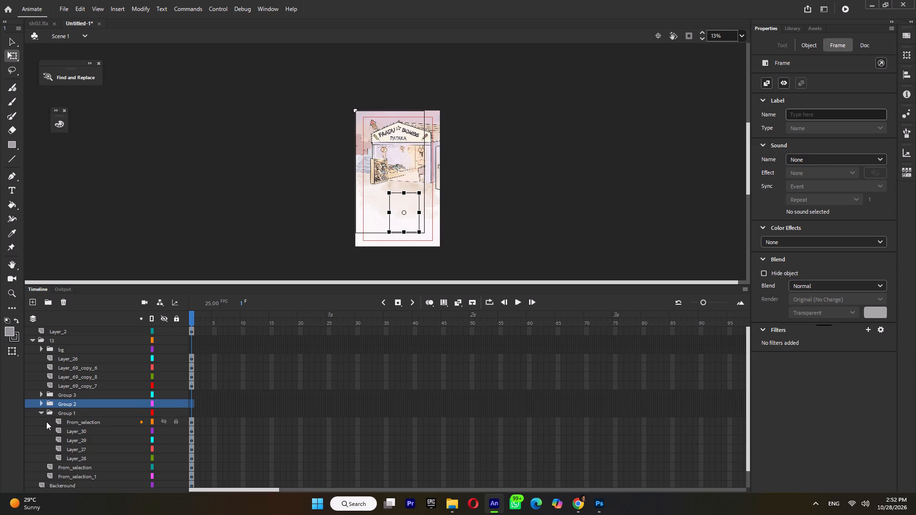
click(42, 412)
click(62, 424)
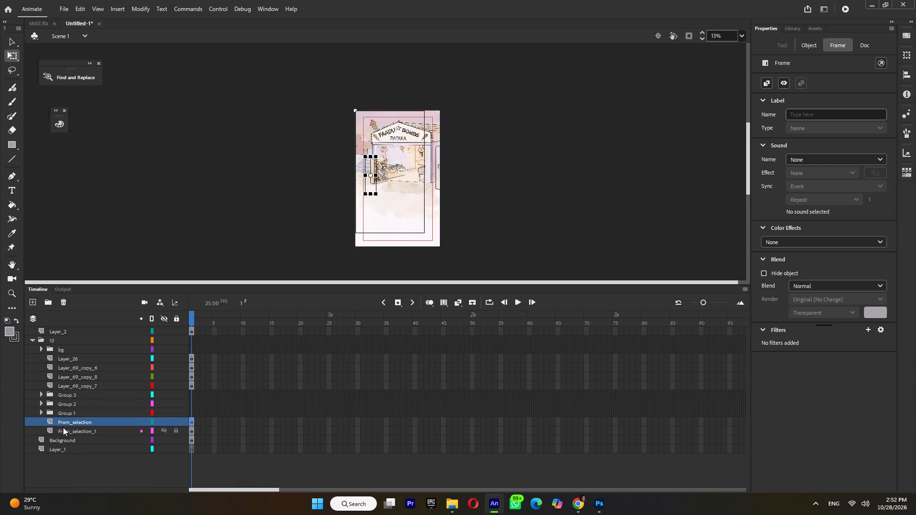
click(63, 429)
click(63, 437)
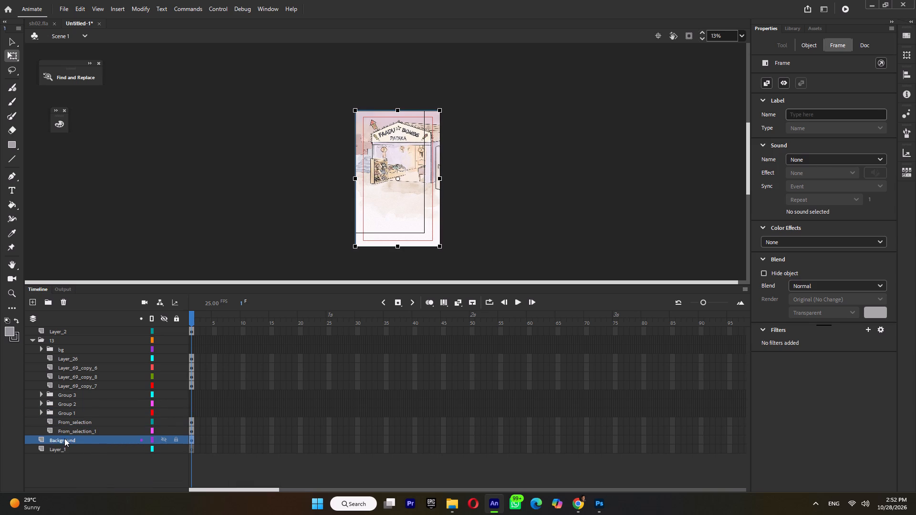
Move the bg folder to the bottom of folder 13, below From_selection_1.
click(54, 348)
drag(62, 349, 55, 414)
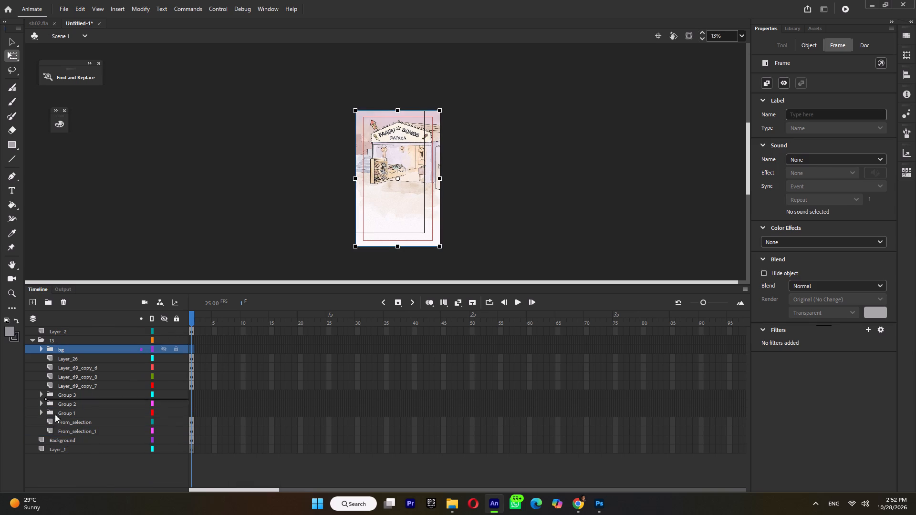
drag(55, 414, 51, 435)
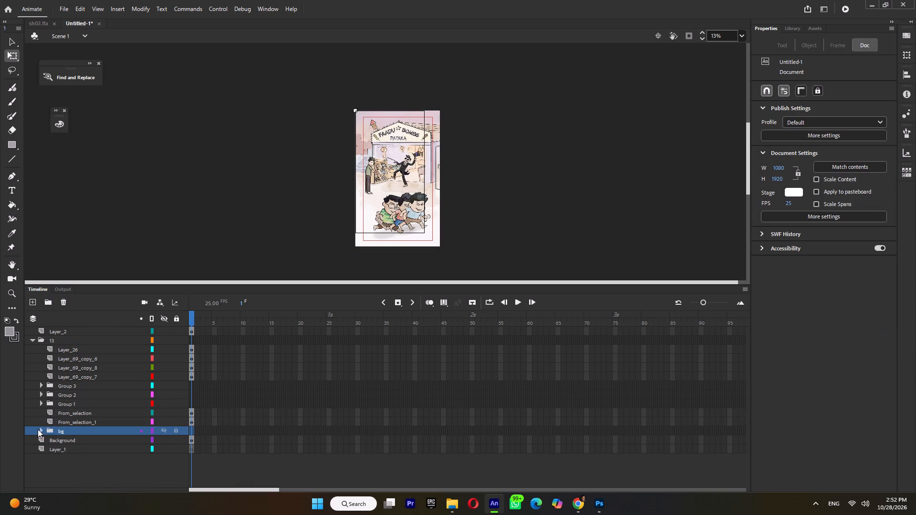
Move the Pataka layer below Layer_25 inside the bg folder, and collapse the folder.
click(42, 430)
click(67, 438)
drag(73, 440, 73, 448)
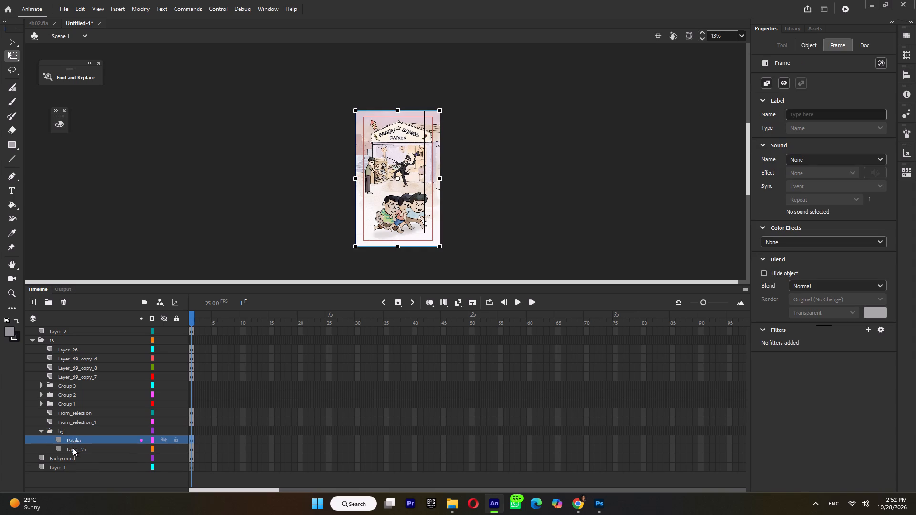
drag(73, 448, 73, 452)
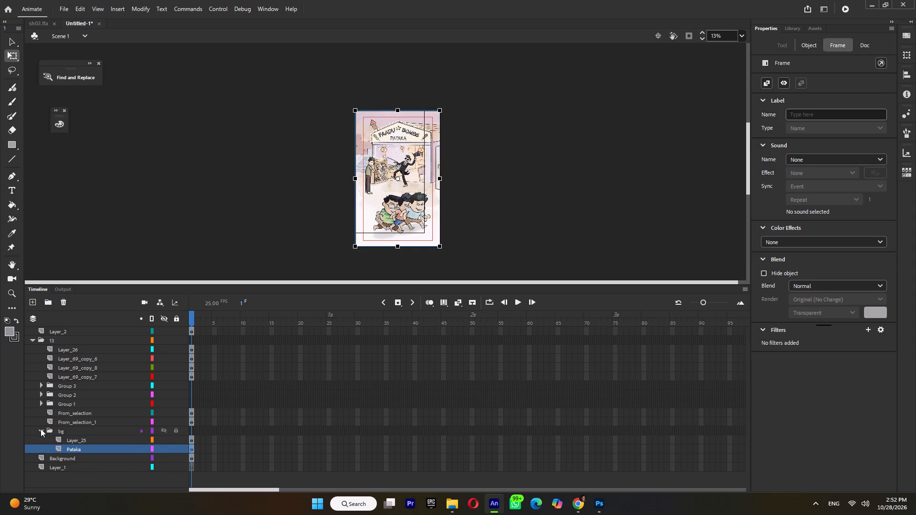
click(41, 429)
Stack Layer_69_copy_7, Layer_69_copy_8, Layer_69_copy_6 and Layer_26, in that top-to-bottom order, directly above the bg folder.
click(70, 350)
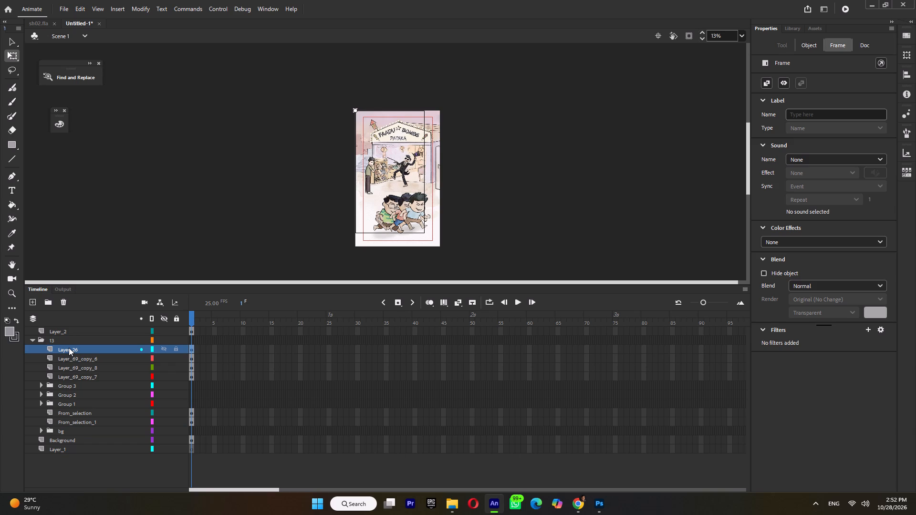
drag(69, 348, 50, 424)
drag(50, 424, 50, 423)
click(80, 350)
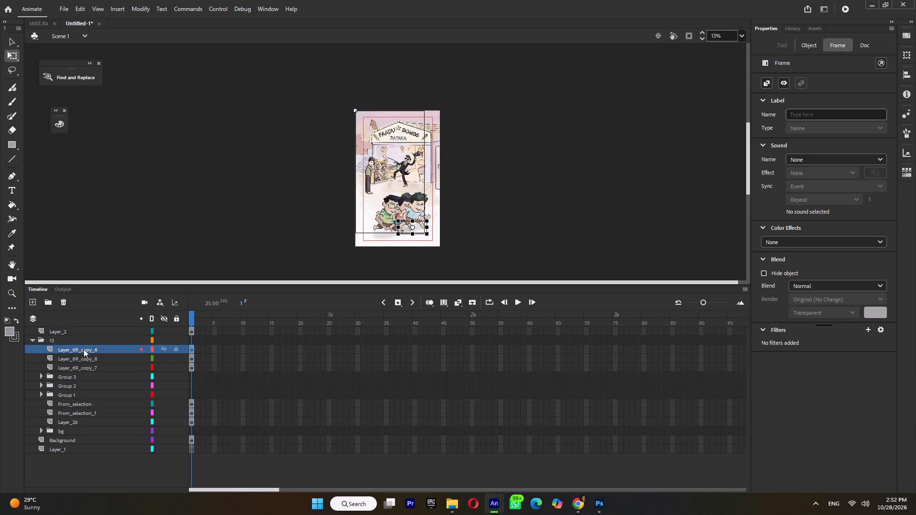
drag(81, 349, 72, 417)
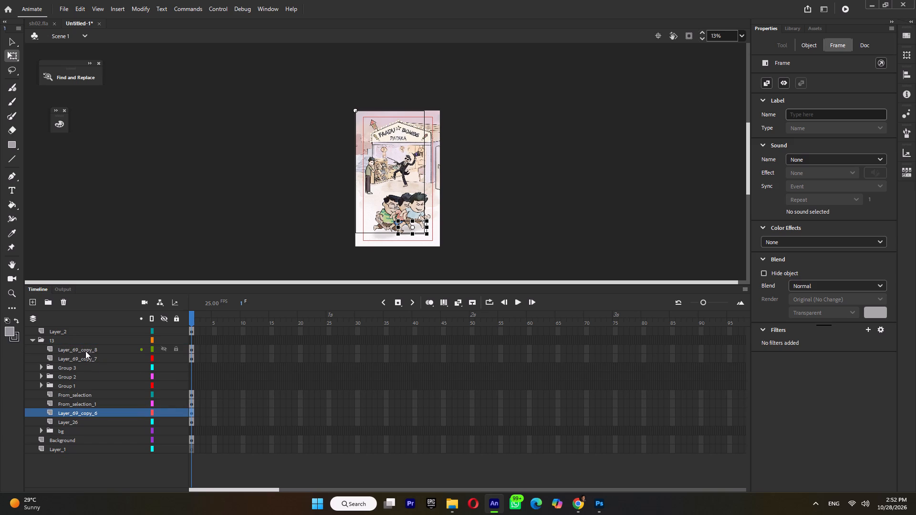
click(83, 349)
drag(83, 347, 76, 407)
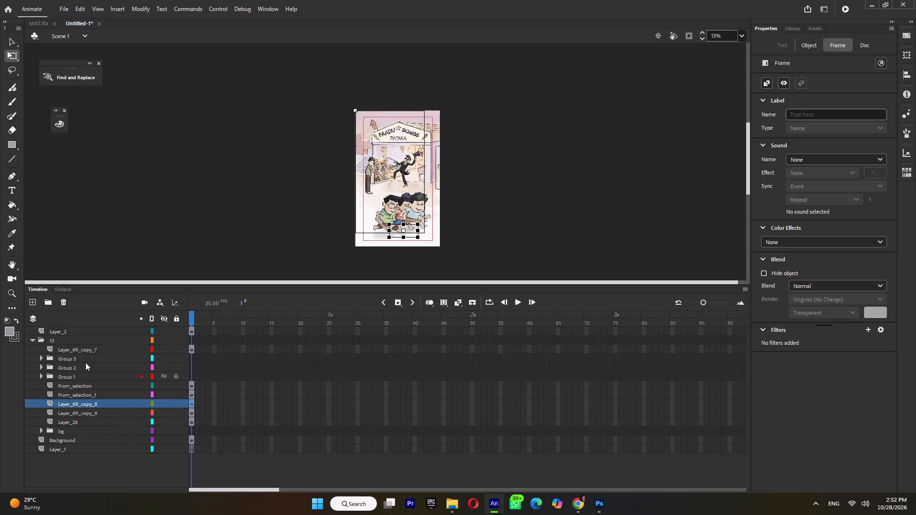
click(81, 349)
drag(81, 349, 70, 401)
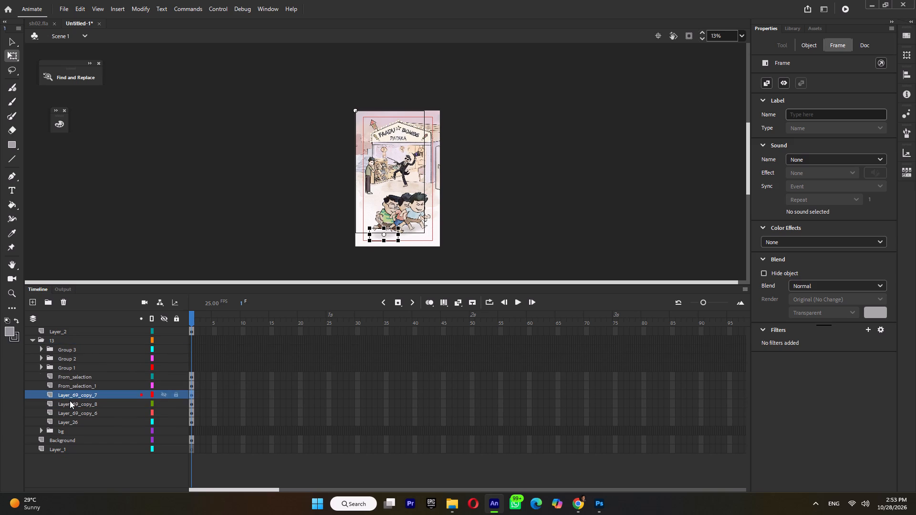
Move the Group 3 folder directly above Layer_69_copy_7.
click(66, 346)
drag(67, 349, 67, 354)
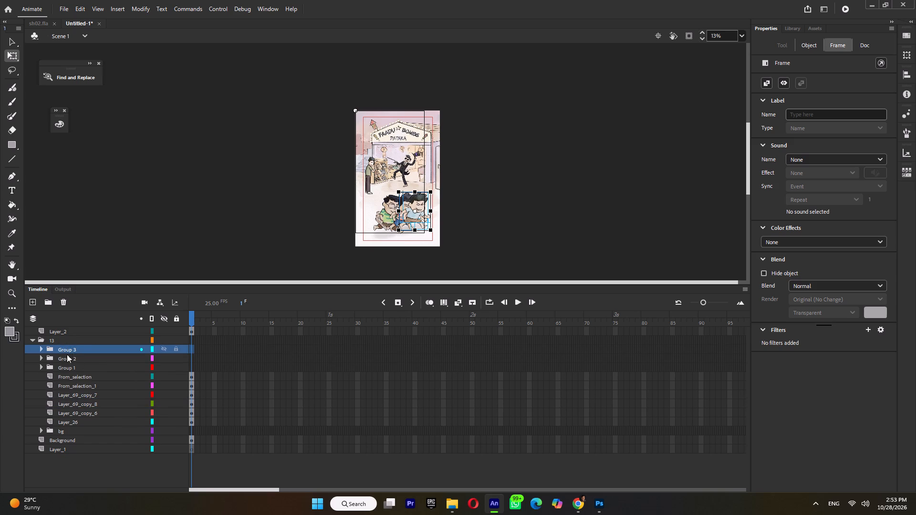
drag(67, 354, 60, 389)
Reverse the layers in Group 3 to Layer_33, Layer_34, From_selection_copy_2, From_selection from top to bottom, and collapse the folder.
click(42, 384)
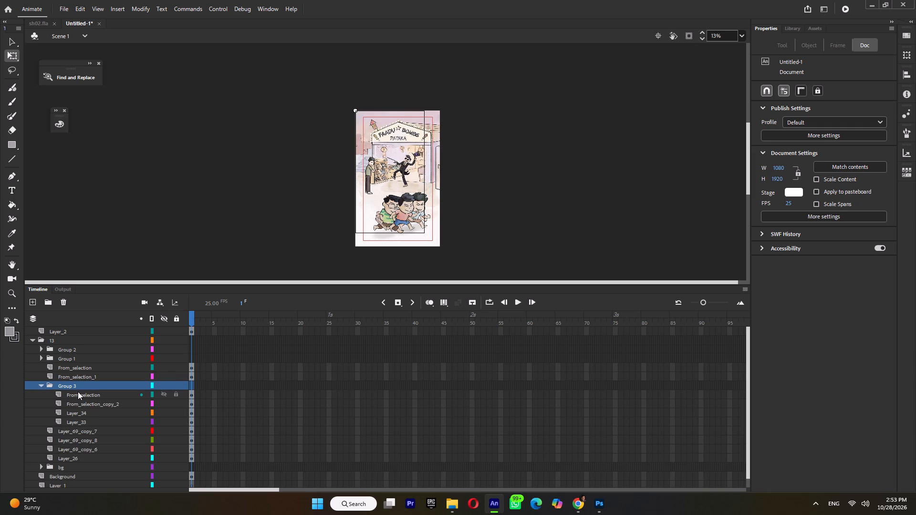
click(78, 394)
drag(80, 394, 78, 427)
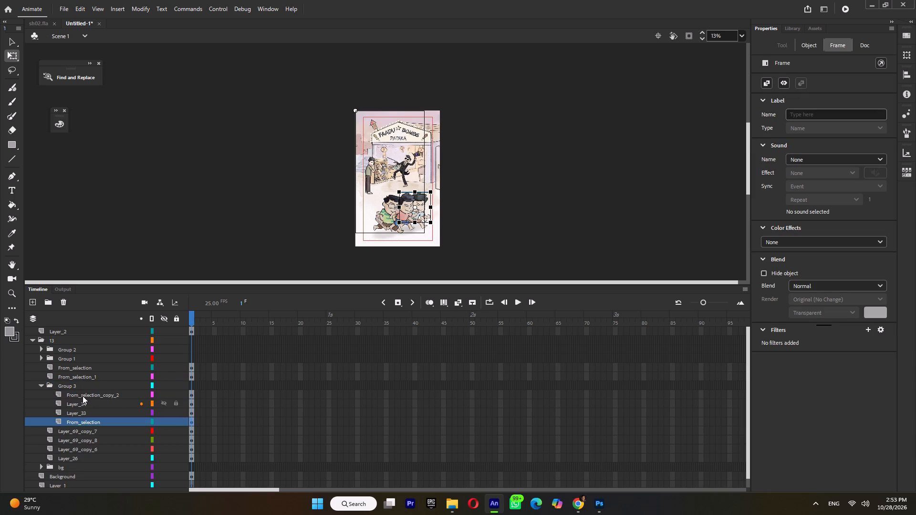
click(83, 395)
drag(84, 394, 81, 417)
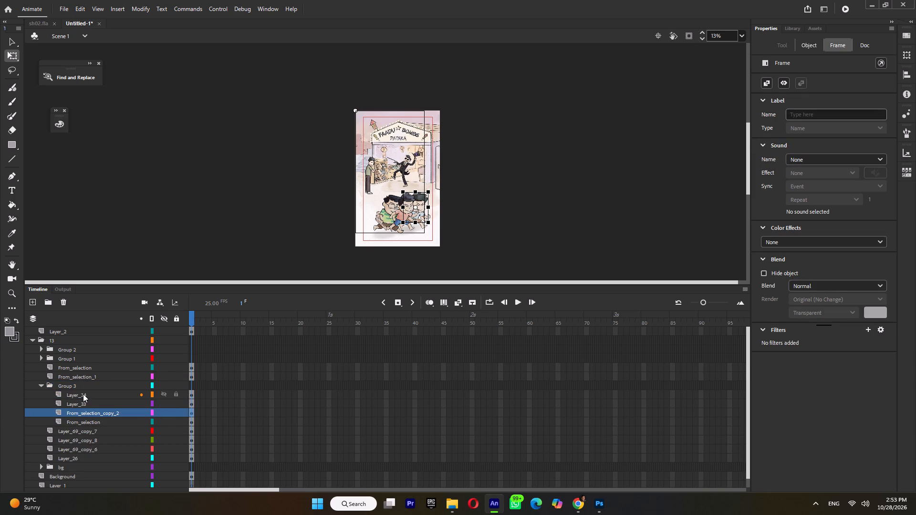
click(83, 394)
drag(83, 393, 81, 407)
click(42, 385)
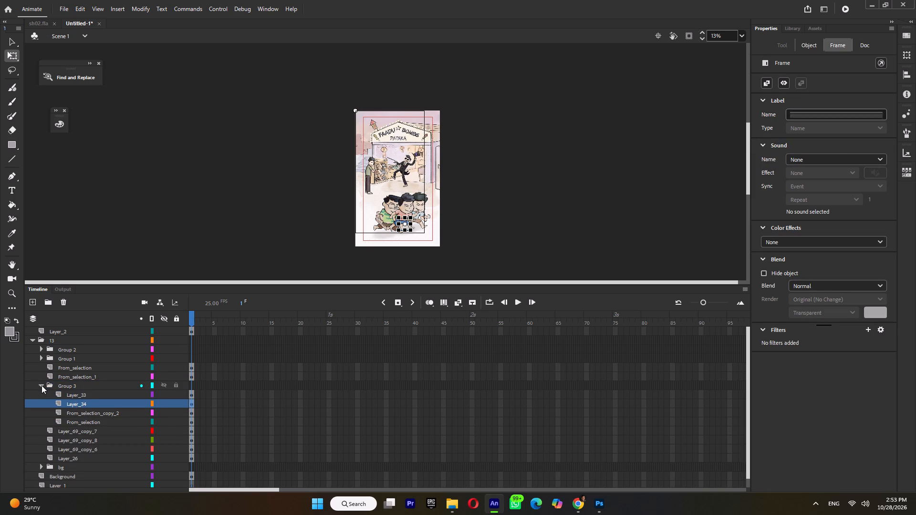
click(60, 386)
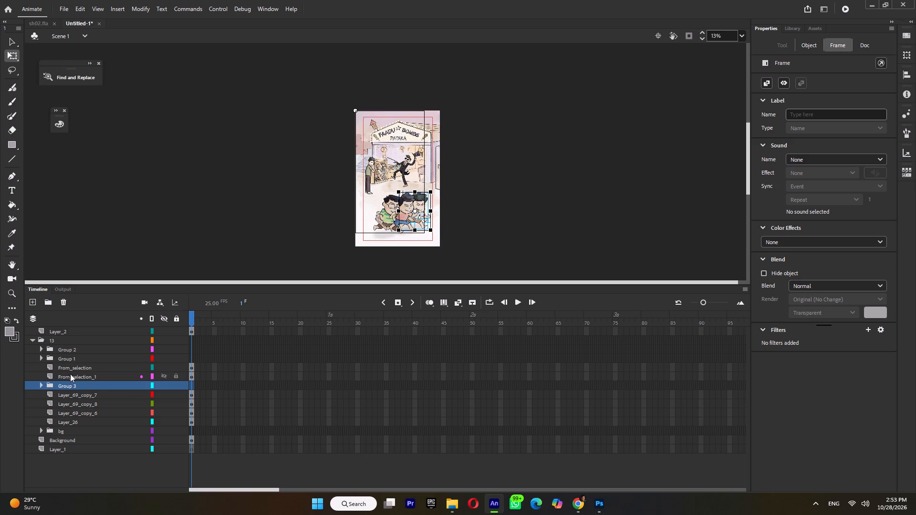
Move the Group 2 folder directly above Group 3.
click(68, 350)
drag(62, 349, 57, 381)
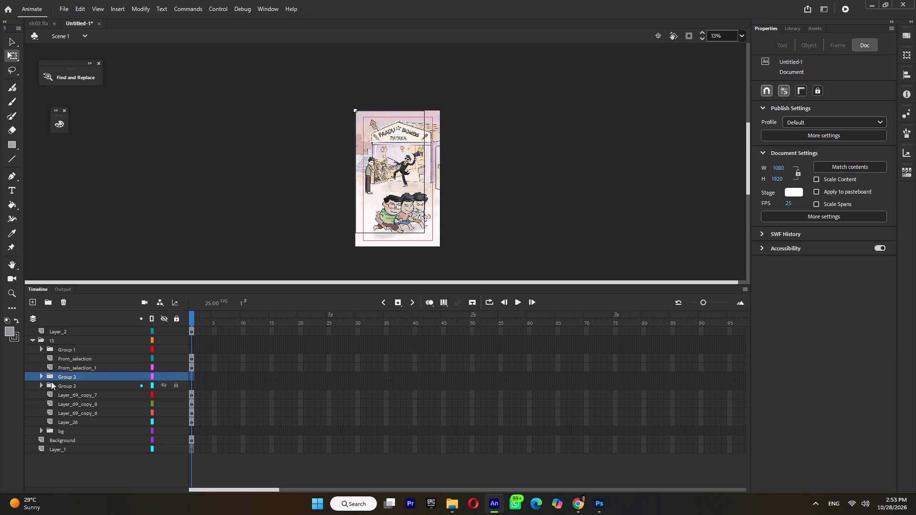
Reverse the layers in Group 2 to Layer_32, Layer_31, From_selection_copy, From_selection from top to bottom, and collapse the folder.
click(38, 376)
click(41, 376)
click(71, 382)
drag(76, 384, 73, 397)
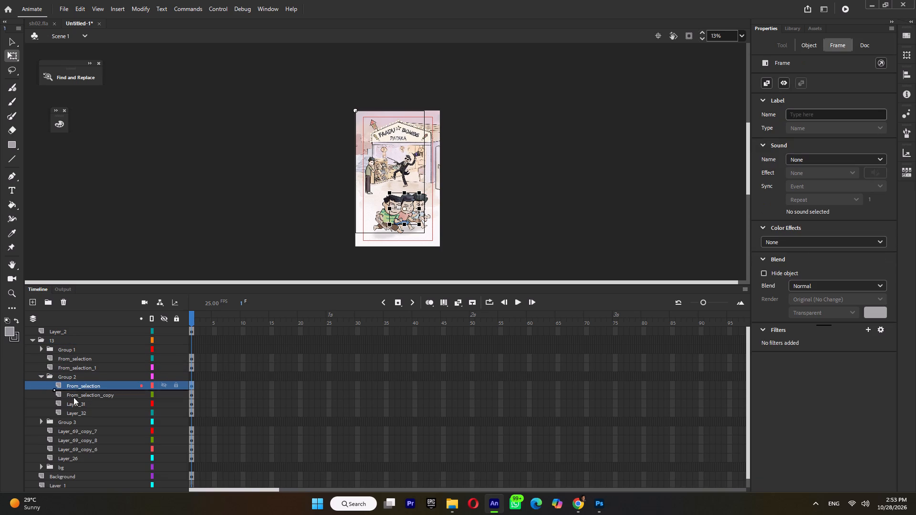
drag(73, 397, 73, 415)
click(79, 384)
drag(81, 385, 79, 404)
click(82, 384)
drag(81, 385, 81, 397)
click(42, 375)
Move the Group 1 folder directly above Group 2.
click(68, 346)
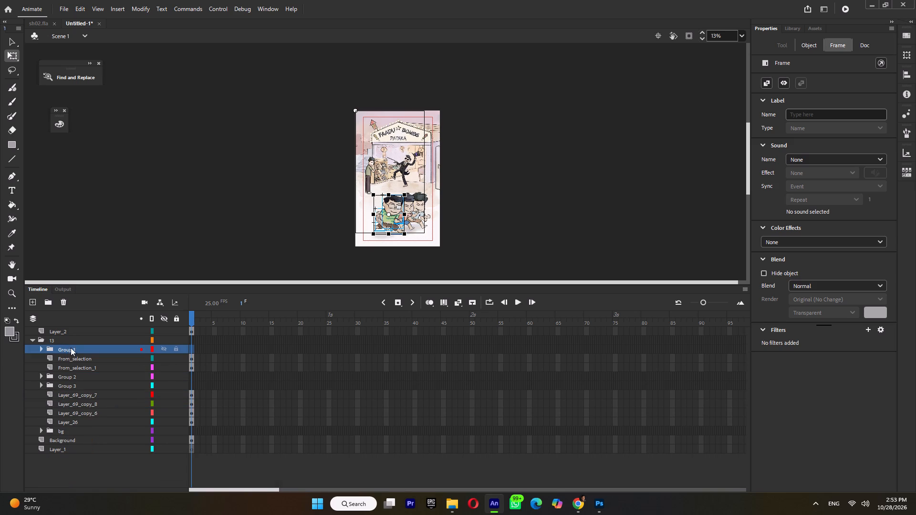
drag(70, 348, 67, 370)
Reorder the layers in Group 1 to Layer_28, Layer_27, Layer_29, Layer_30, From_selection from top to bottom, and collapse the folder.
click(39, 367)
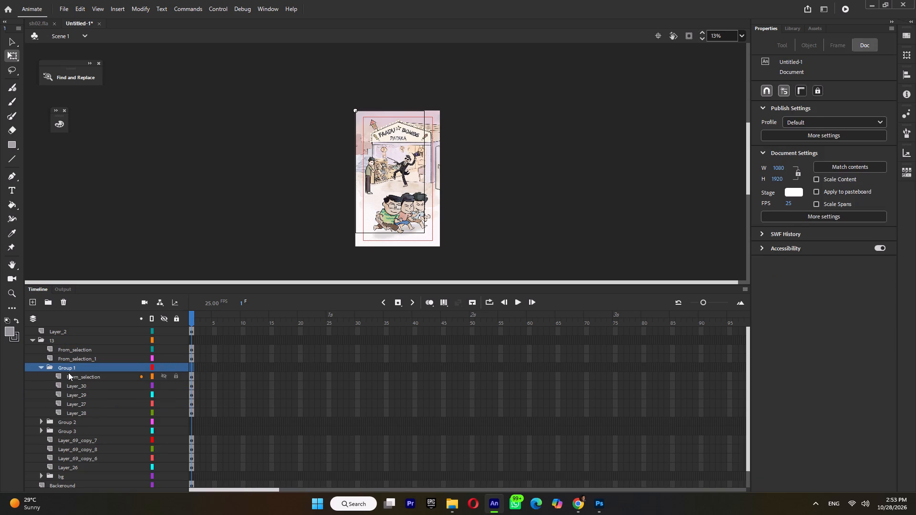
click(68, 372)
drag(73, 377, 72, 415)
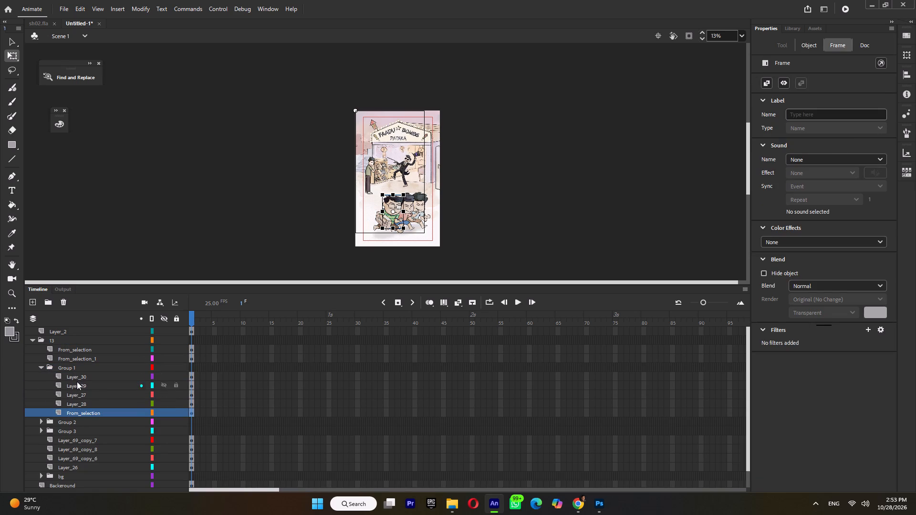
click(77, 380)
drag(78, 379, 77, 406)
click(79, 378)
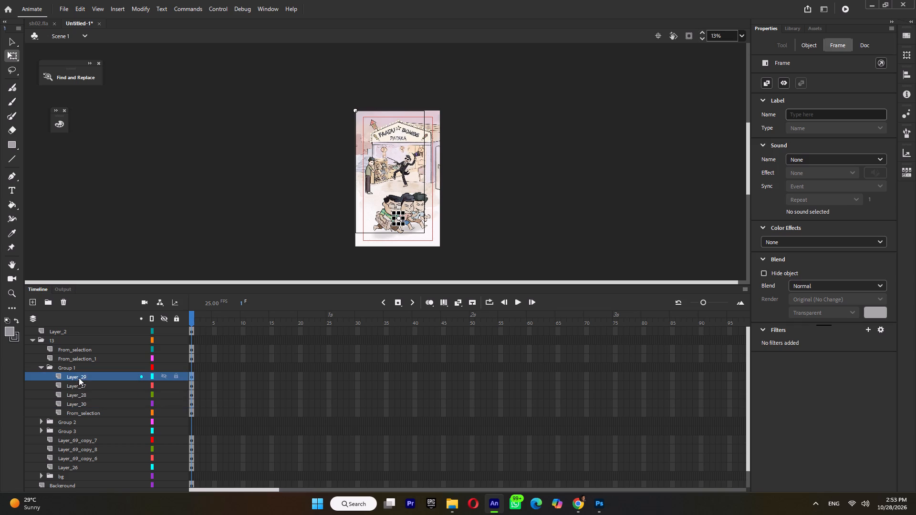
drag(83, 376, 82, 397)
click(83, 379)
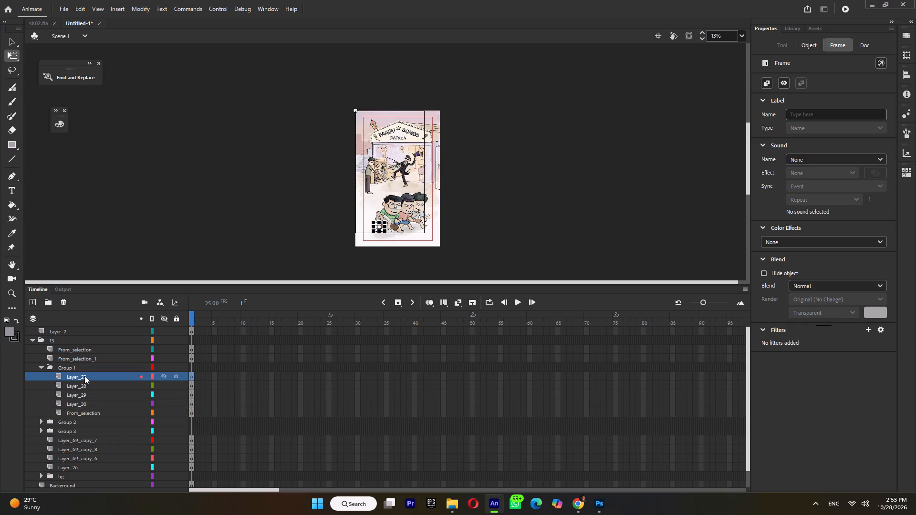
drag(84, 376, 83, 389)
click(41, 367)
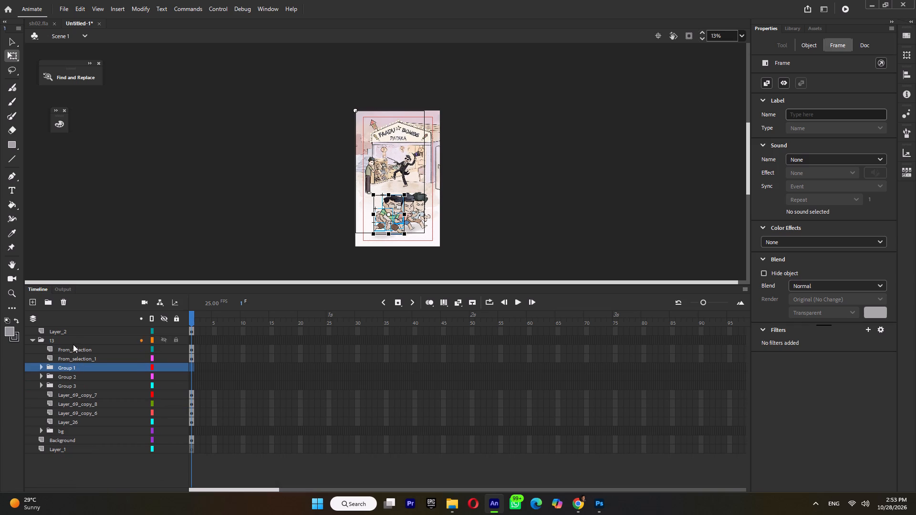
Move the From_selection layer below From_selection_1, directly above Group 1.
click(69, 347)
drag(71, 349, 70, 361)
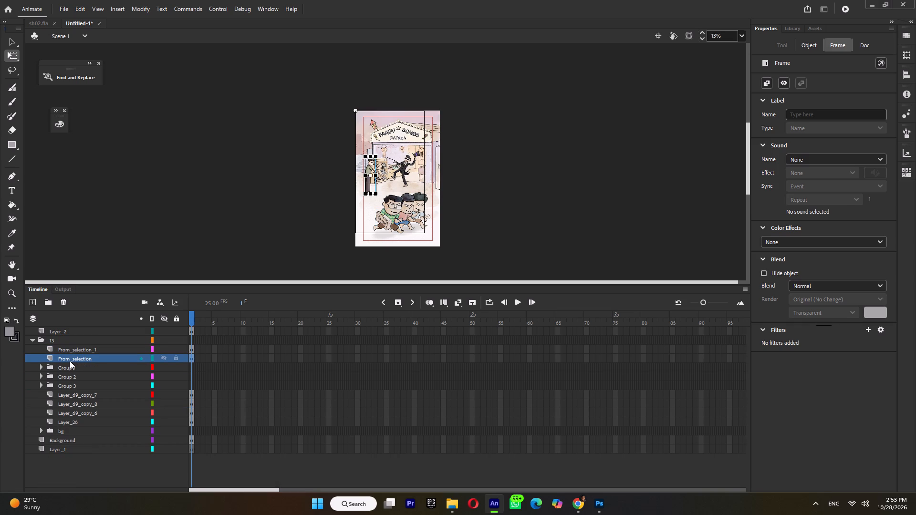
Examine which artwork each layer and group inside the 13 folder holds.
click(73, 350)
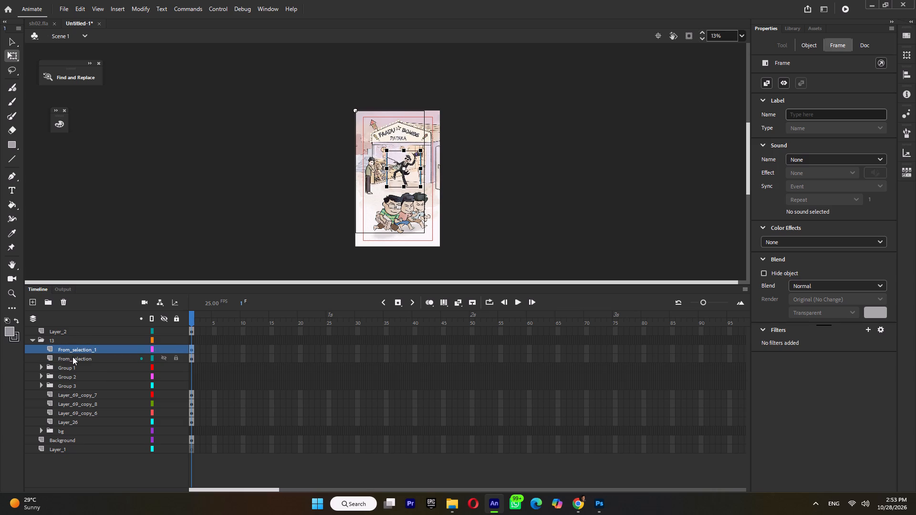
click(73, 357)
ctrl+scroll(404, 185, up, 5)
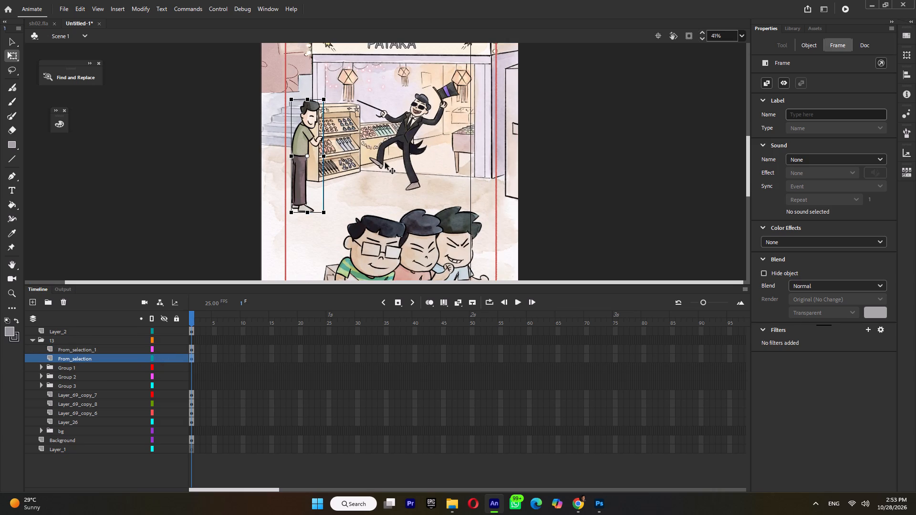
click(62, 362)
click(62, 365)
ctrl+scroll(279, 158, down, 3)
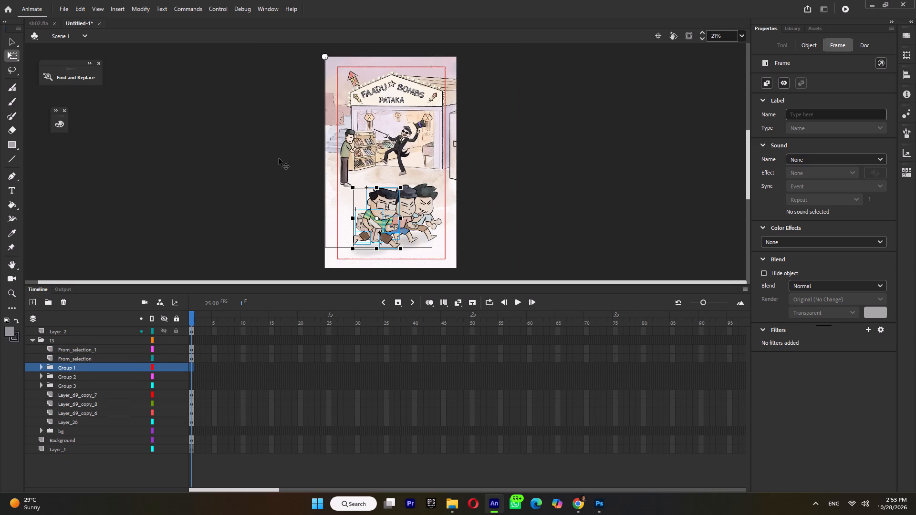
click(85, 378)
click(81, 383)
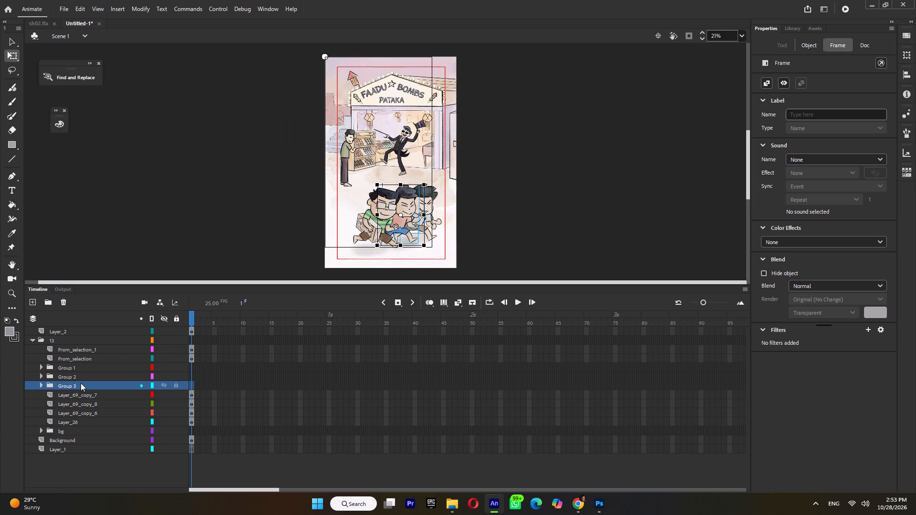
click(75, 396)
click(75, 401)
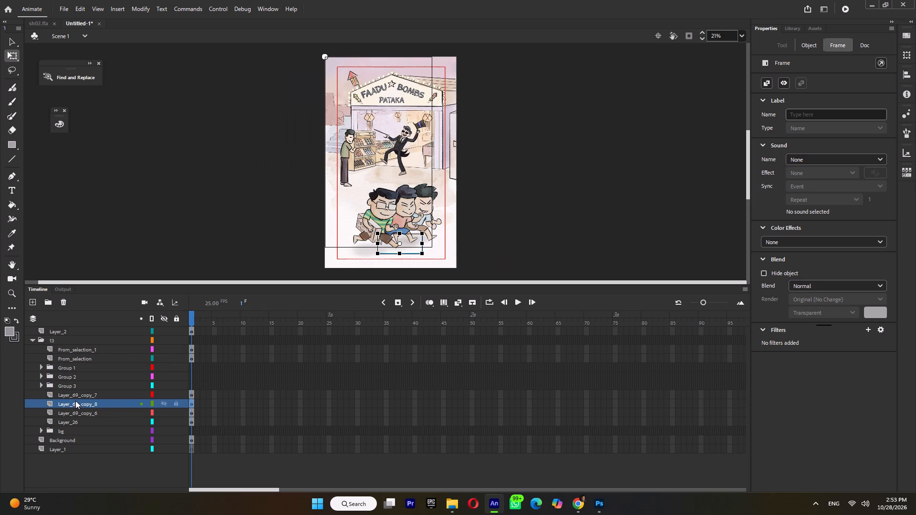
click(73, 409)
click(77, 420)
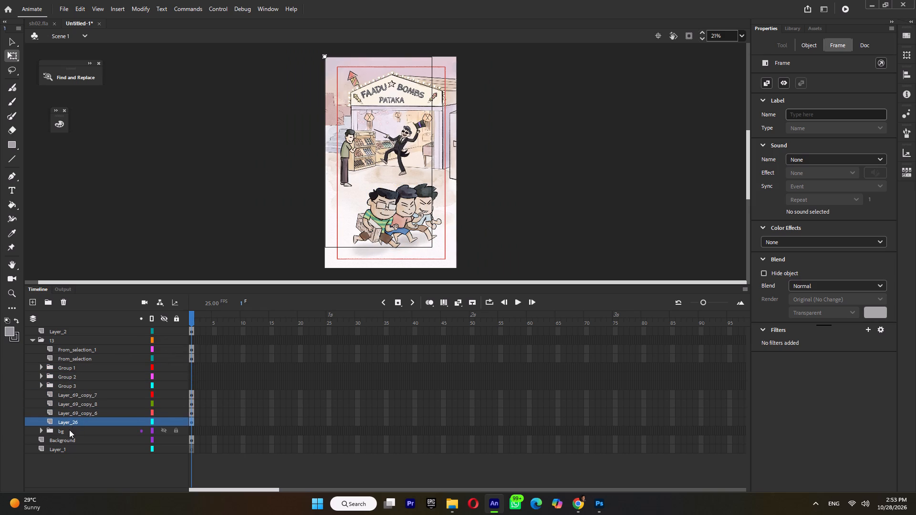
click(69, 430)
Convert all the artwork in Group 1, the running boy with glasses, to a single symbol.
click(70, 368)
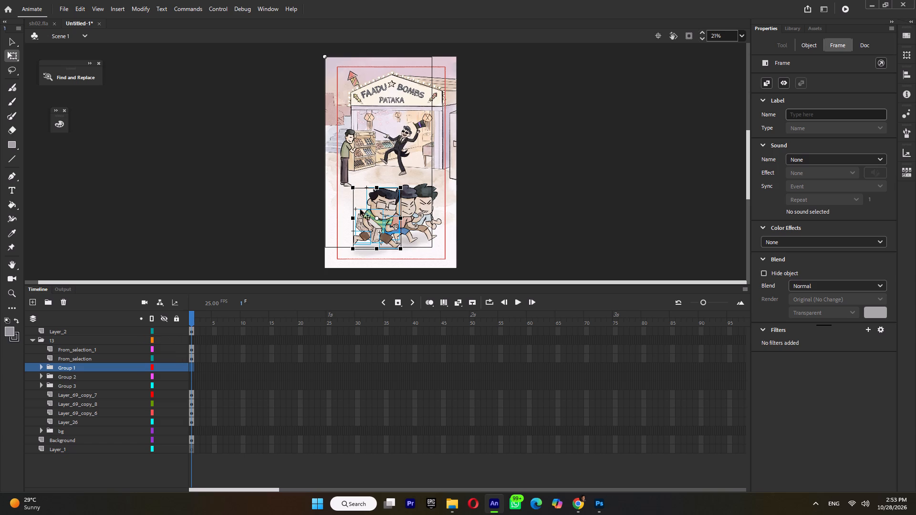
key(F8)
click(494, 125)
Lock Layer_2 and open the symbol of the boy with glasses for in-place editing.
click(380, 231)
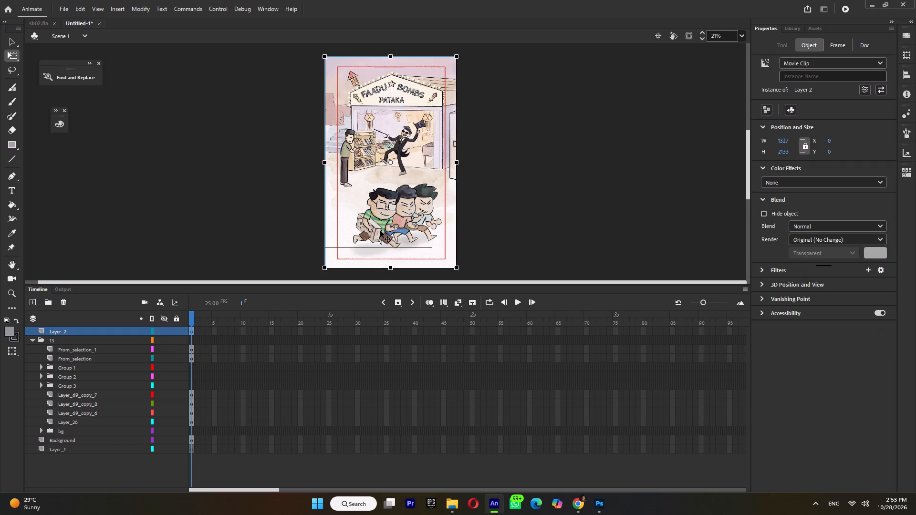
click(380, 231)
double_click(566, 204)
click(176, 331)
double_click(376, 228)
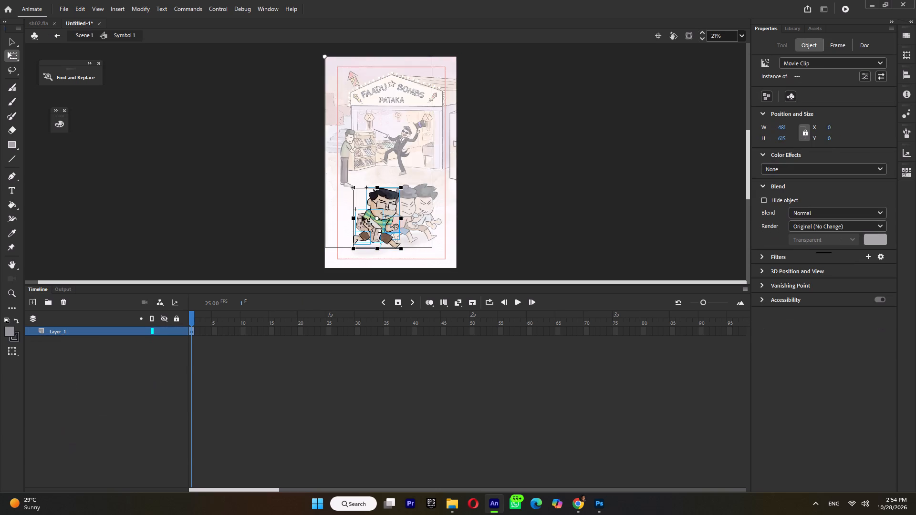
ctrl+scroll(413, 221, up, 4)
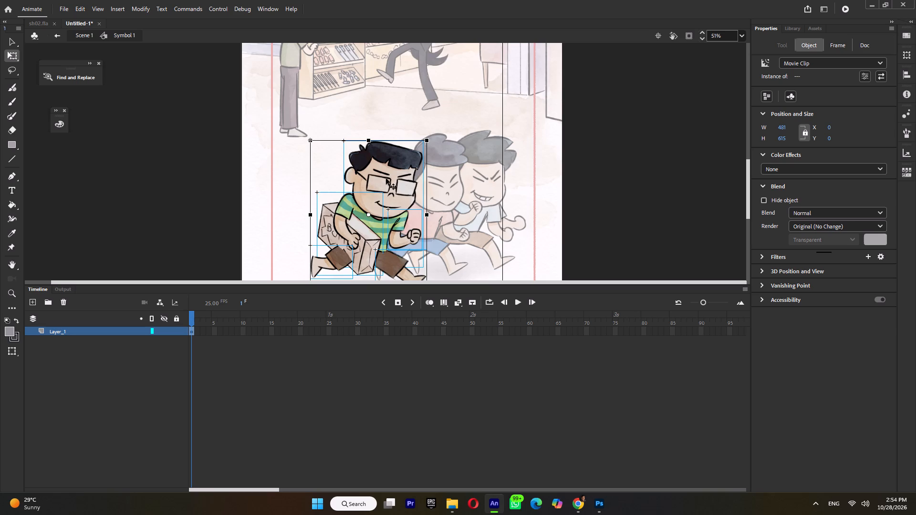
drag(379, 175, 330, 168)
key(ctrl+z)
Distribute the selected parts of the boy with glasses to separate layers.
key(ctrl+shift+d)
Move Layer_30 to the bottom of the symbol's layers, and Layer_29 together with From_selection to the top.
click(66, 330)
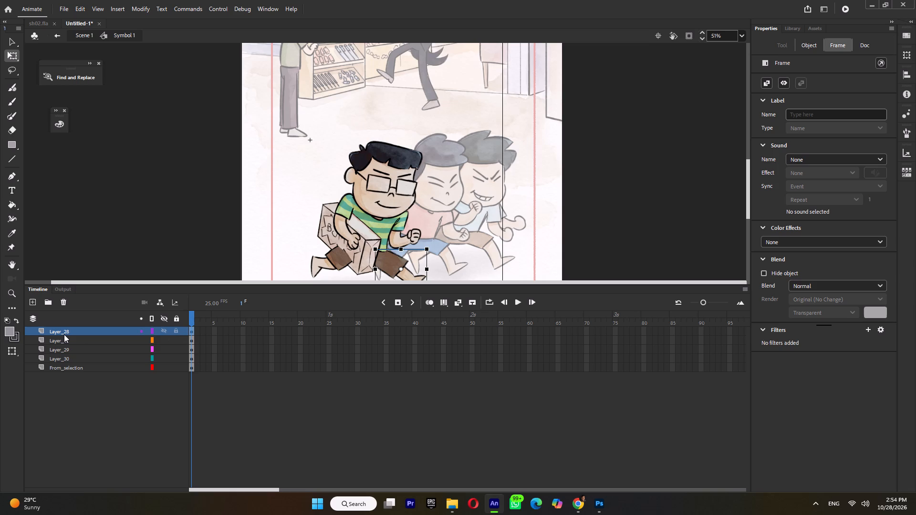
click(64, 334)
click(64, 340)
click(64, 347)
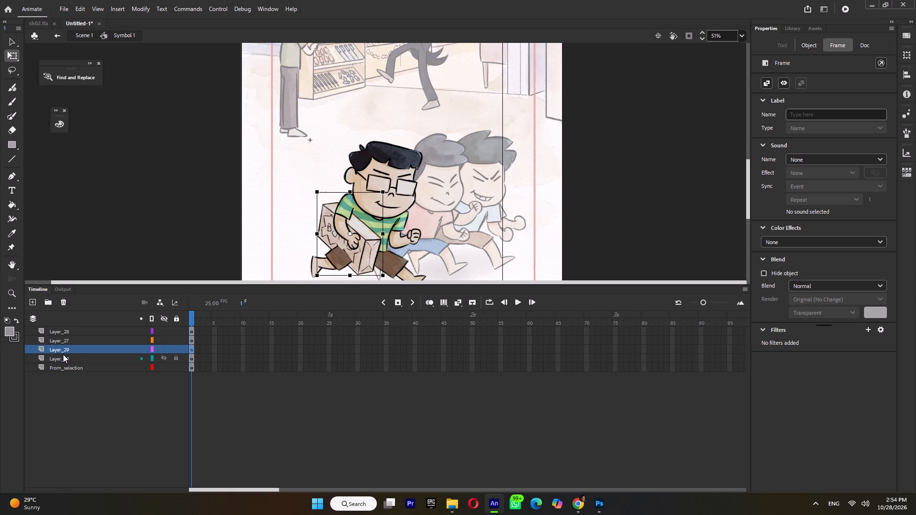
click(64, 356)
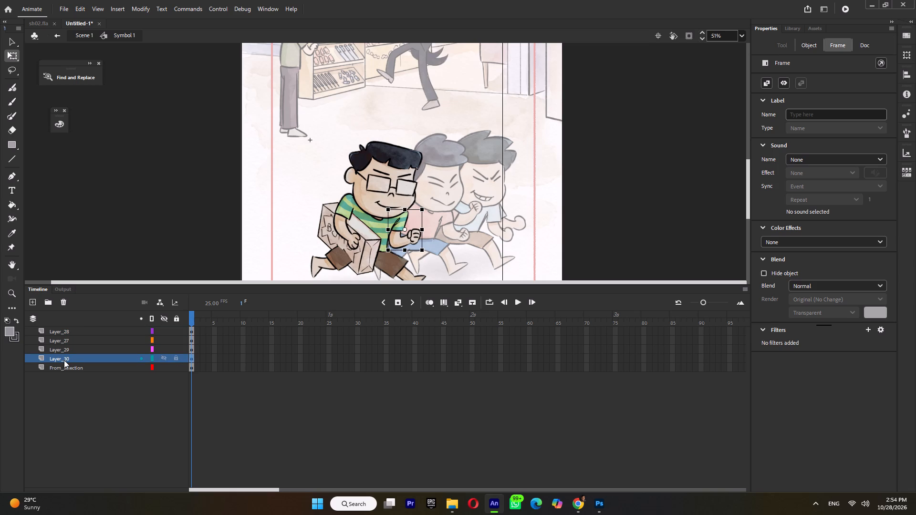
drag(63, 359, 63, 372)
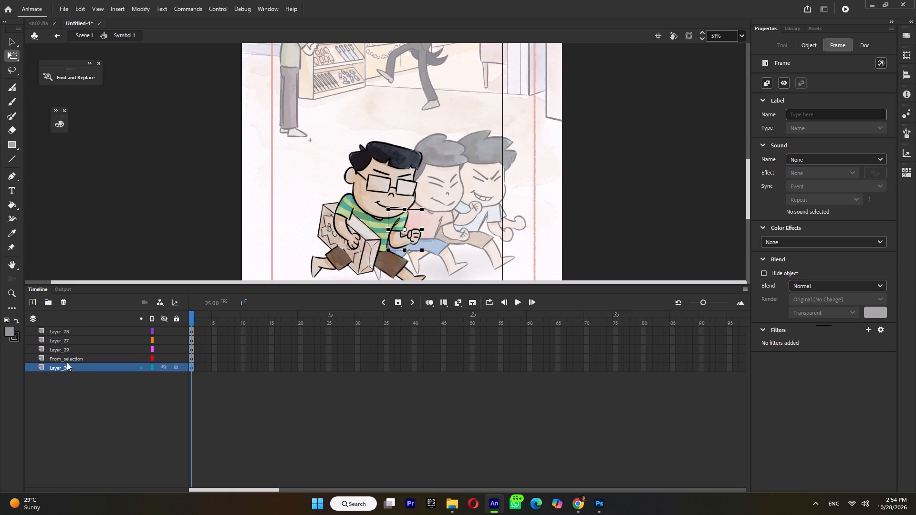
click(67, 359)
shift+click(67, 350)
drag(72, 348, 74, 326)
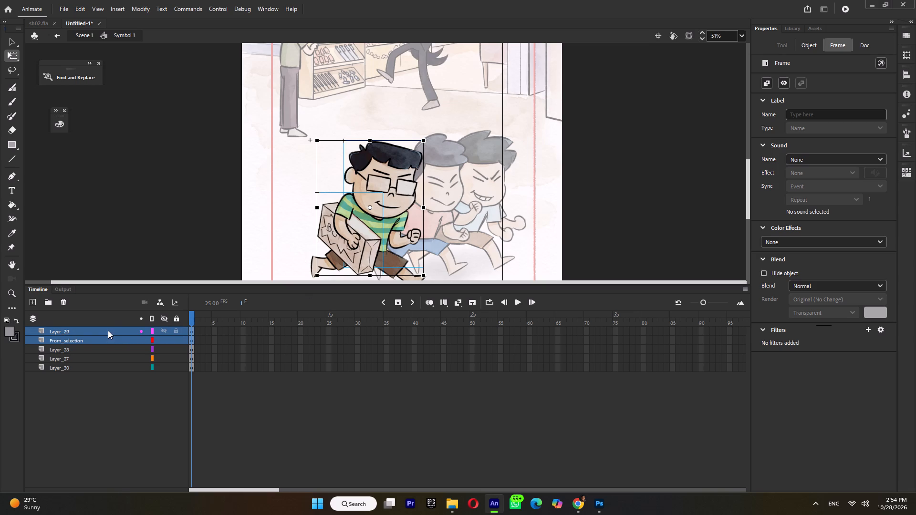
Set the transformation points of the box-carrying arm at the shoulder and the body at the waist, and lock Layer_29 and From_selection.
click(108, 330)
drag(351, 234, 352, 196)
click(102, 338)
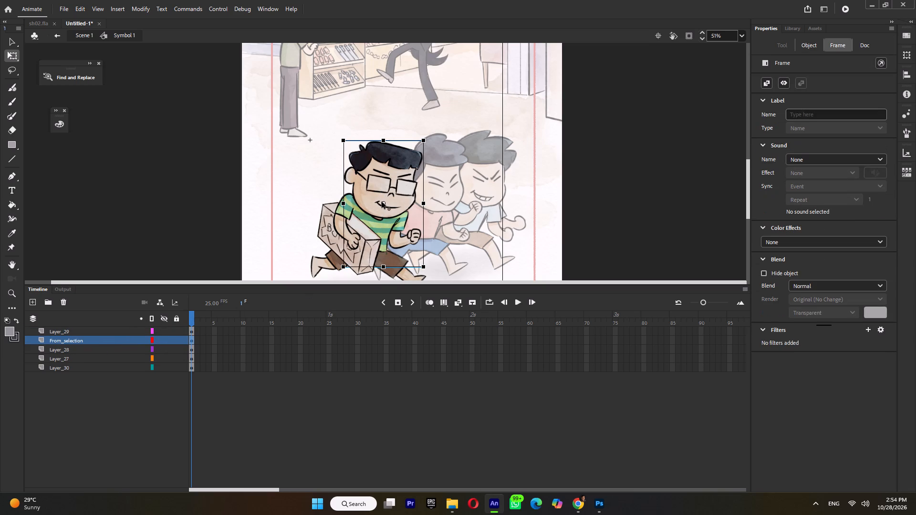
drag(382, 203, 367, 248)
drag(174, 328, 173, 336)
Place the transformation points of both legs on Layer_28 and Layer_27 at the hips, and of the Layer_30 arm at the shoulder.
click(81, 349)
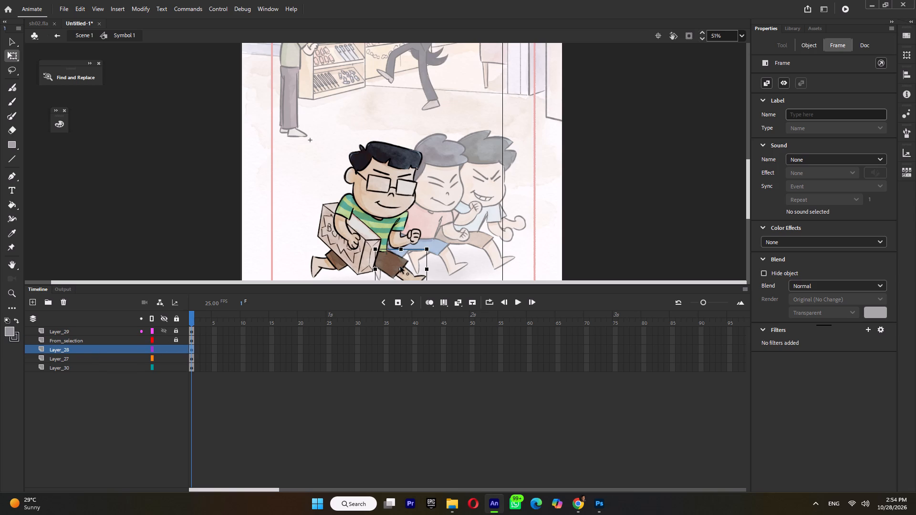
drag(399, 268, 376, 254)
click(322, 262)
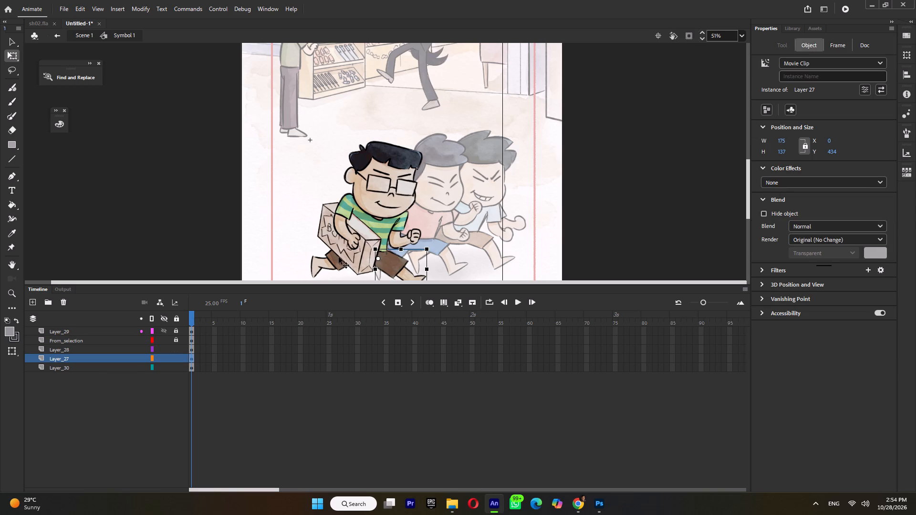
drag(332, 261, 349, 246)
click(85, 370)
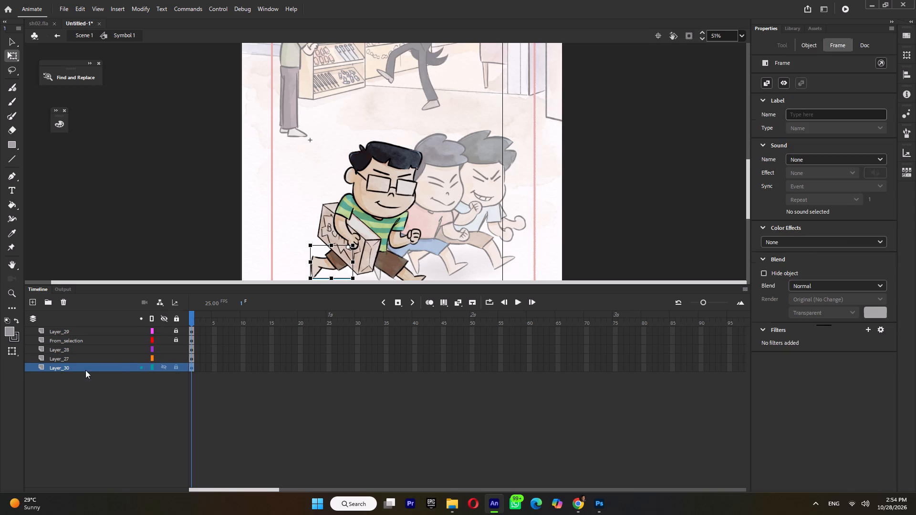
drag(405, 230, 402, 208)
Extend all layers in the symbol to frame 13 and insert keyframes on them at frames 5 and 9.
ctrl+scroll(436, 192, down, 6)
ctrl+scroll(397, 217, up, 4)
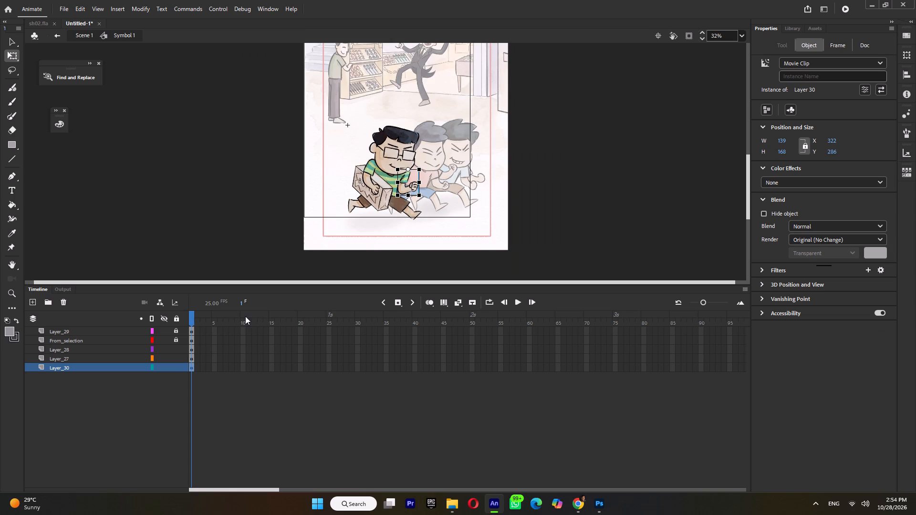
double_click(257, 315)
key(F5)
key(F5)
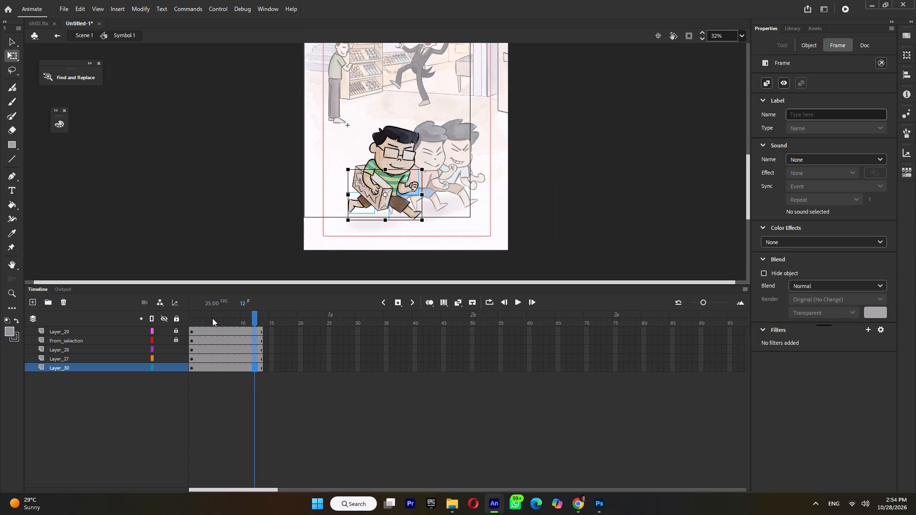
double_click(212, 318)
key(F6)
click(232, 319)
double_click(236, 319)
key(F6)
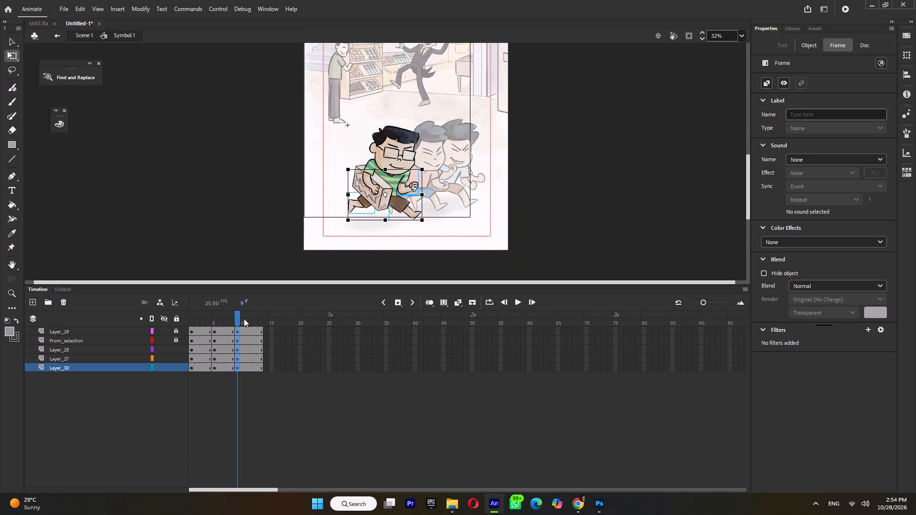
Insert a keyframe on all layers at frame 13 and extend the symbol's timeline to frame 16.
key(F5)
key(F5)
double_click(255, 318)
double_click(259, 318)
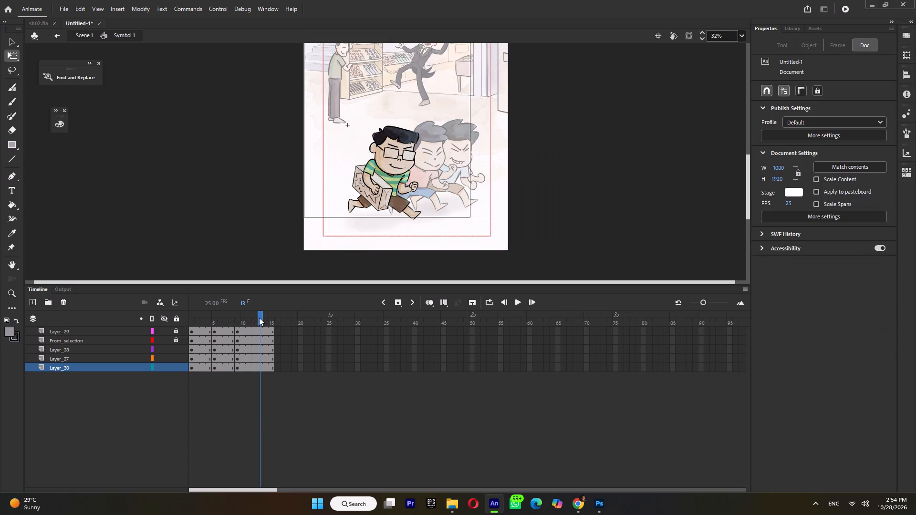
key(F6)
double_click(259, 318)
key(F6)
key(F5)
In the frame 5 pose, rotate the front leg on Layer_28 to point straight down and reposition it under the hip.
click(208, 320)
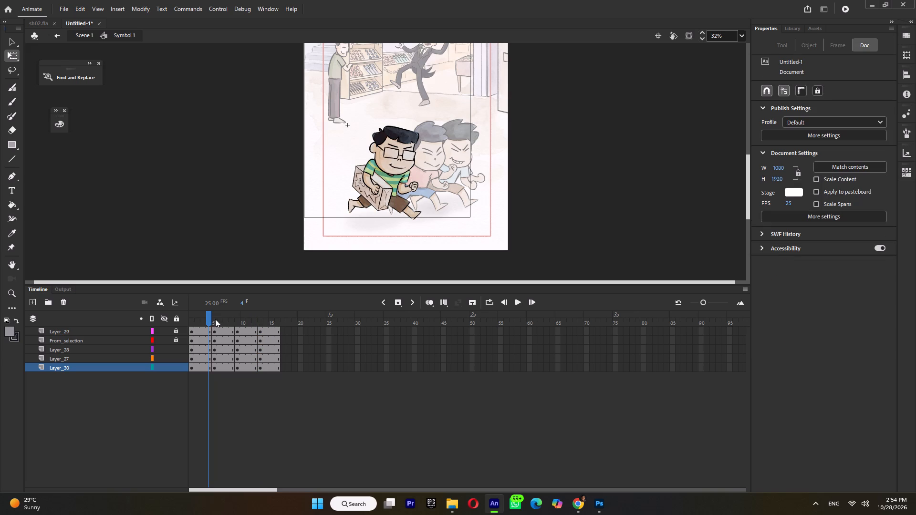
click(218, 319)
ctrl+scroll(410, 197, up, 4)
click(410, 216)
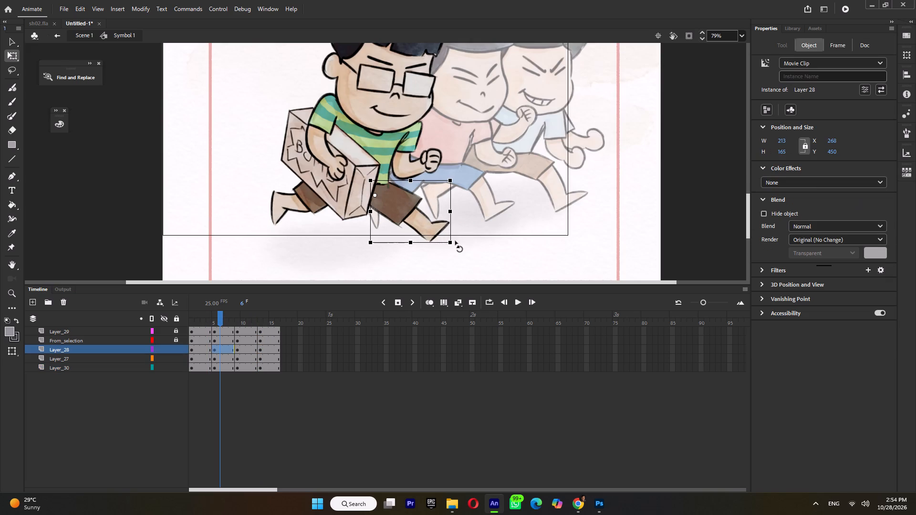
drag(455, 241, 386, 284)
drag(384, 216, 376, 205)
In the frame 5 pose, reposition the back leg on Layer_27 toward the hip, rotate its foot downward, and move Layer_27 above Layer_28.
click(281, 206)
drag(294, 206, 310, 213)
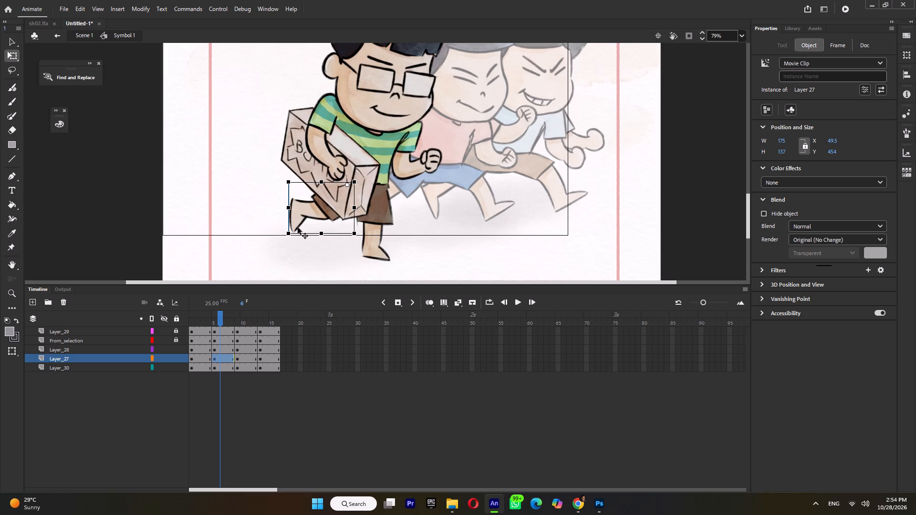
drag(290, 237, 307, 260)
drag(324, 221, 308, 227)
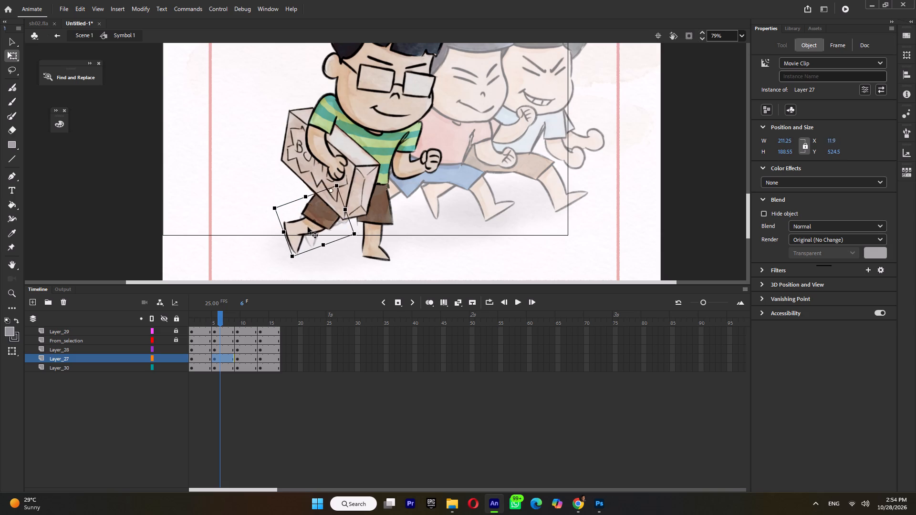
drag(308, 227, 317, 218)
drag(73, 357, 74, 347)
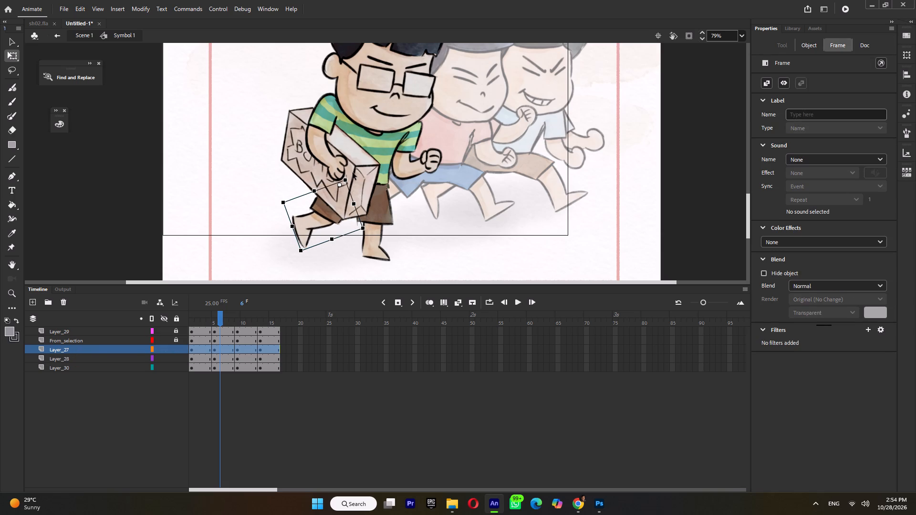
Unlock Layer_29 and swing its box-carrying arm slightly forward in the frame 5 pose, nudging it to fit the shoulder.
click(347, 164)
click(345, 159)
click(177, 329)
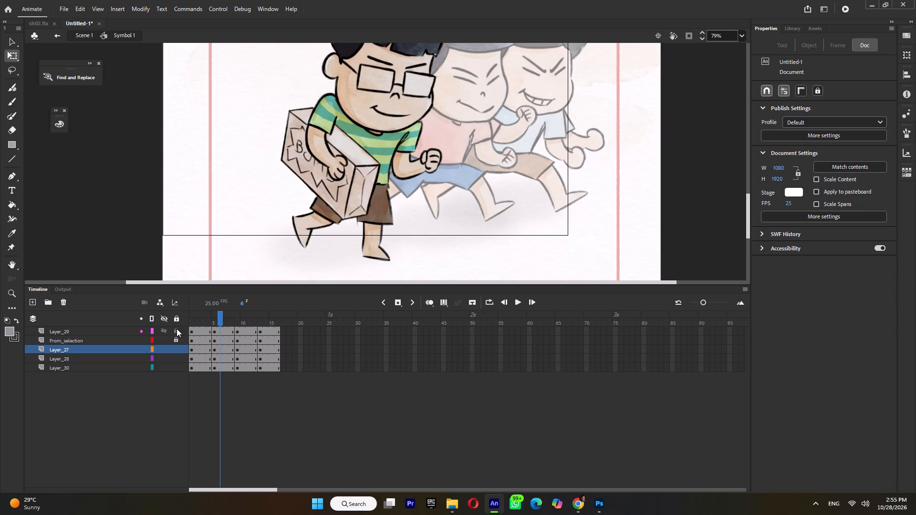
click(292, 149)
drag(280, 227, 291, 229)
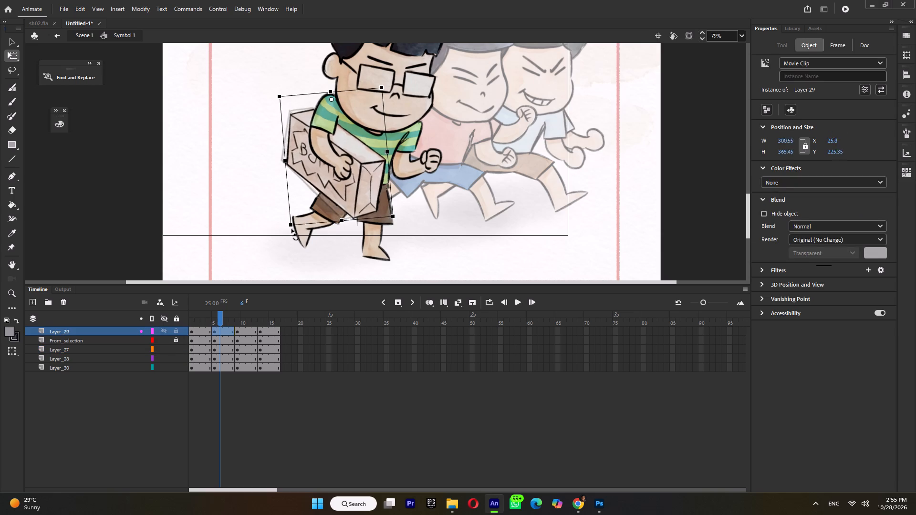
drag(291, 229, 296, 229)
key(Right)
key(Down)
key(Up)
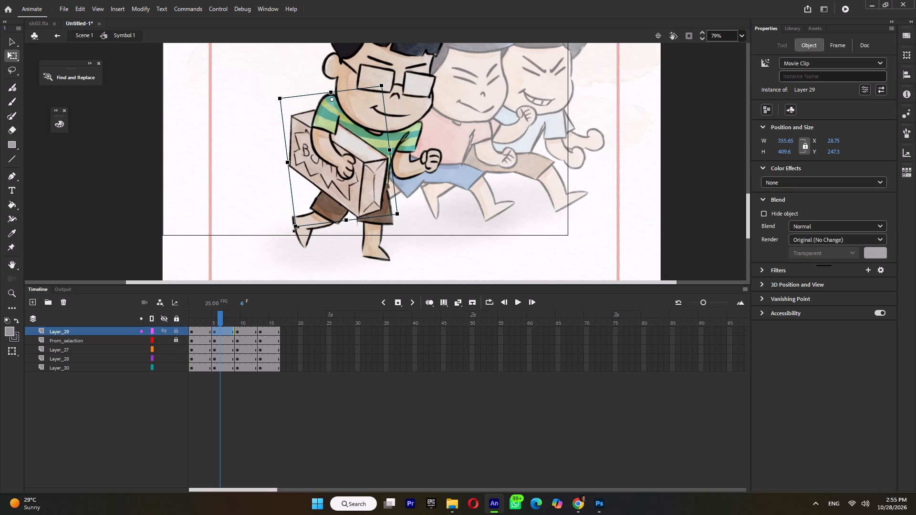
key(Right)
In the frame 5 pose, rotate the Layer_30 fist arm slightly inward toward the body.
click(208, 317)
click(217, 317)
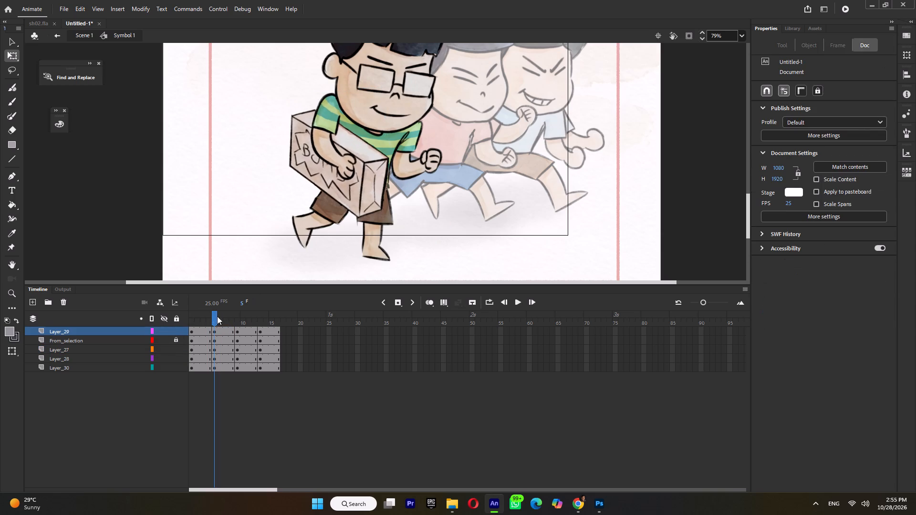
click(434, 165)
drag(440, 186, 423, 192)
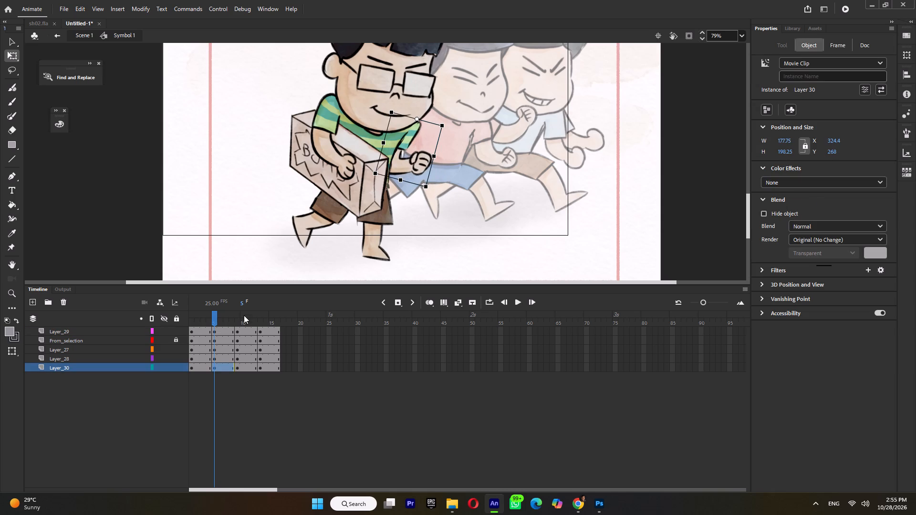
In the frame 9 pose, move the Layer_28 leg back behind the box and rotate it further downward.
click(245, 318)
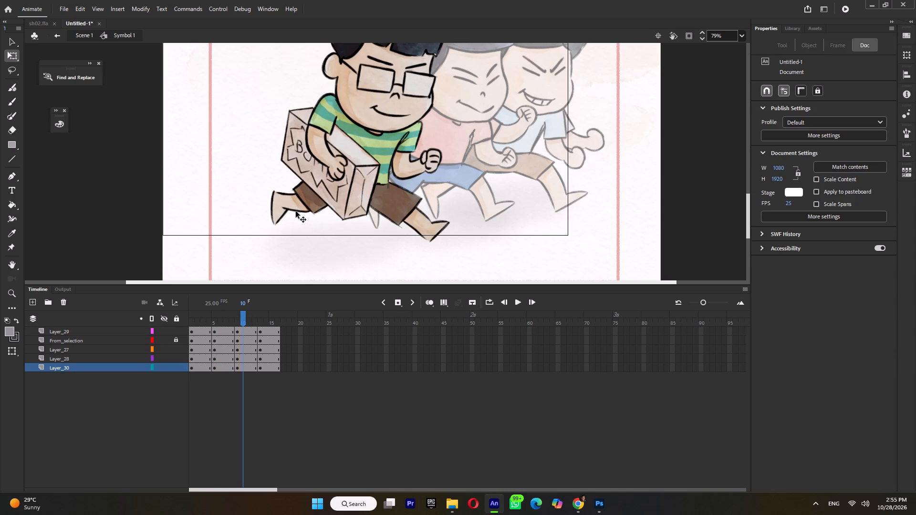
click(396, 203)
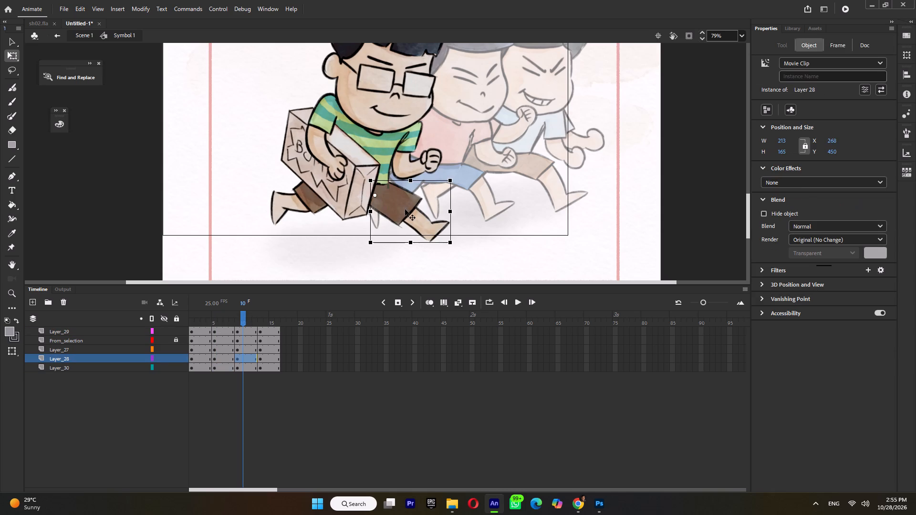
drag(405, 209, 393, 212)
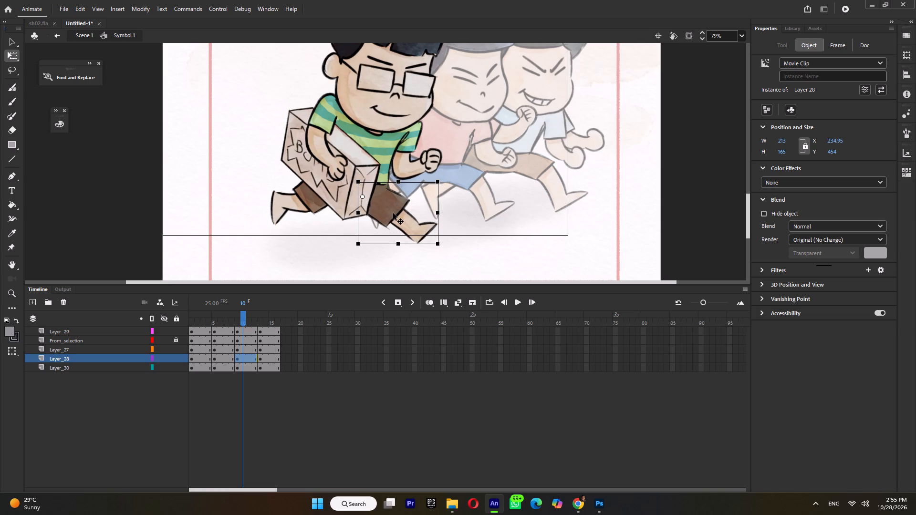
drag(394, 213, 373, 221)
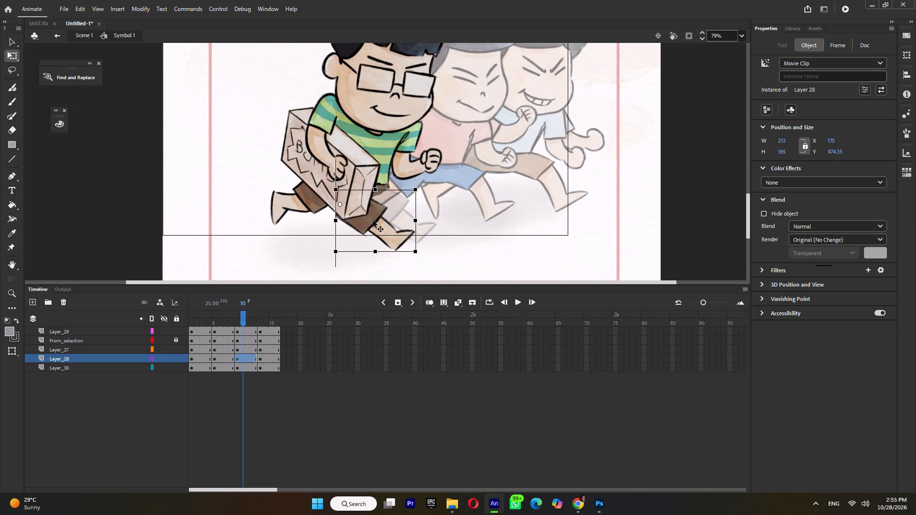
drag(373, 221, 369, 212)
drag(418, 241, 404, 264)
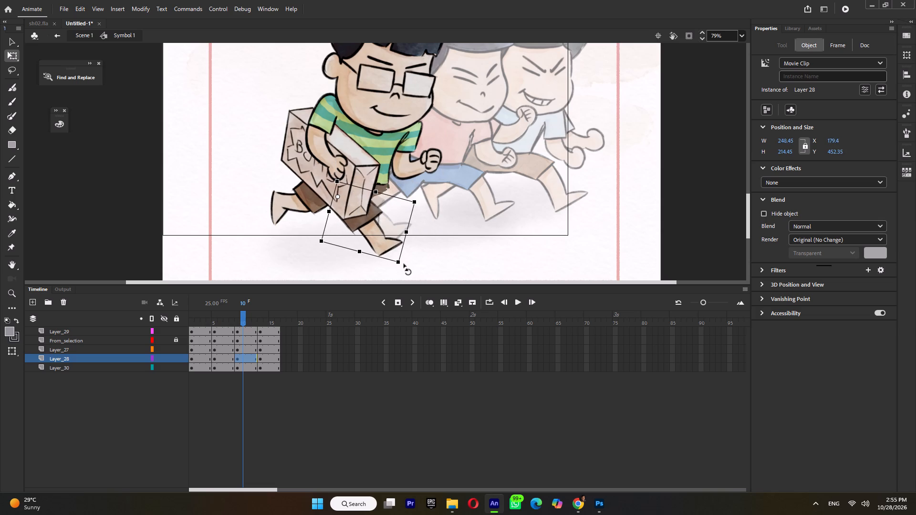
drag(404, 264, 402, 266)
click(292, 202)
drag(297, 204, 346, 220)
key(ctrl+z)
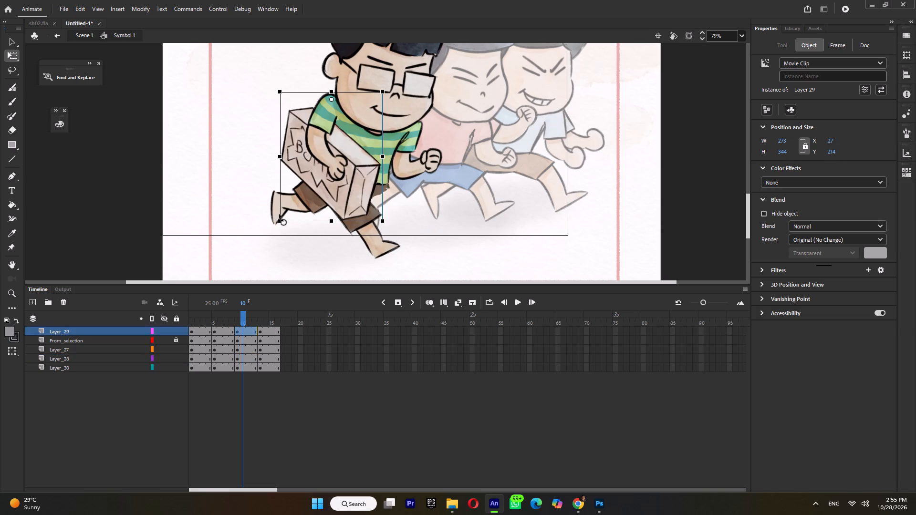
In the frame 9 pose, move the Layer_27 leg forward under the hip, and place Layer_27 below Layer_28.
click(279, 214)
click(271, 209)
drag(276, 215, 328, 216)
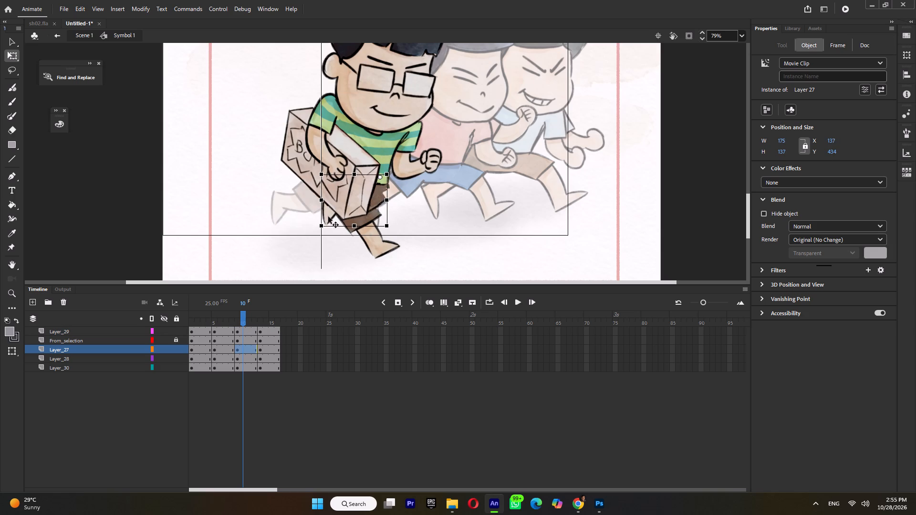
drag(328, 216, 331, 213)
drag(76, 350, 77, 360)
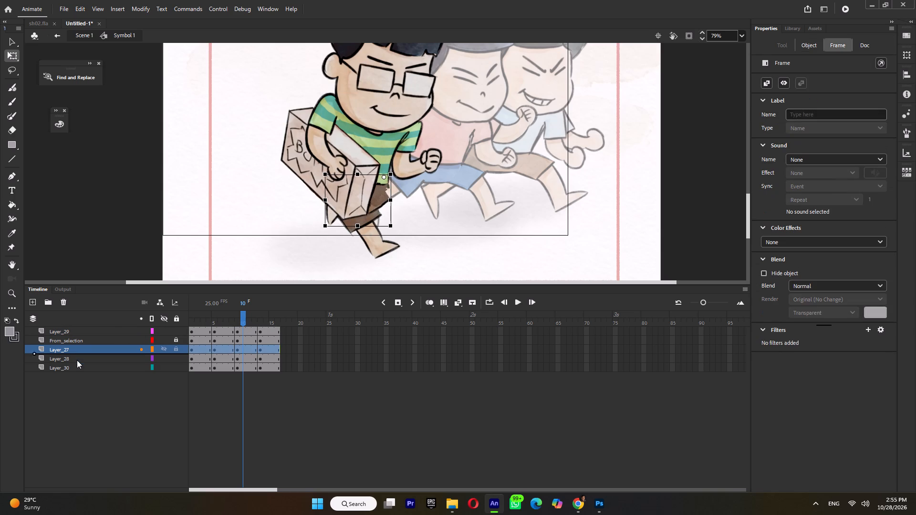
drag(77, 360, 75, 364)
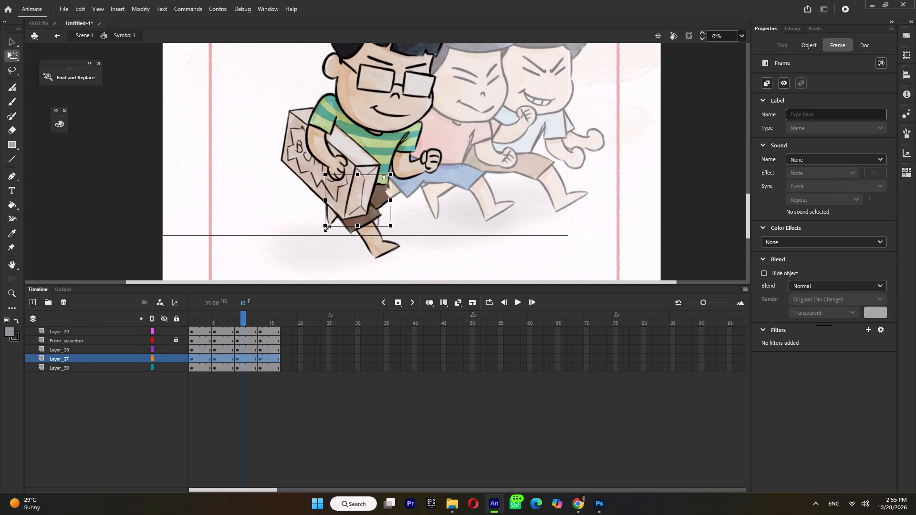
Nudge the Layer_27 leg slightly backward and up so it sits behind the box in the frame 9 pose.
key(Left)
key(Left)
key(Left)
key(Left)
key(Left)
key(Left)
key(Left)
key(Left)
key(Left)
key(Left)
key(Left)
key(Left)
key(Left)
key(Left)
key(Left)
key(Left)
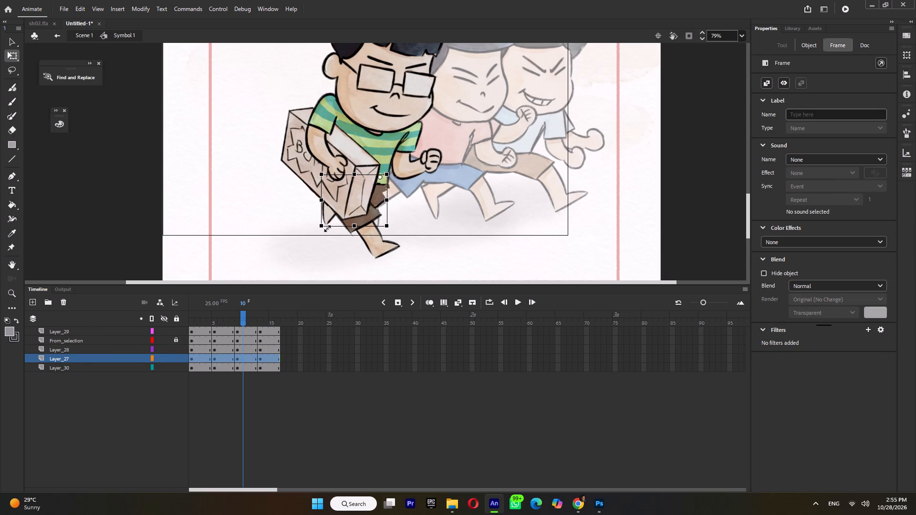
key(Up)
key(Up)
key(Up)
key(Up)
key(Up)
key(Up)
key(Up)
key(Up)
key(Up)
key(Up)
key(Up)
key(Up)
key(Up)
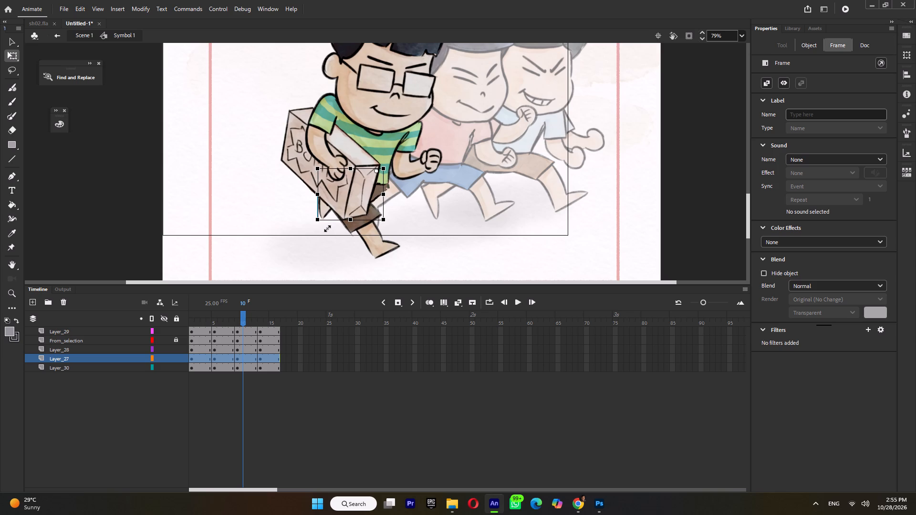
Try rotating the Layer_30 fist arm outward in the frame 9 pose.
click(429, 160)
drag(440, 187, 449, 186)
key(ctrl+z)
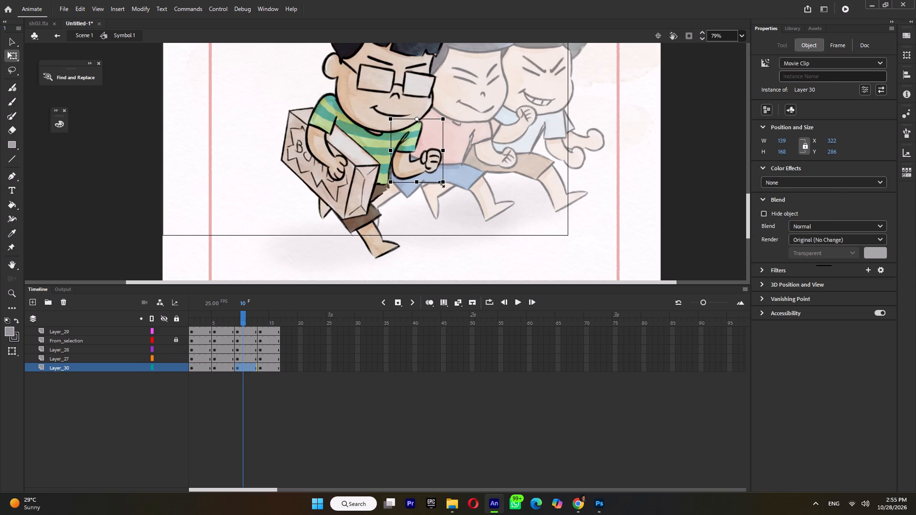
In the frame 1 pose, rotate the Layer_30 fist arm inward toward the chest.
click(197, 316)
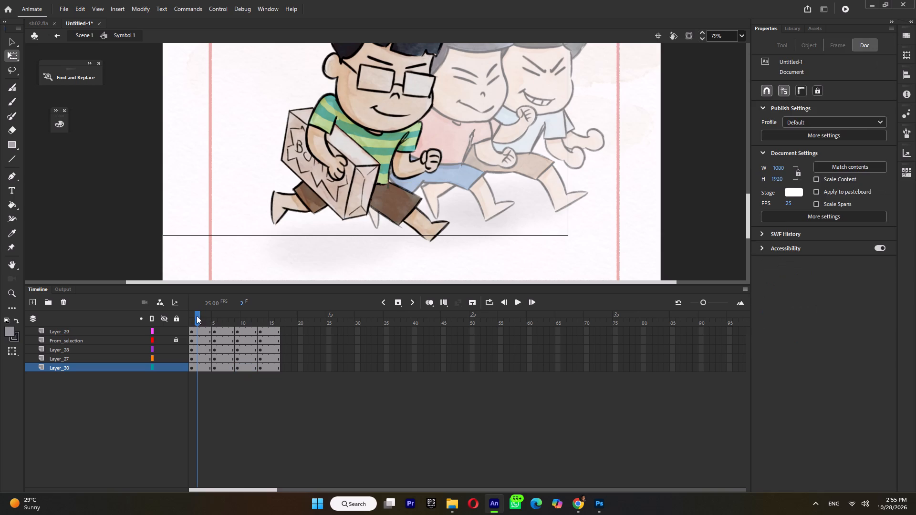
click(424, 165)
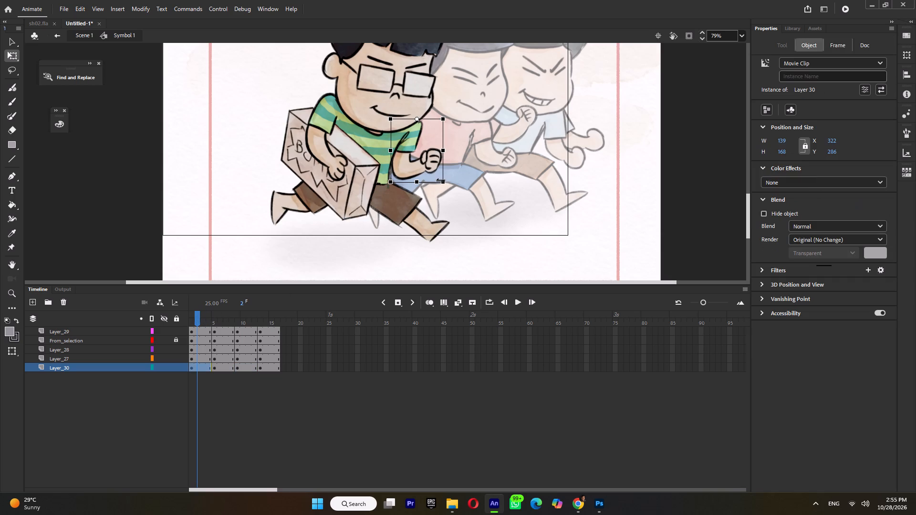
drag(441, 187, 407, 210)
In the frame 5 pose, swing the Layer_29 arm and box backward about the shoulder.
click(223, 320)
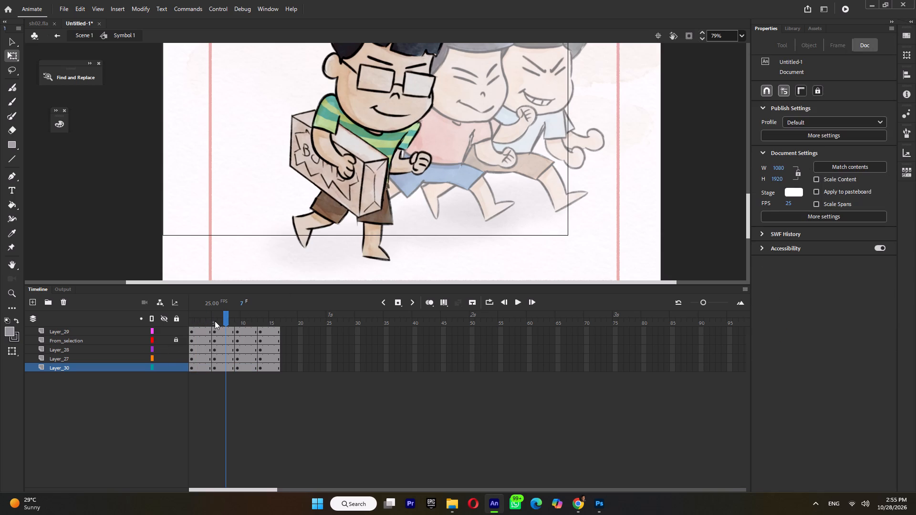
click(319, 129)
shift+click(348, 183)
click(349, 182)
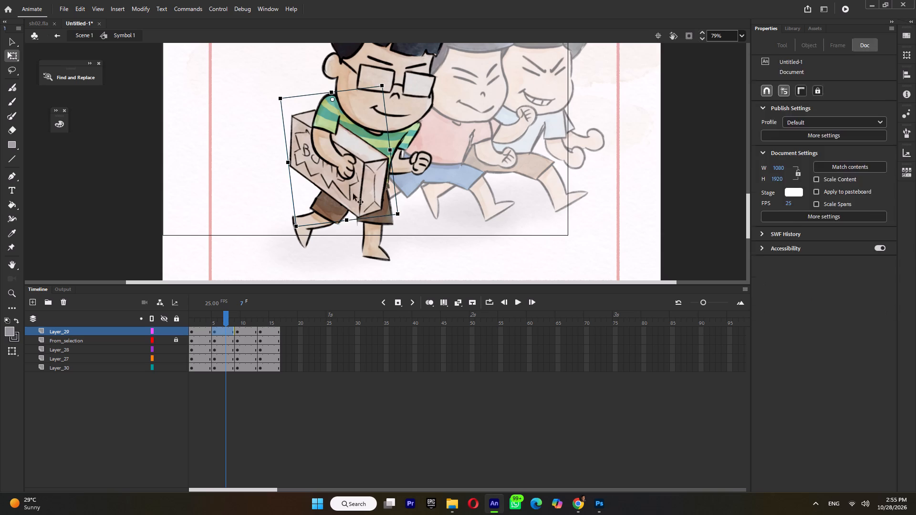
drag(393, 220, 363, 234)
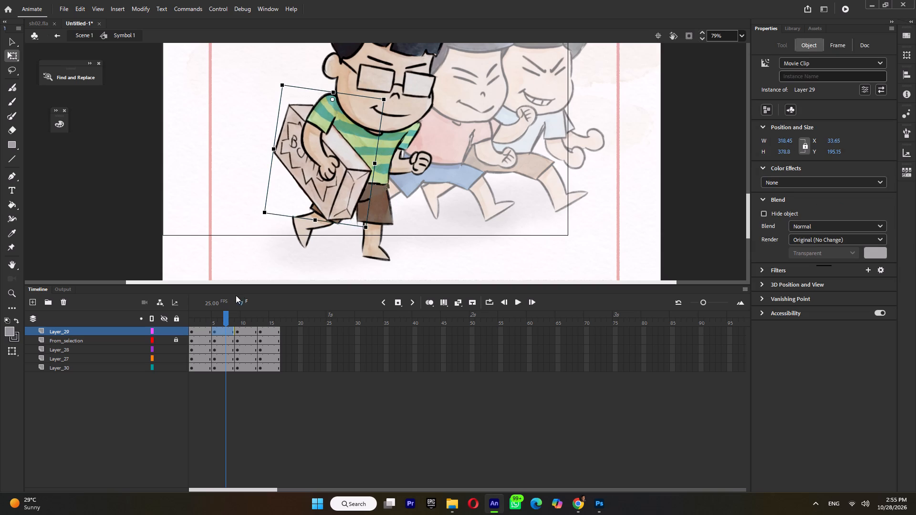
In the frame 1 pose, swing the Layer_29 arm and box forward and nudge them slightly forward.
click(200, 323)
click(320, 183)
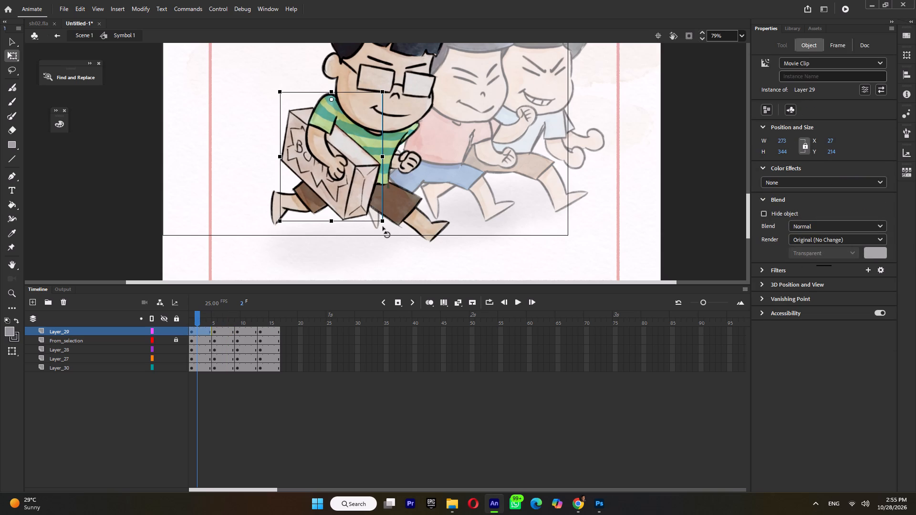
drag(383, 227, 401, 222)
key(Right)
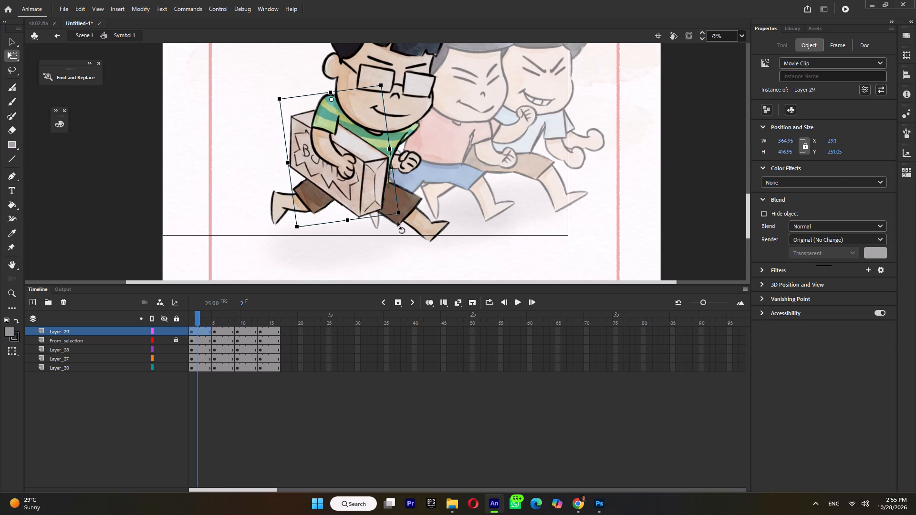
In the frame 9 pose, swing the Layer_29 arm and box backward, a little further than in the frame 5 pose.
click(225, 320)
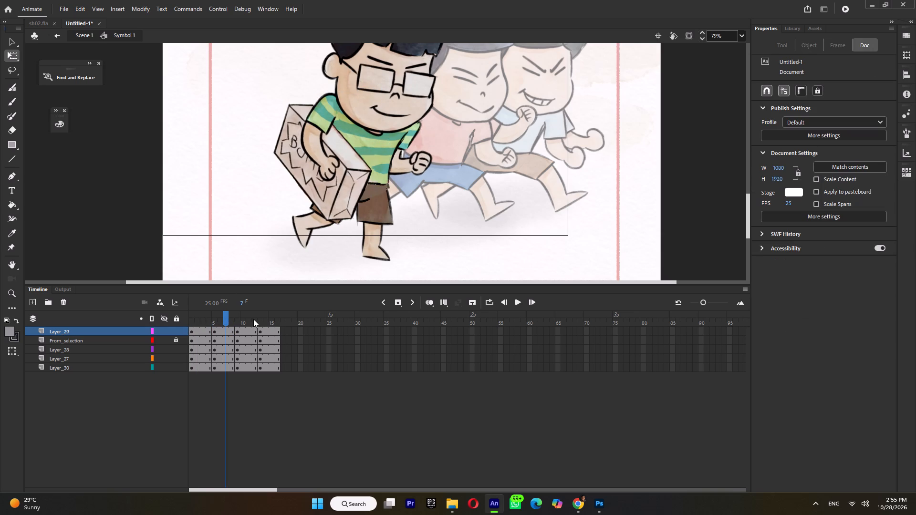
click(253, 319)
click(322, 196)
drag(382, 226, 353, 236)
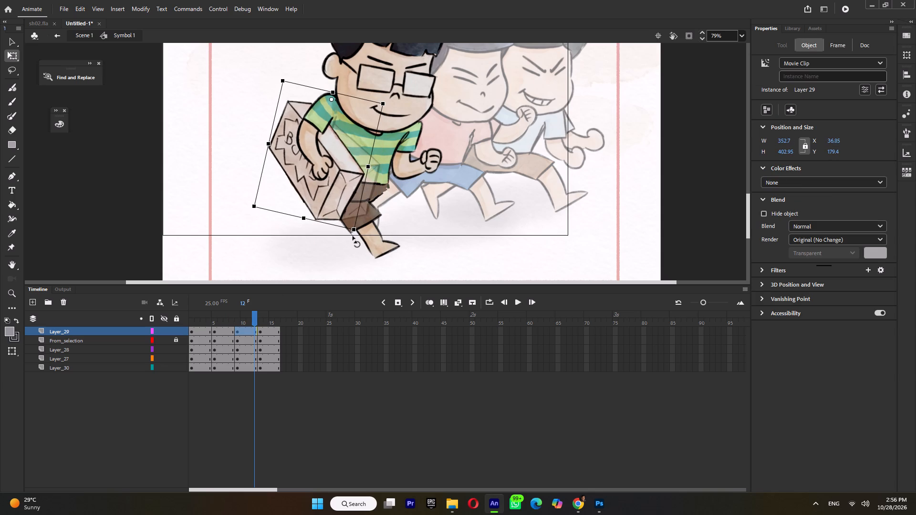
drag(353, 236, 359, 237)
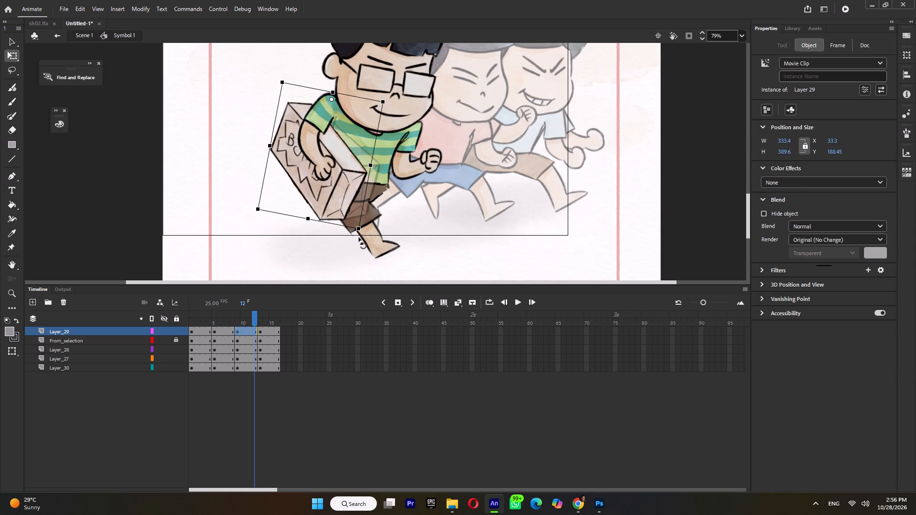
drag(359, 237, 361, 238)
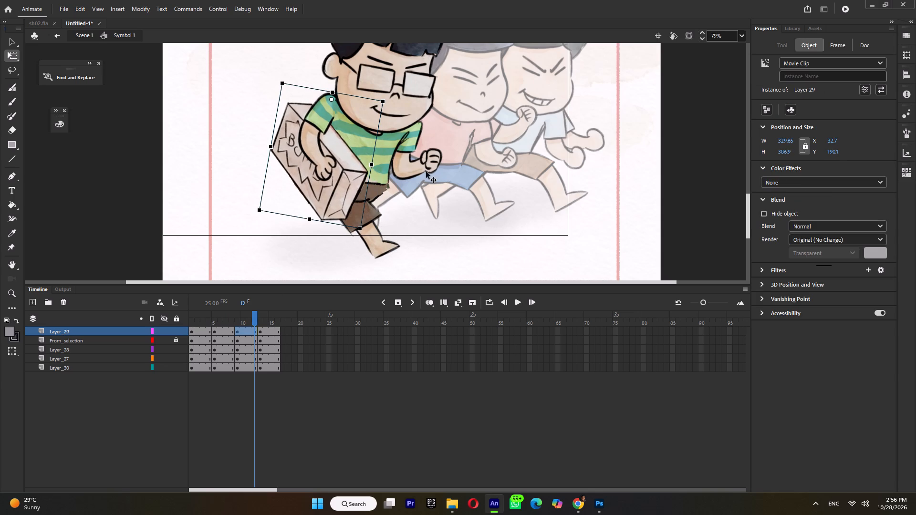
In the frame 13 pose, rotate the Layer_30 fist arm slightly inward and compare it with the frame 9 pose.
click(422, 166)
click(441, 187)
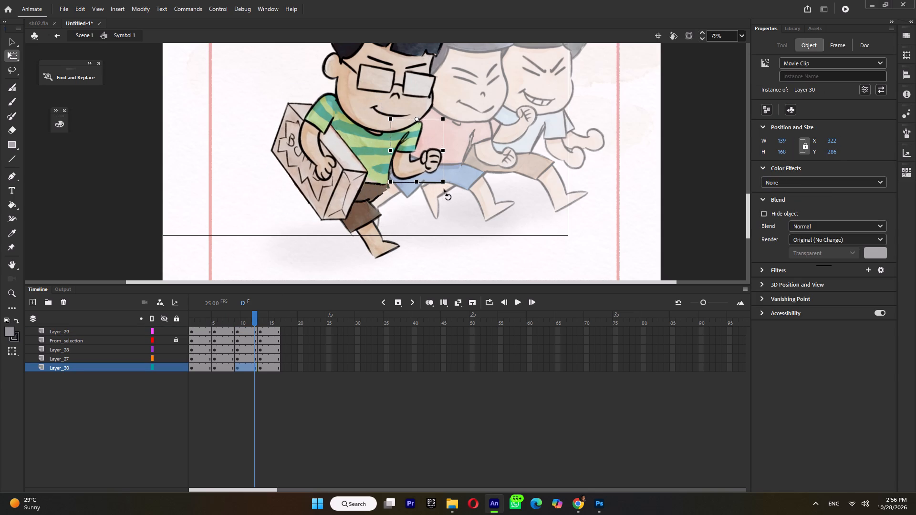
click(263, 319)
click(436, 160)
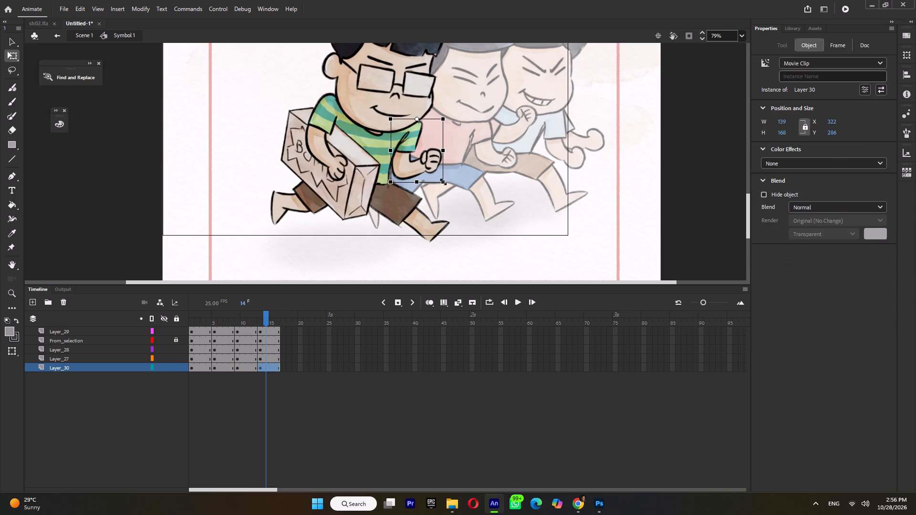
drag(448, 189, 438, 198)
click(243, 320)
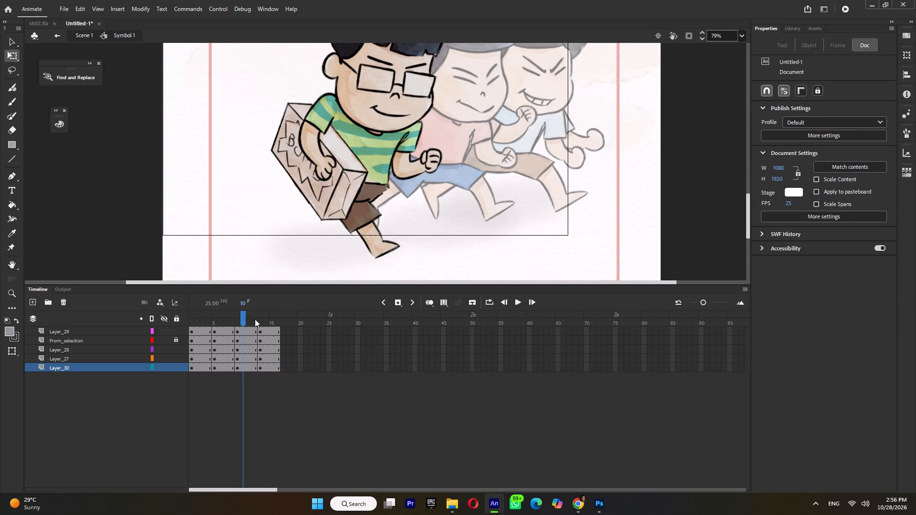
In the frame 13 pose, rotate the Layer_28 leg down to vertical and move it backward under the body.
click(267, 318)
click(385, 216)
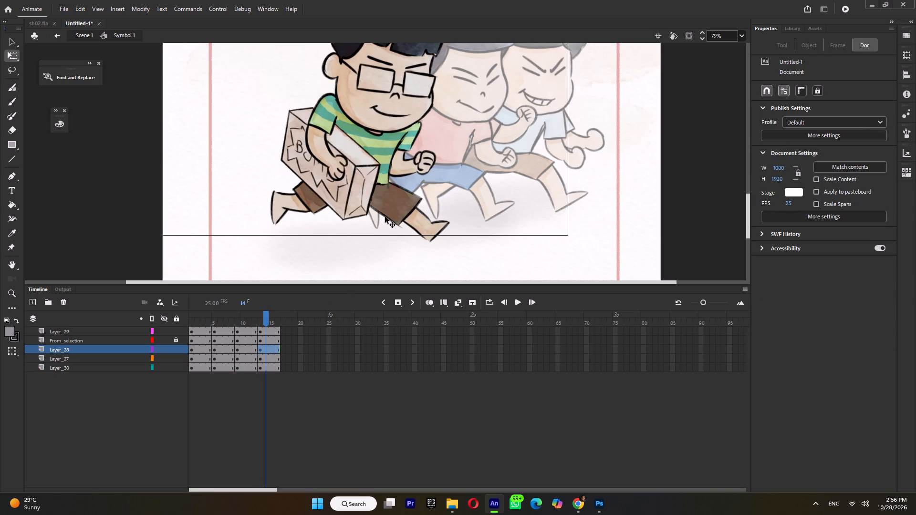
drag(446, 247, 384, 289)
drag(382, 252, 381, 252)
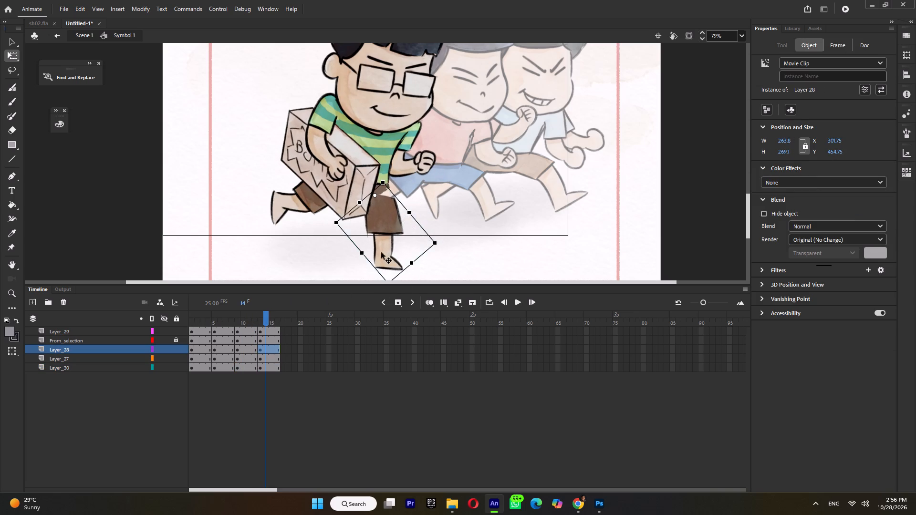
drag(381, 252, 347, 240)
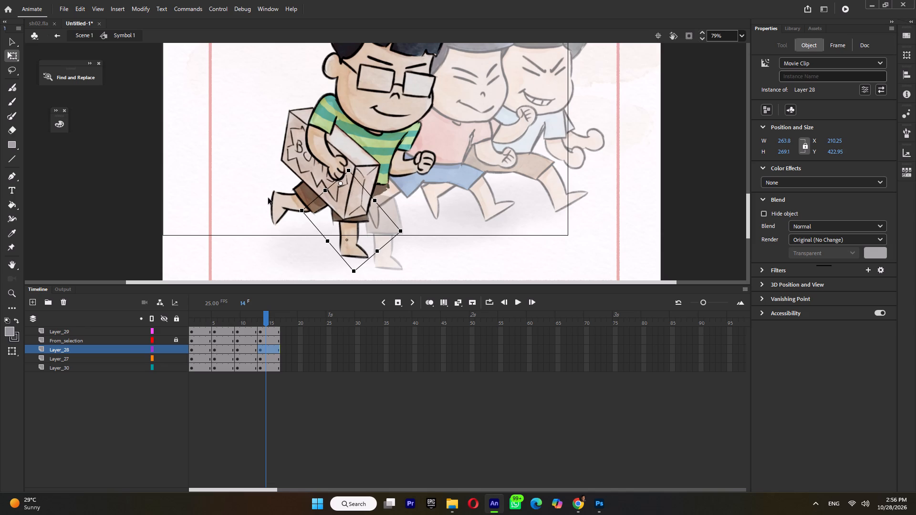
In the frame 13 pose, move the Layer_27 leg forward under the body and rotate it downward behind the box.
click(281, 205)
click(271, 223)
click(270, 208)
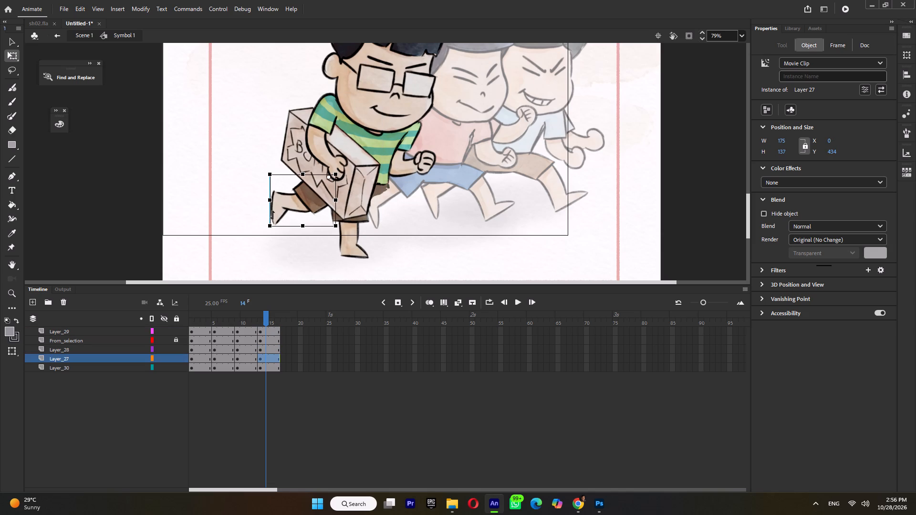
drag(273, 213, 329, 215)
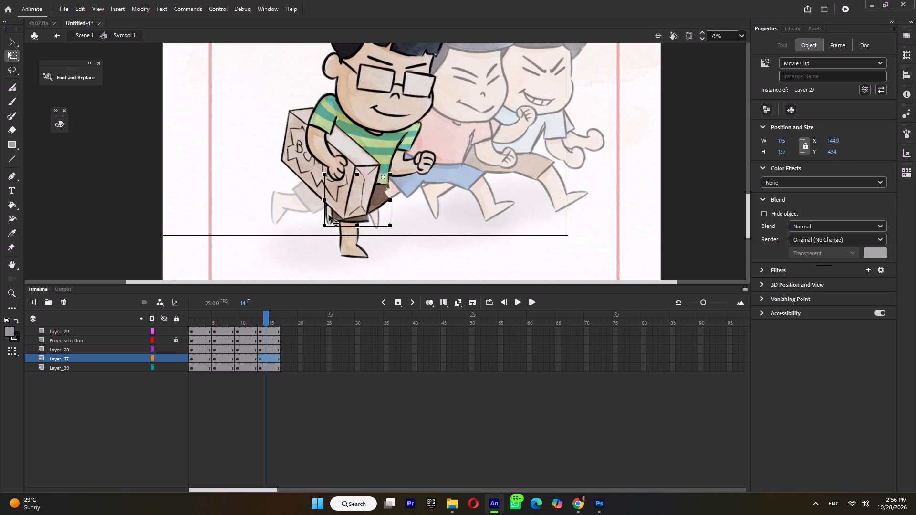
drag(329, 215, 330, 215)
drag(322, 233, 349, 270)
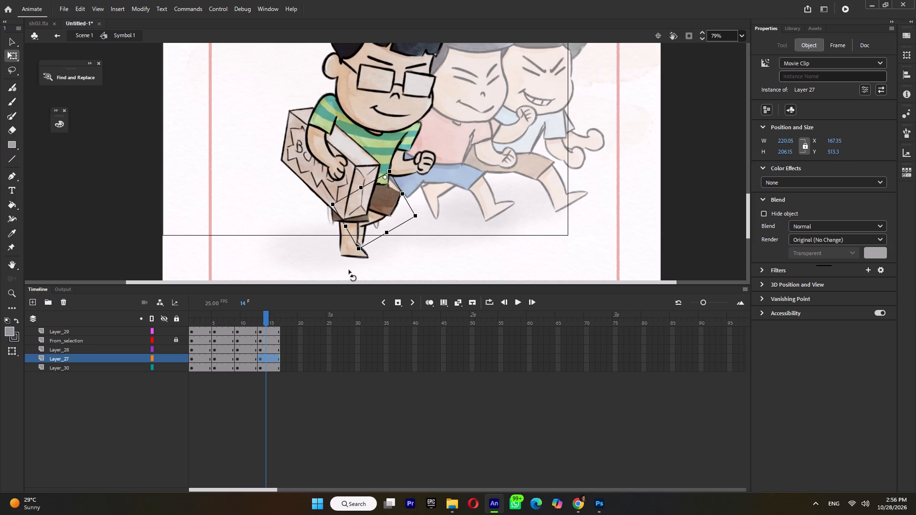
drag(349, 270, 346, 270)
Nudge the Layer_27 leg backward and slightly up so it sits beneath the boy's shorts in the frame 13 pose.
key(Left)
key(Left)
key(Left)
key(Left)
key(Left)
key(Left)
key(Left)
key(Left)
key(Left)
key(Left)
key(Left)
key(Left)
key(Left)
key(Left)
key(Left)
key(Left)
key(Left)
key(Left)
key(Left)
key(Left)
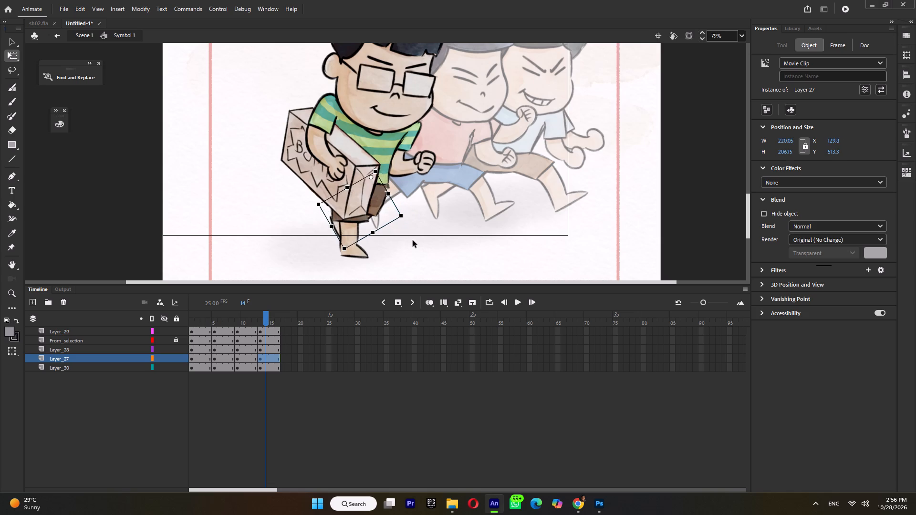
key(Up)
key(Up)
key(Up)
key(Up)
key(Up)
key(Up)
key(Up)
key(Up)
key(Up)
key(Down)
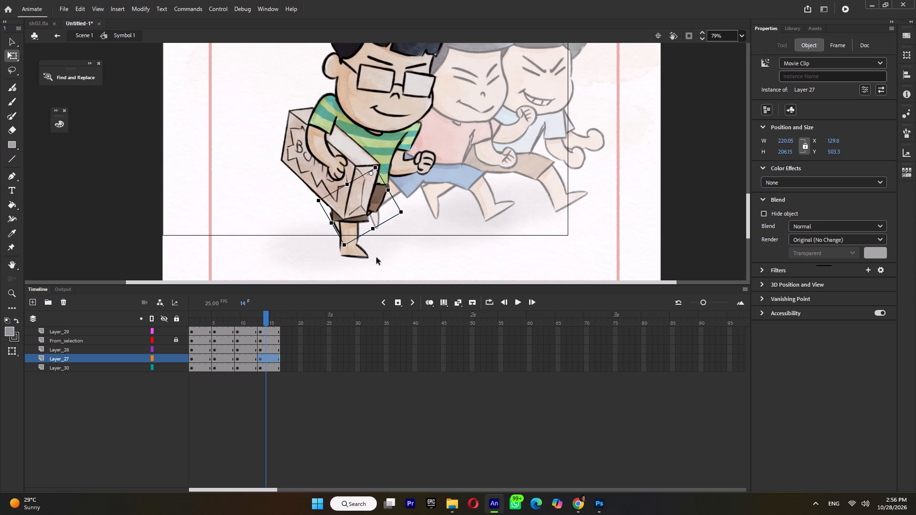
Unlock the From_selection layer and nudge the whole boy slightly up in the frame 5 pose.
click(175, 338)
ctrl+scroll(534, 99, down, 5)
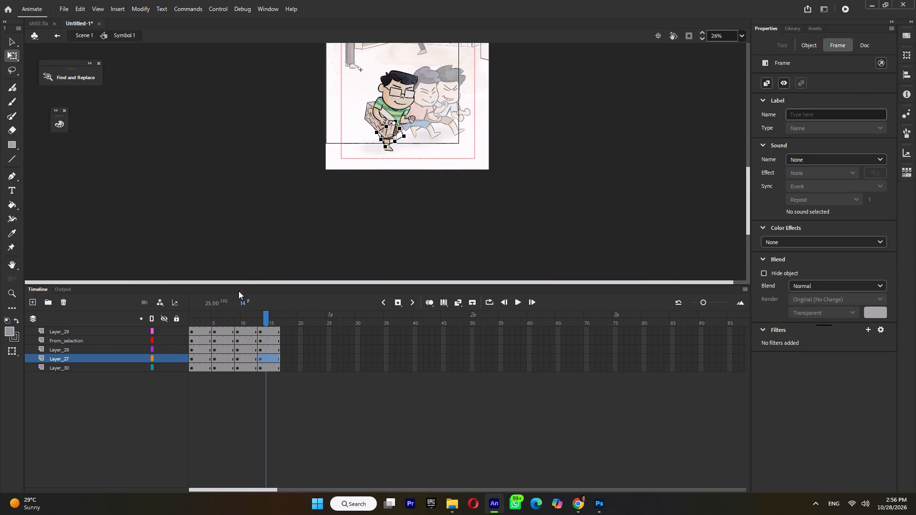
click(219, 320)
drag(426, 80, 318, 204)
key(Up)
key(Up)
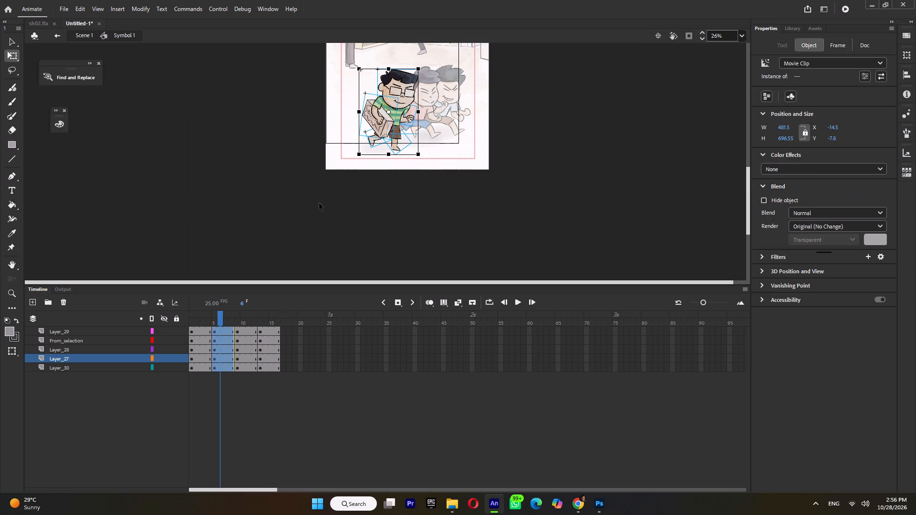
key(Up)
key(Up)
Nudge the whole boy slightly up in the frame 13 pose.
click(241, 323)
click(272, 323)
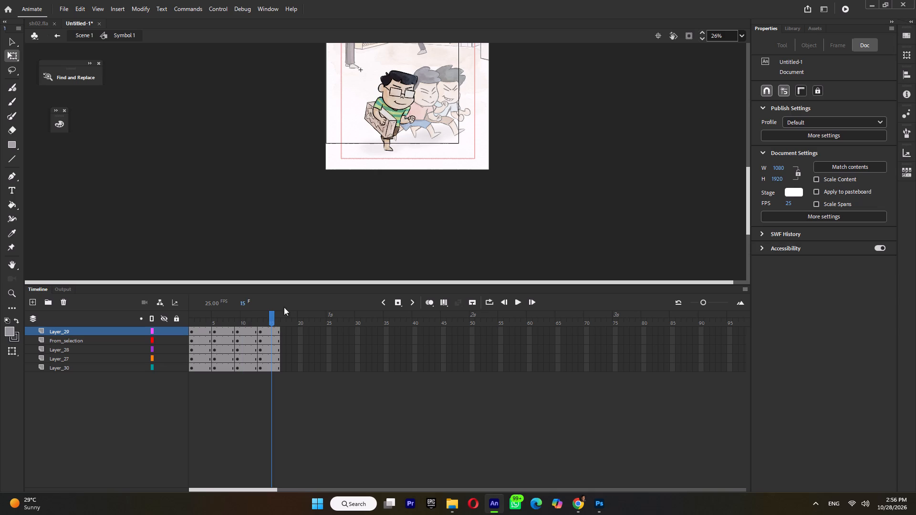
drag(467, 70, 292, 213)
key(Up)
key(Up)
key(Up)
Play back the run cycle of the boy with glasses to check the motion.
click(207, 319)
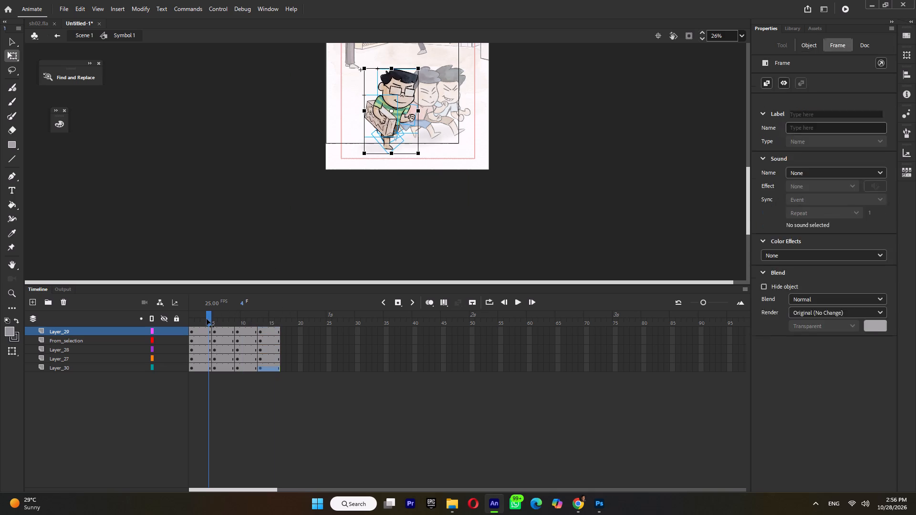
key(Return)
key(Return)
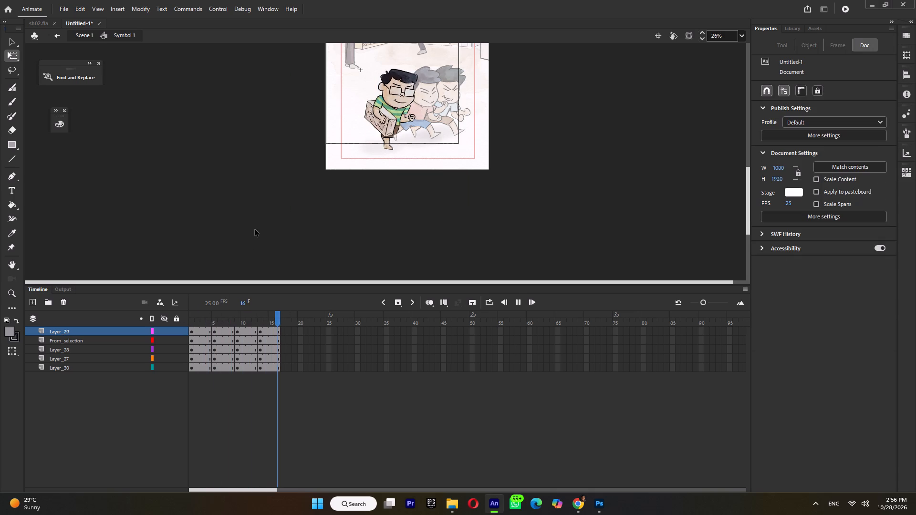
key(Return)
Back in Scene 1, convert the Group 2 boy in the red shirt to a symbol and open it for editing.
double_click(259, 220)
key(Return)
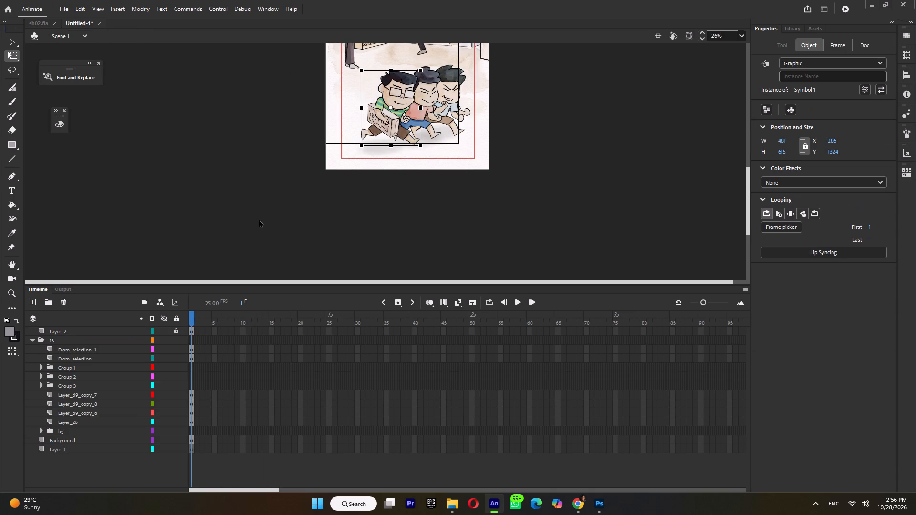
click(78, 371)
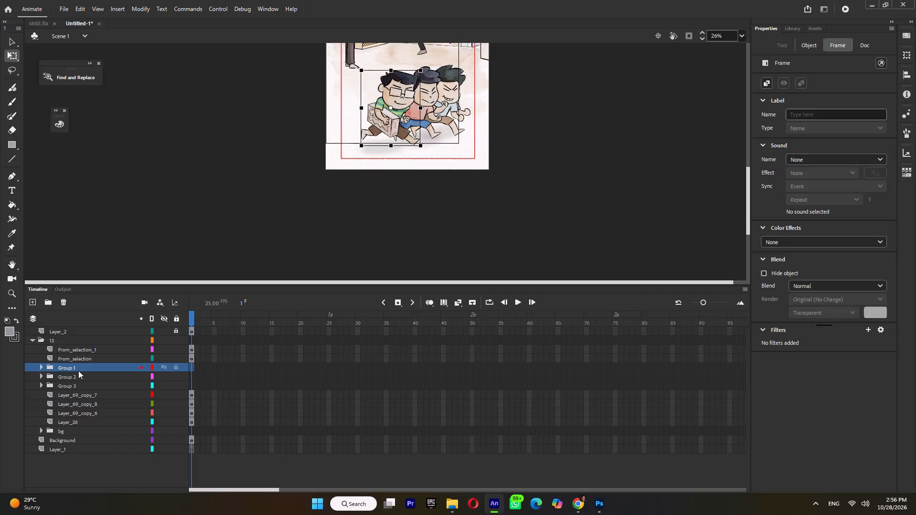
click(75, 374)
key(F8)
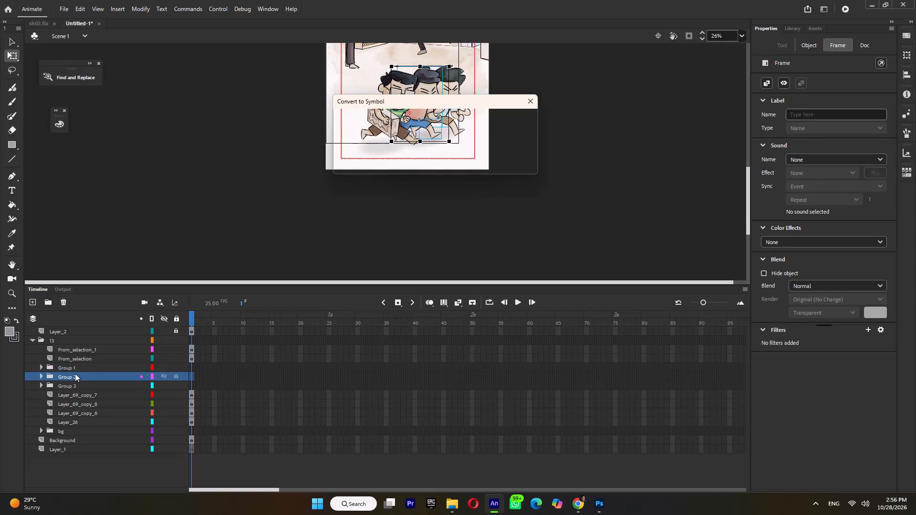
click(520, 119)
double_click(437, 83)
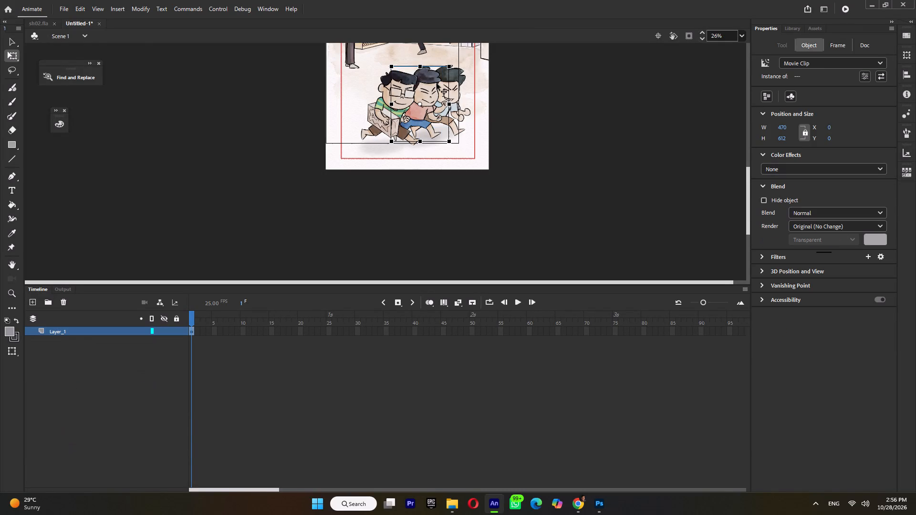
Distribute all of the red-shirt boy's body parts to separate layers.
ctrl+scroll(428, 97, up, 3)
click(449, 219)
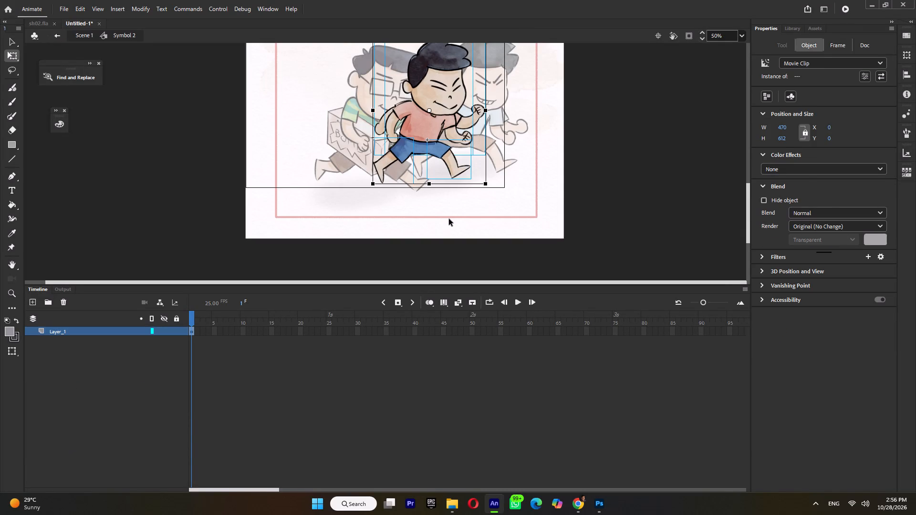
drag(507, 74, 387, 117)
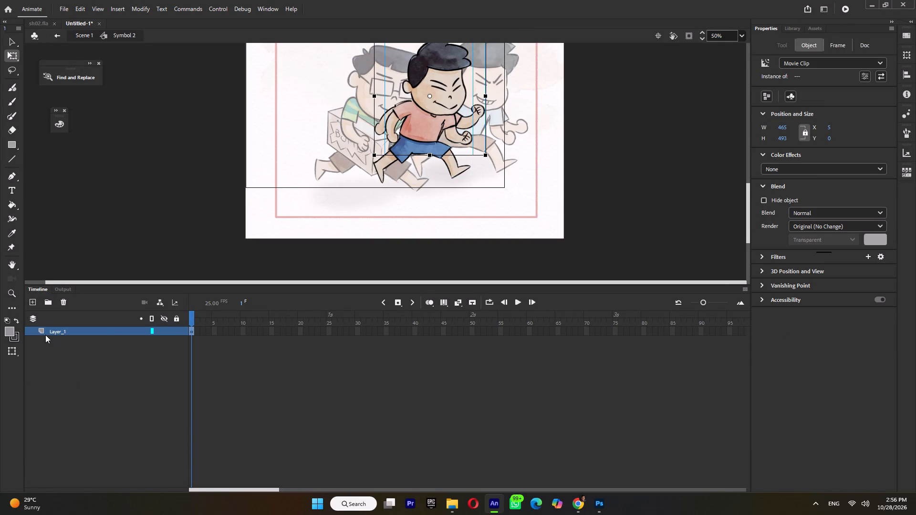
click(51, 330)
key(ctrl+shift+d)
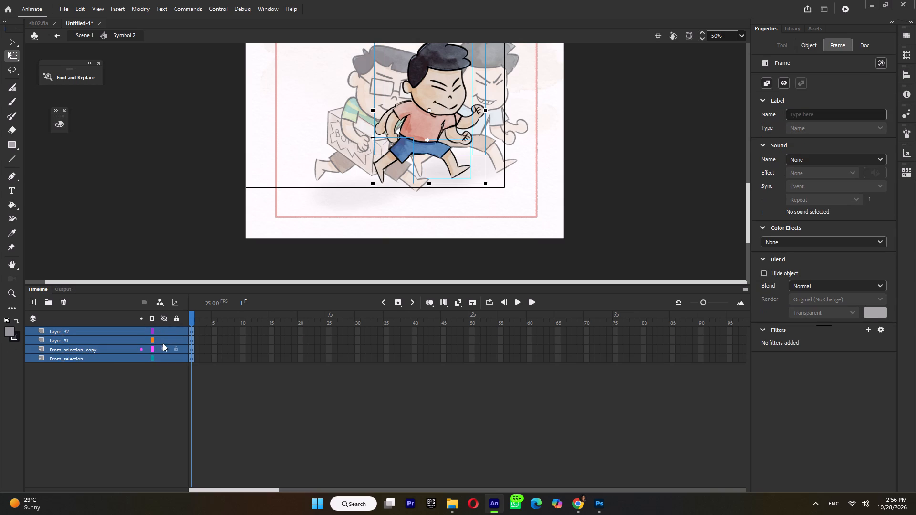
Extend all four layers to frame 16 and insert keyframes at frames 5, 9 and 13.
double_click(252, 320)
key(F5)
key(F5)
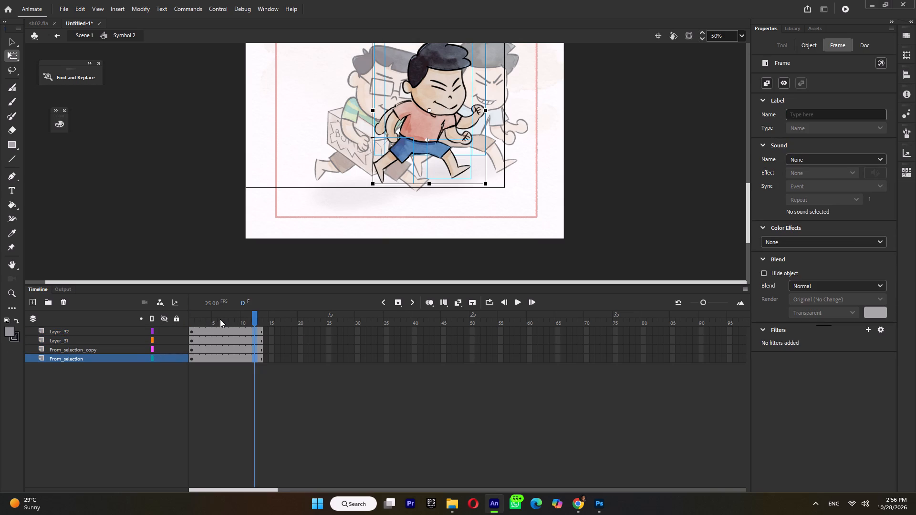
double_click(210, 320)
double_click(214, 318)
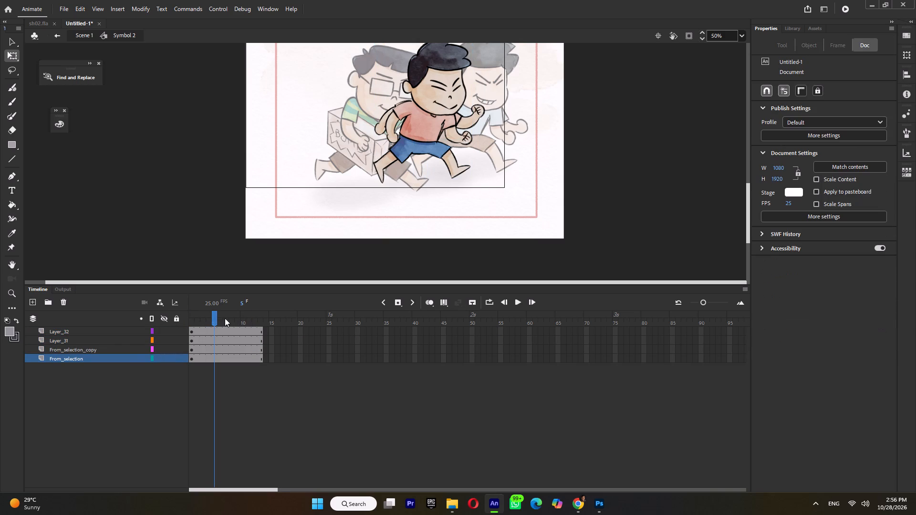
double_click(214, 318)
key(F6)
double_click(239, 317)
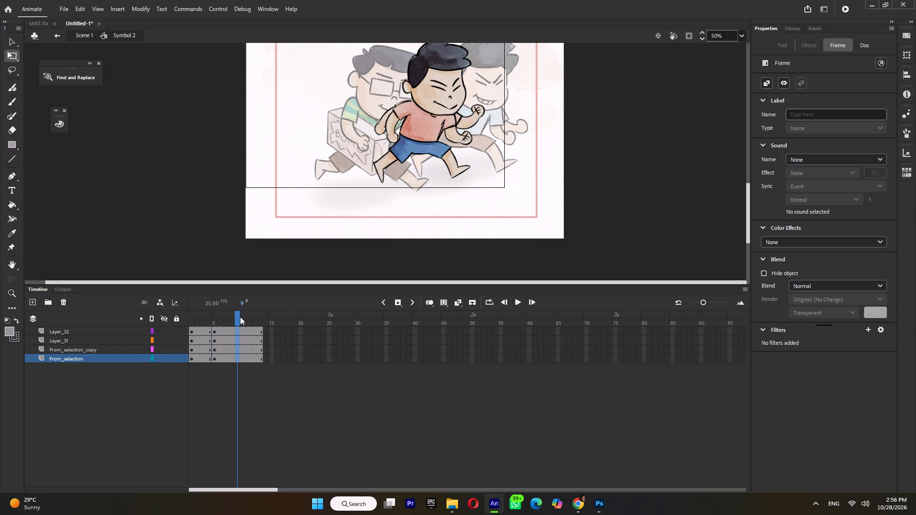
key(F6)
key(F5)
key(F5)
double_click(259, 319)
key(F6)
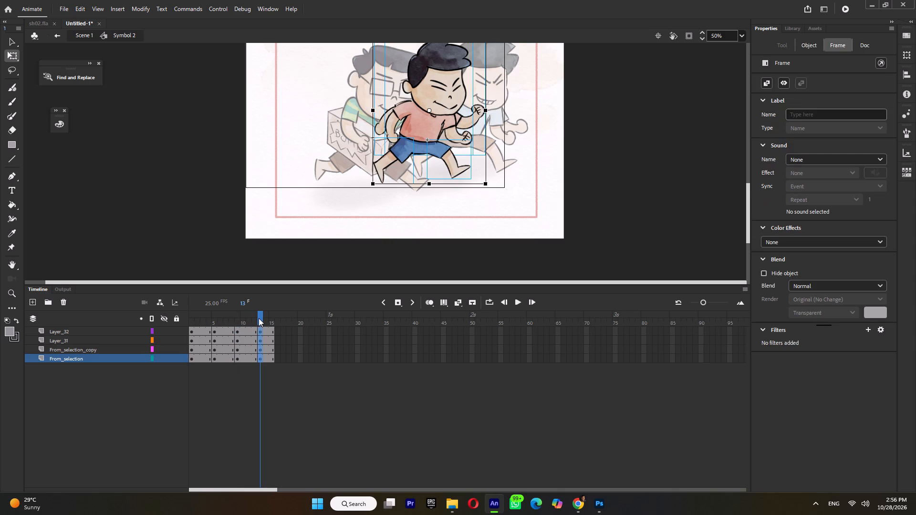
key(F5)
Alternate the body drawings: clear From_selection_copy from the frame 1 and 9 spans, and From_selection from the frame 5 and 13 spans.
click(203, 319)
click(78, 350)
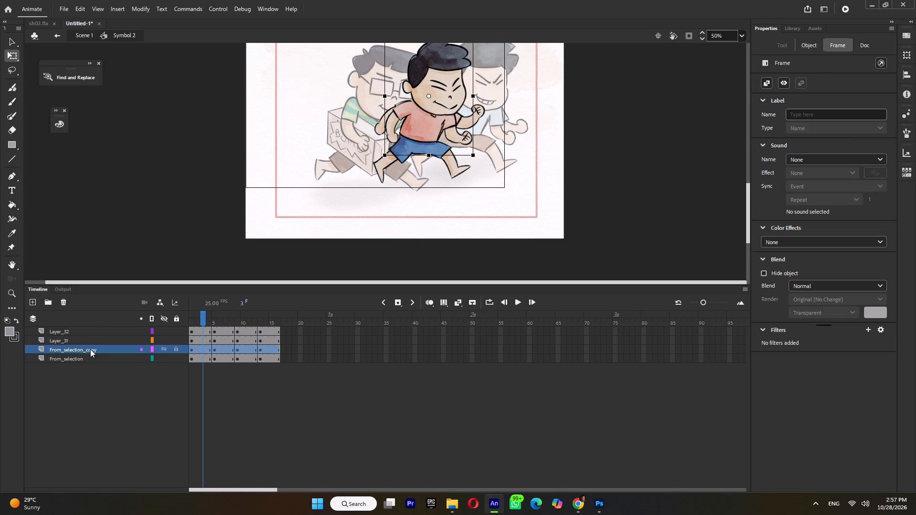
click(198, 346)
key(Delete)
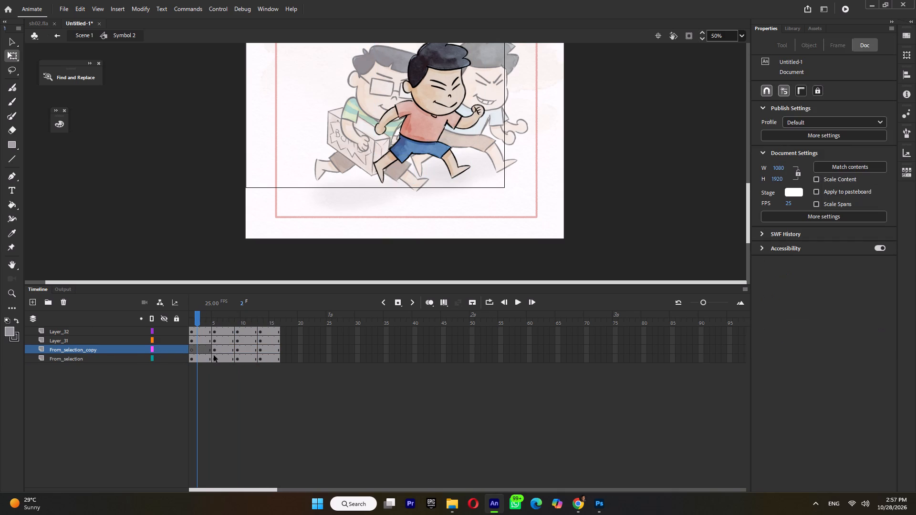
click(223, 357)
key(Delete)
click(247, 350)
key(Delete)
click(264, 356)
key(Delete)
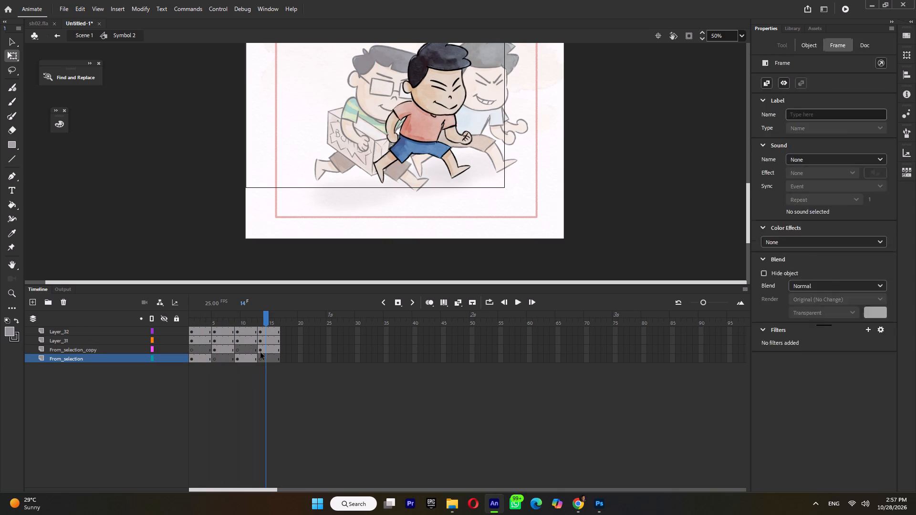
click(203, 314)
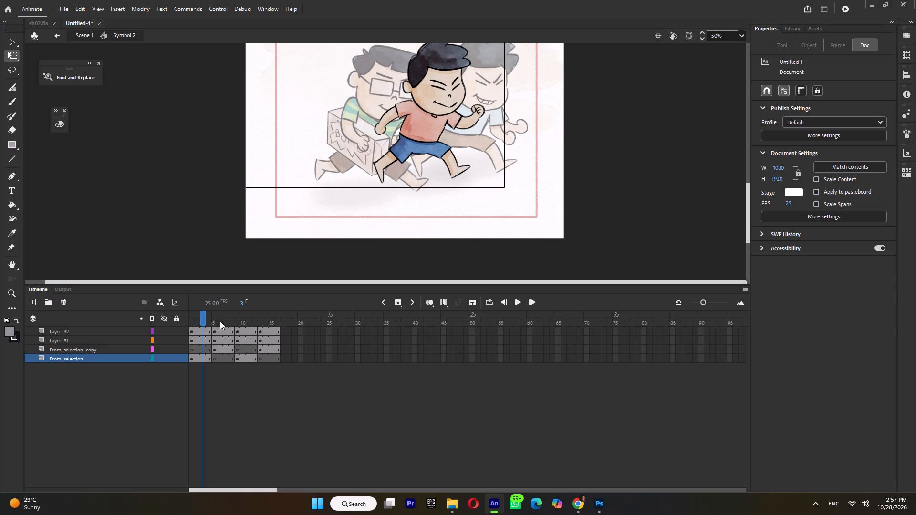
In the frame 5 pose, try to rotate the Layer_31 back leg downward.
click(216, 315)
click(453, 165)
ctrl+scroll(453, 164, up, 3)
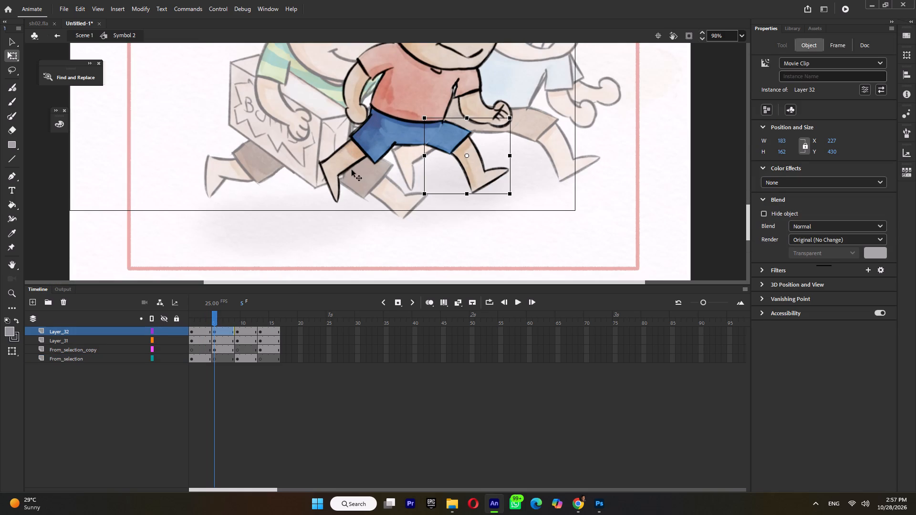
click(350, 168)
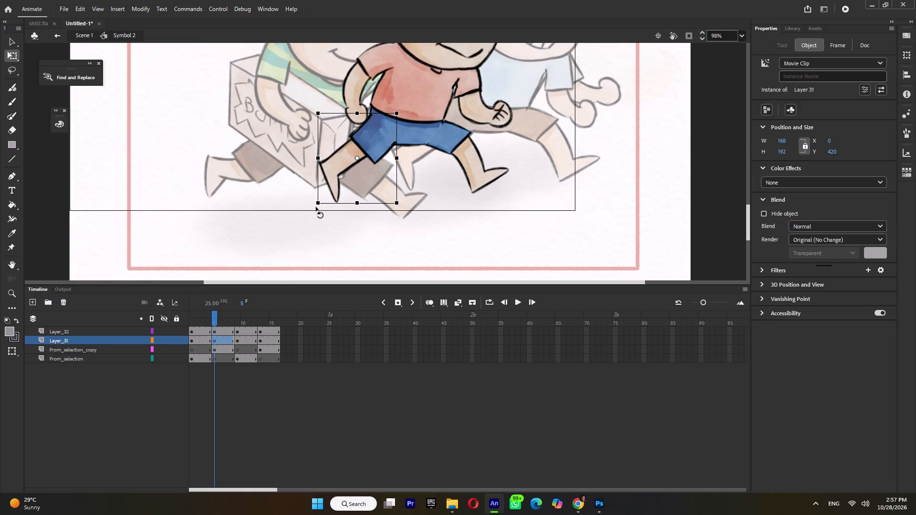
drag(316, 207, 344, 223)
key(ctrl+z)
In the frame 5 pose, set the Layer_32 front leg's pivot at the hip, rotate it downward and move it backward under the body.
click(470, 161)
drag(465, 155, 428, 131)
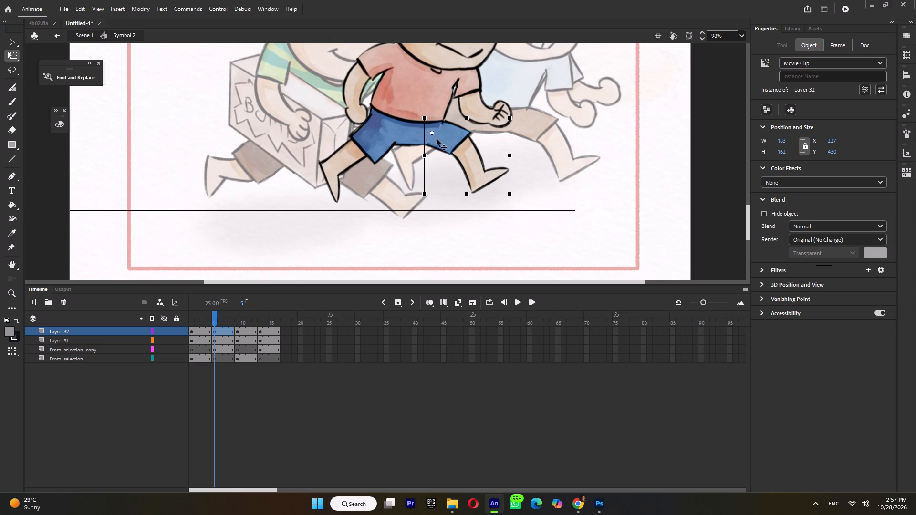
drag(508, 199, 414, 255)
drag(427, 160, 413, 160)
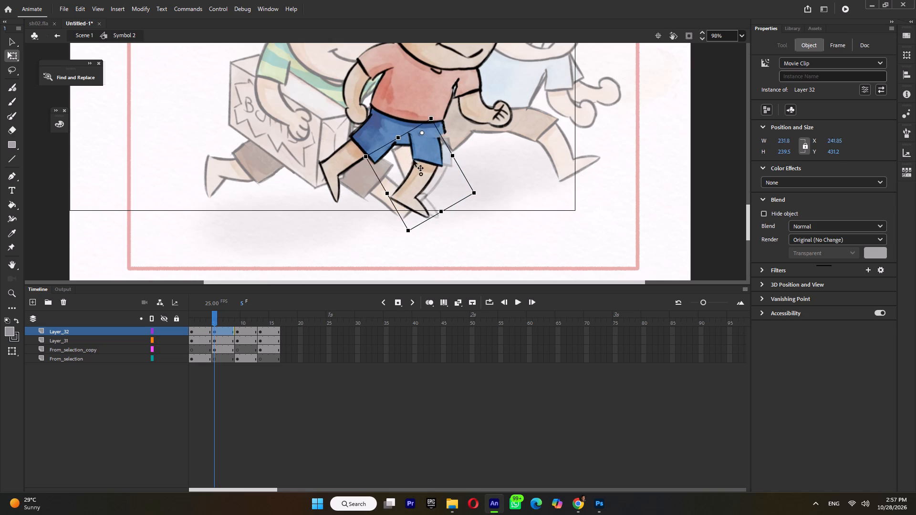
drag(413, 160, 384, 164)
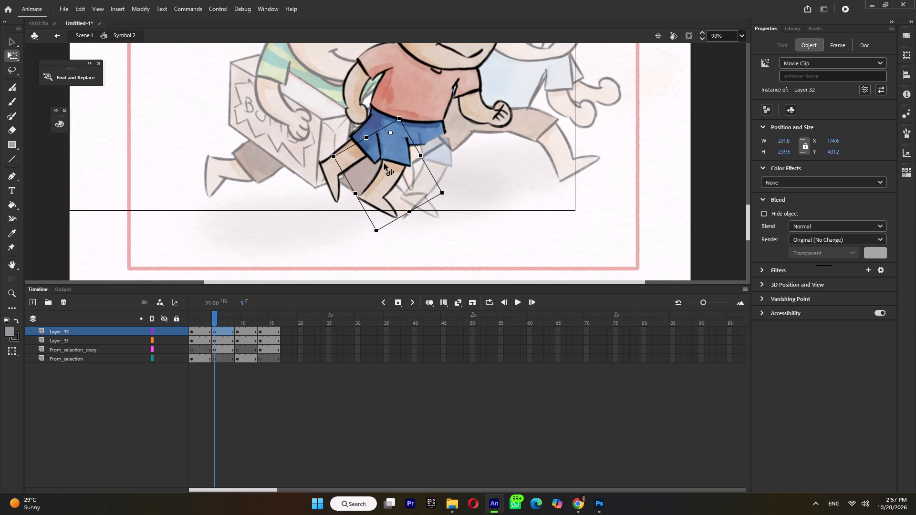
drag(384, 164, 380, 164)
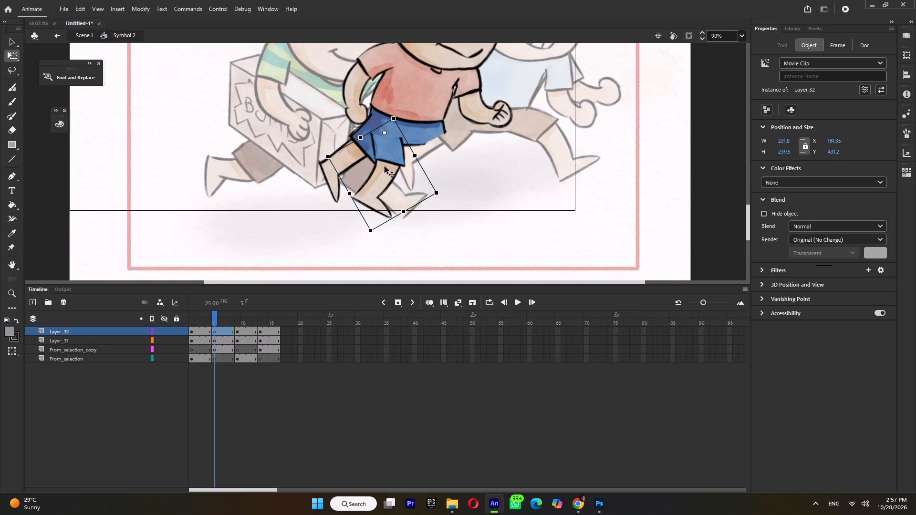
In the frame 5 pose, set the Layer_31 leg's pivot at the hip and rotate the leg downward and forward under the body.
drag(386, 166, 430, 161)
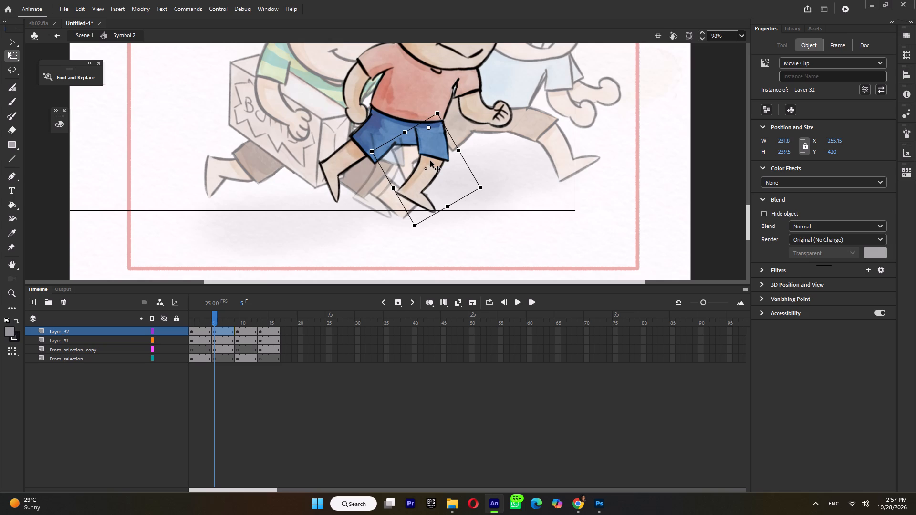
drag(430, 161, 396, 166)
click(339, 167)
click(334, 179)
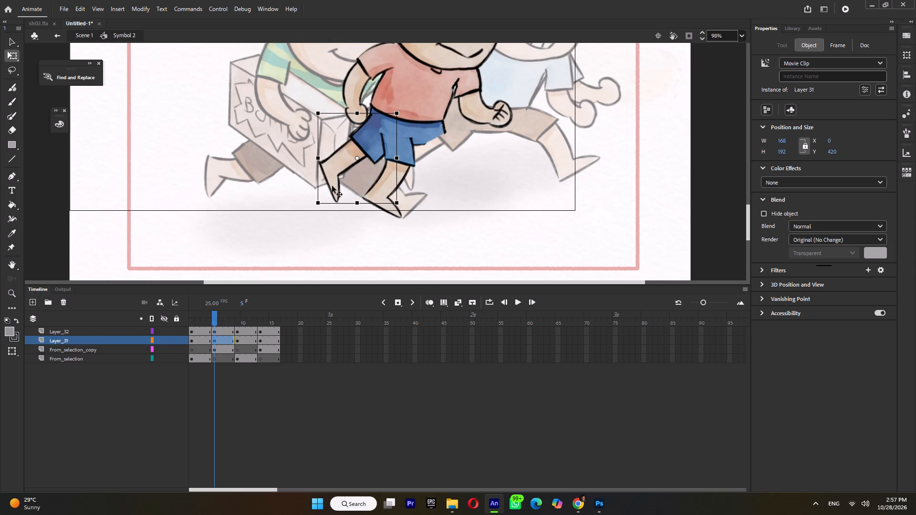
drag(358, 158, 380, 124)
drag(318, 210, 410, 237)
drag(410, 196, 413, 196)
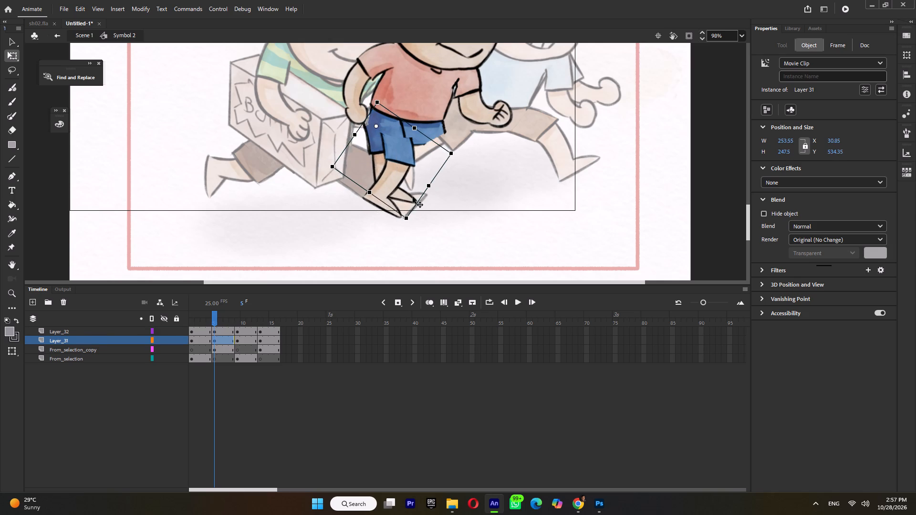
Swap the legs in the frame 5 pose, placing Layer_31 under the front of the shorts and Layer_32 under the rear hip.
drag(413, 196, 328, 224)
drag(385, 164, 427, 175)
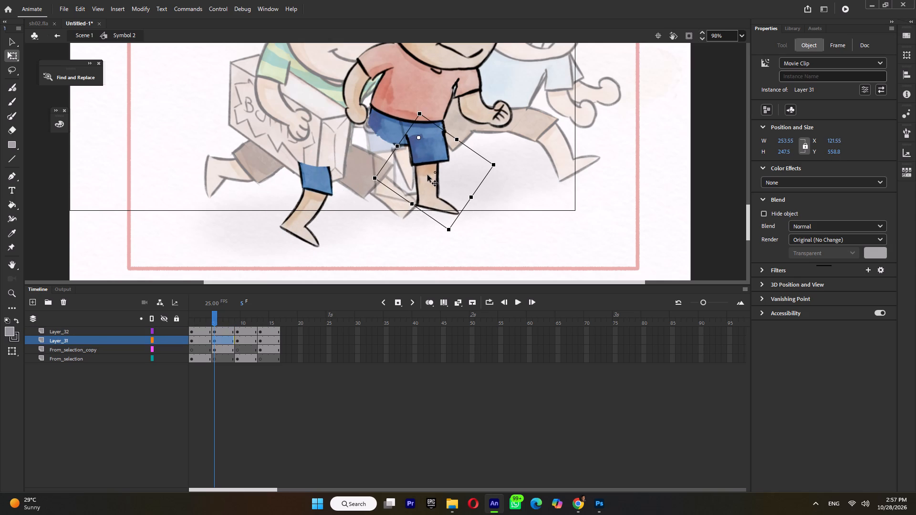
drag(427, 175, 428, 176)
click(307, 203)
drag(320, 208, 391, 167)
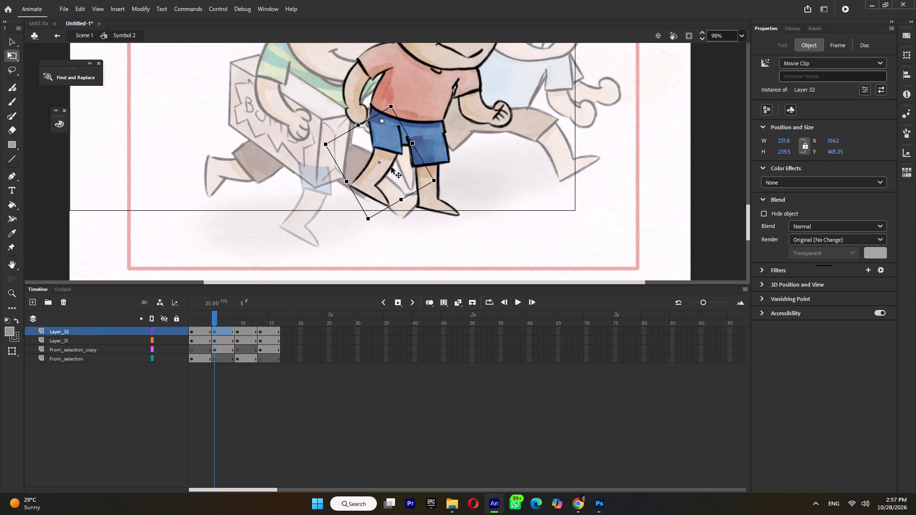
drag(391, 167, 390, 170)
Move the From_selection_copy and From_selection body layers above the Layer_32 and Layer_31 leg layers.
click(210, 317)
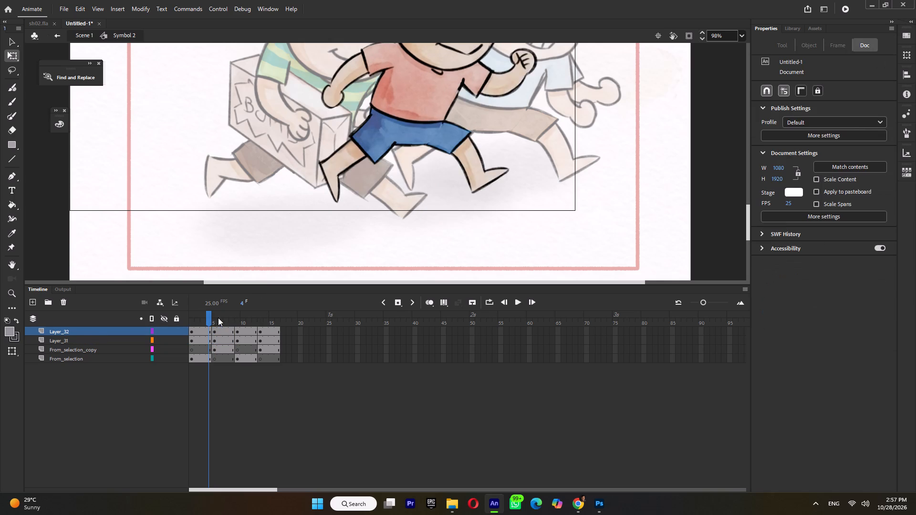
click(218, 318)
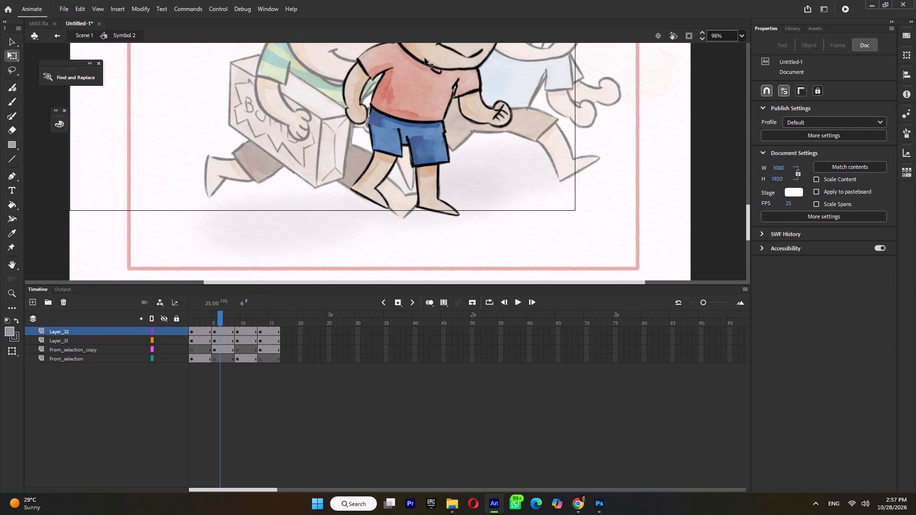
click(80, 352)
shift+click(69, 355)
drag(73, 350, 80, 323)
click(210, 319)
click(219, 319)
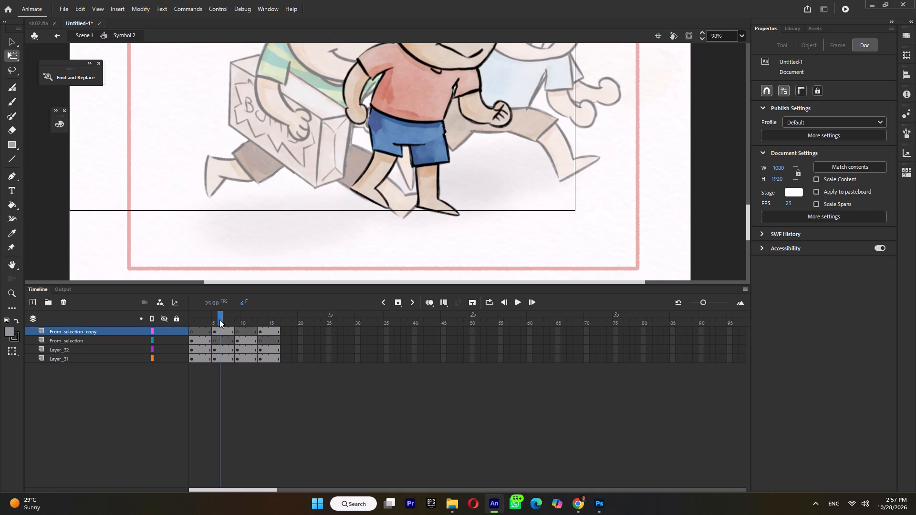
In the frame 9 pose, rotate the Layer_31 back leg downward and move it forward under the rear of the shorts.
click(239, 319)
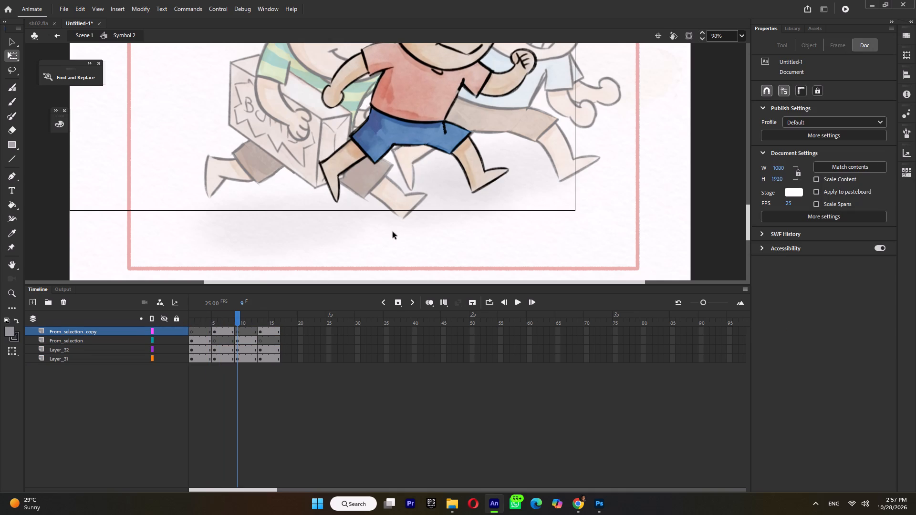
click(206, 323)
click(224, 319)
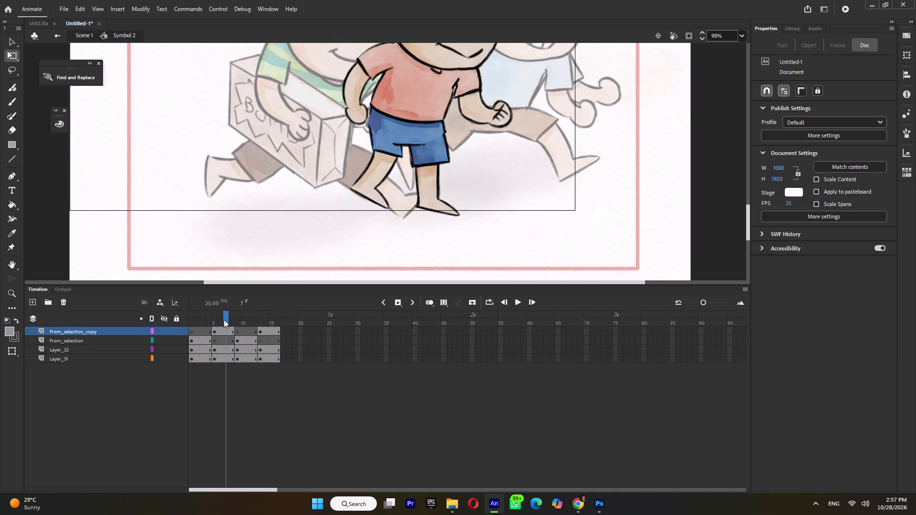
click(248, 318)
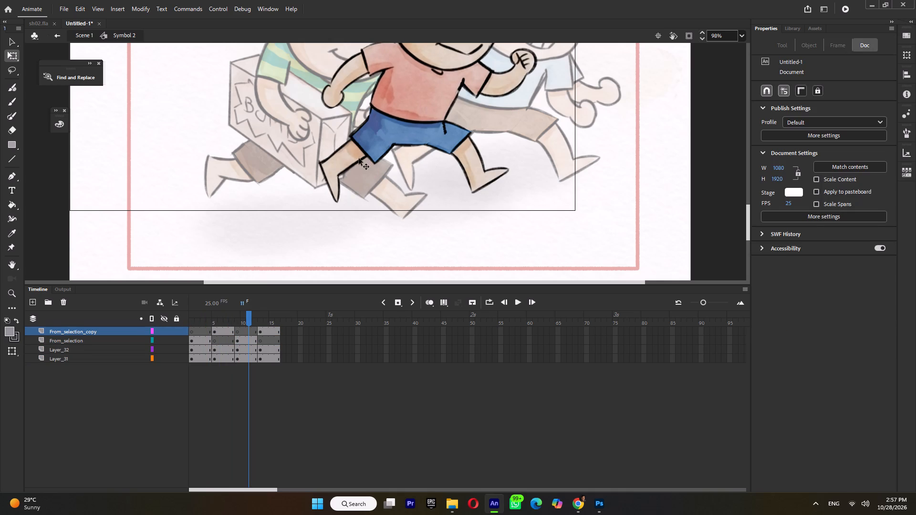
click(350, 152)
drag(313, 211, 416, 244)
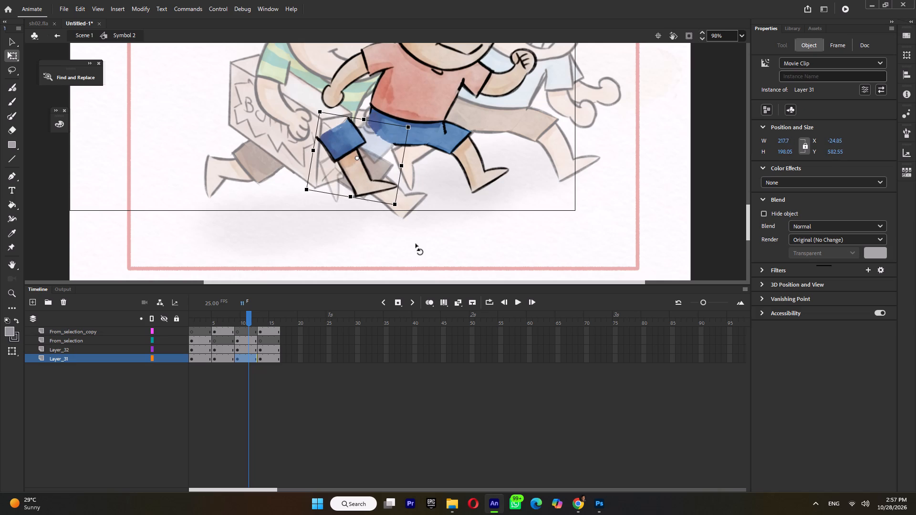
drag(416, 244, 416, 243)
drag(356, 167, 407, 176)
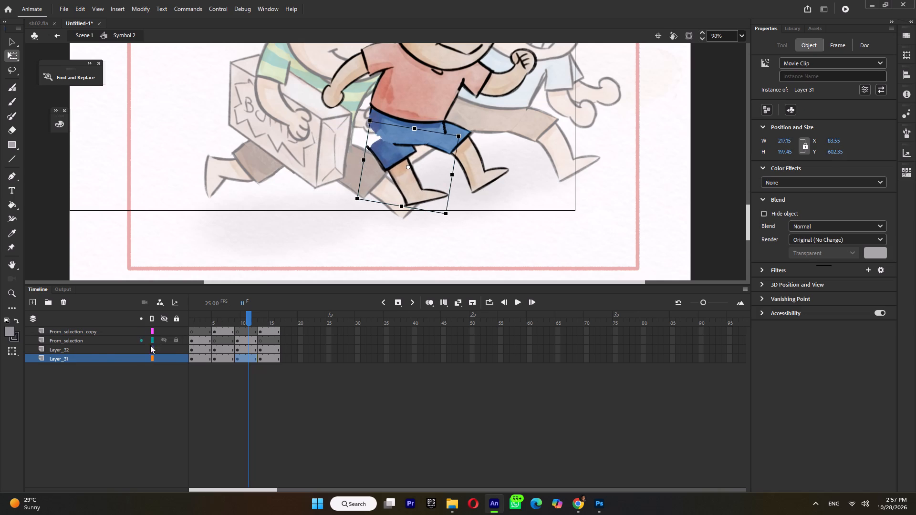
Cut the frame 9 Layer_31 leg, paste it in place on the From_selection layer, and shift it slightly forward.
key(ctrl+x)
click(404, 113)
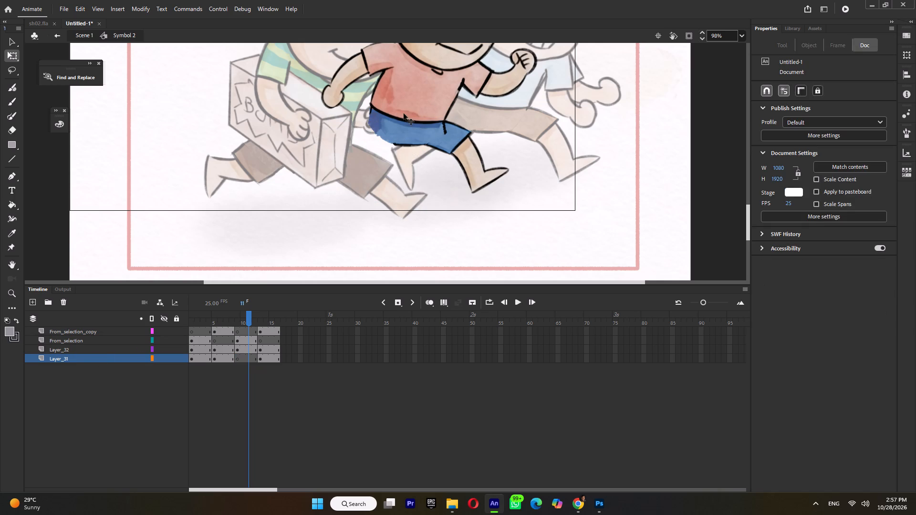
click(372, 226)
key(ctrl+shift+v)
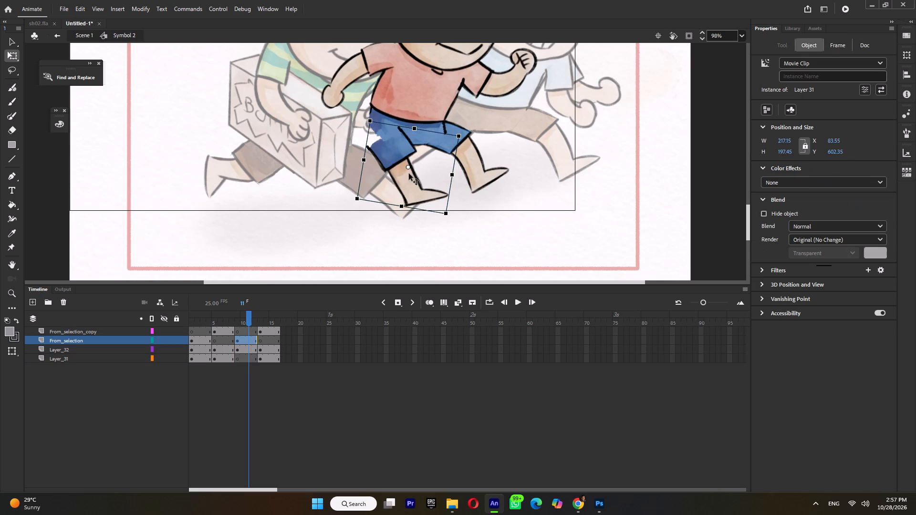
drag(385, 162, 390, 163)
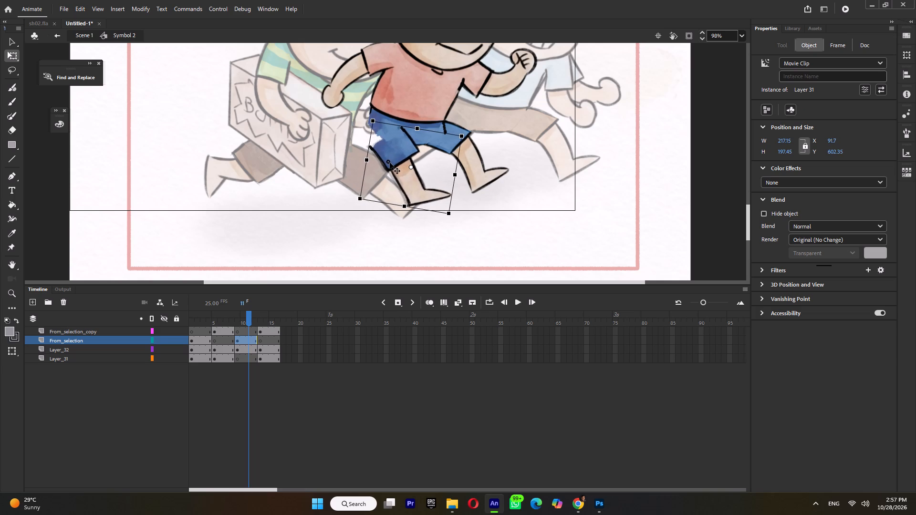
drag(390, 163, 390, 163)
In the frame 9 pose, set the Layer_32 front leg's pivot at the hip, rotate it back under the body, and nudge it into alignment.
click(478, 161)
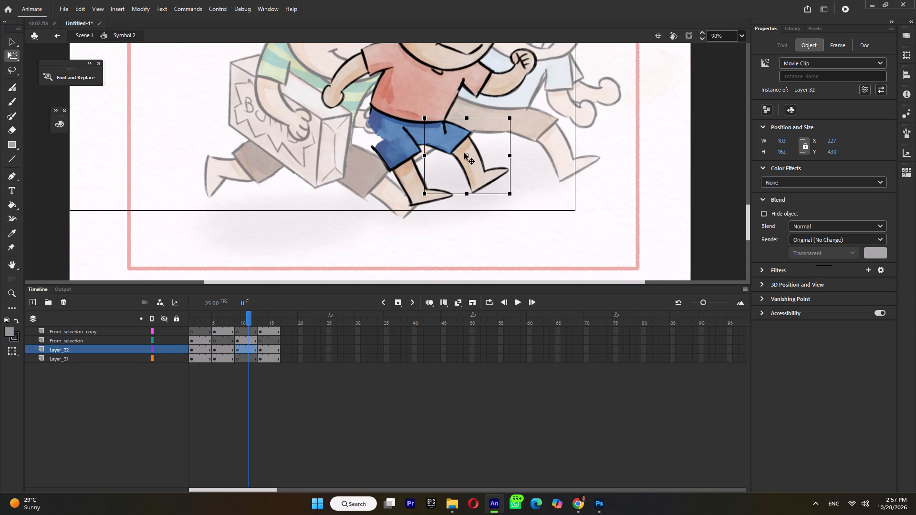
drag(466, 157, 435, 130)
drag(509, 201, 367, 231)
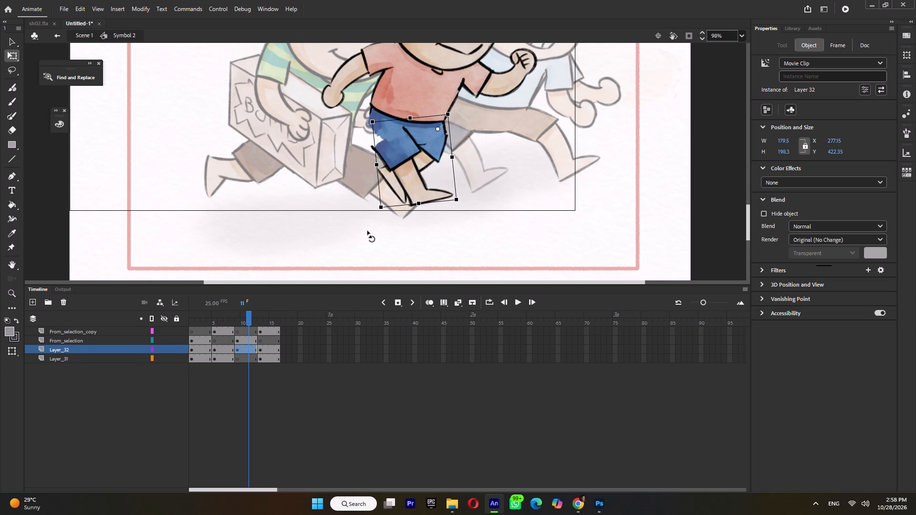
drag(367, 231, 376, 232)
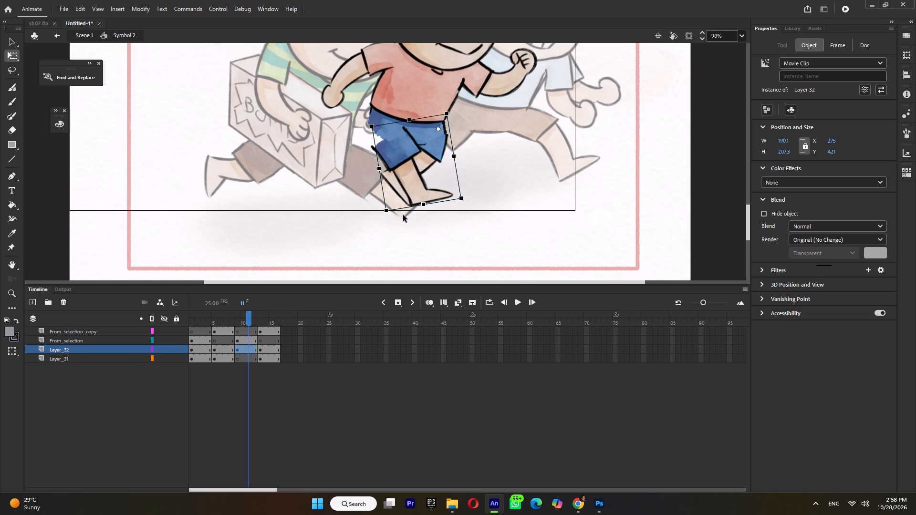
key(shift+Left)
key(Right)
key(Right)
key(Right)
key(Right)
key(Right)
key(Right)
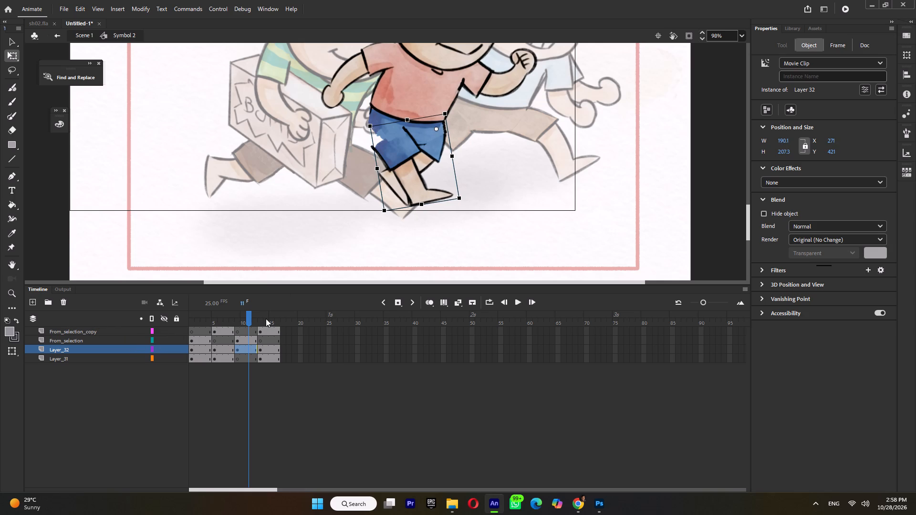
In the frame 13 pose, rotate the Layer_31 back leg downward and move it forward under the rear hip.
drag(249, 315, 217, 324)
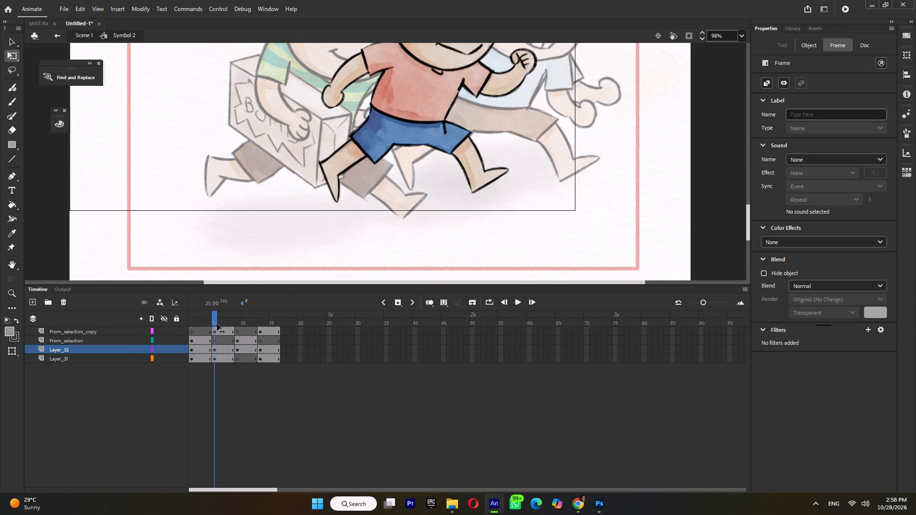
drag(217, 324, 243, 329)
click(268, 320)
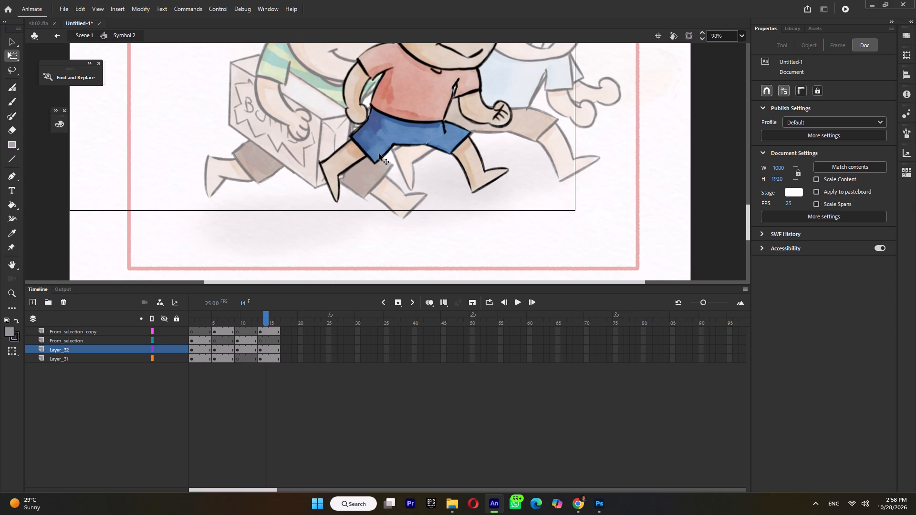
click(321, 167)
drag(316, 207, 367, 228)
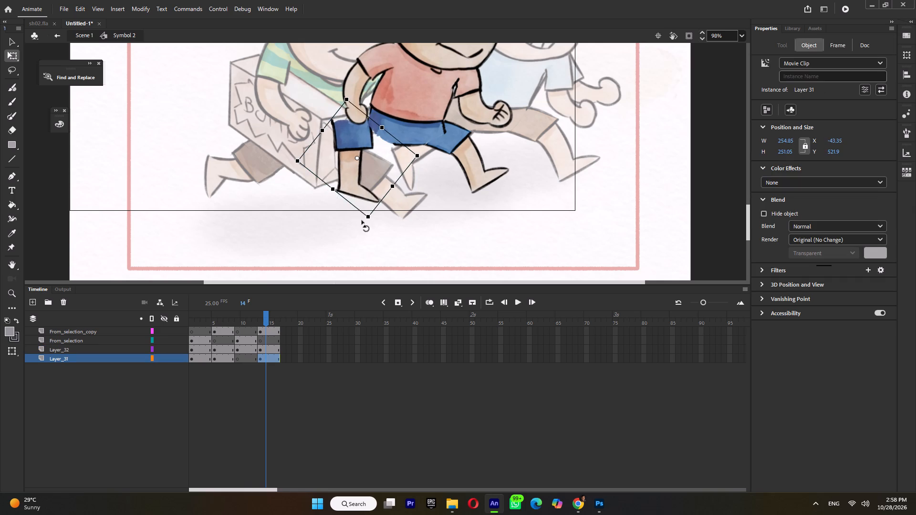
drag(350, 179, 389, 187)
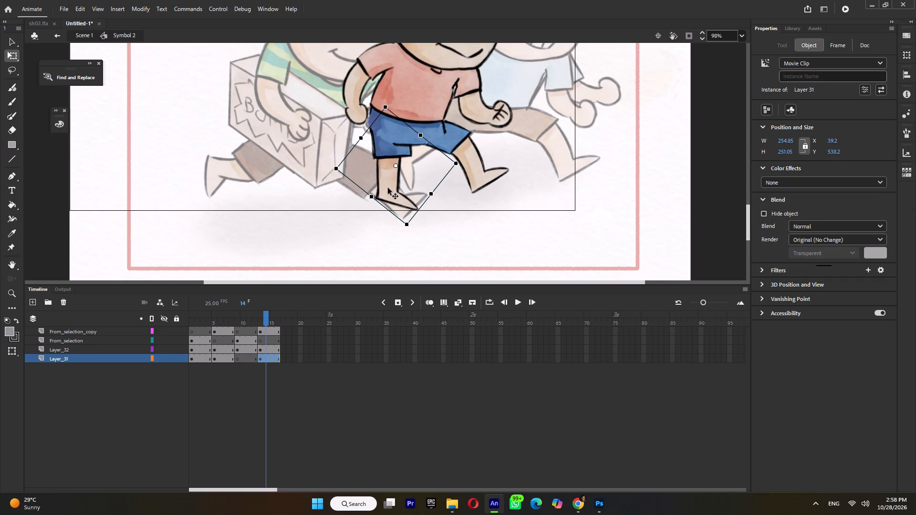
Cut the frame 13 Layer_31 leg and paste it in place on the From_selection_copy layer.
key(ctrl+x)
click(407, 138)
click(406, 219)
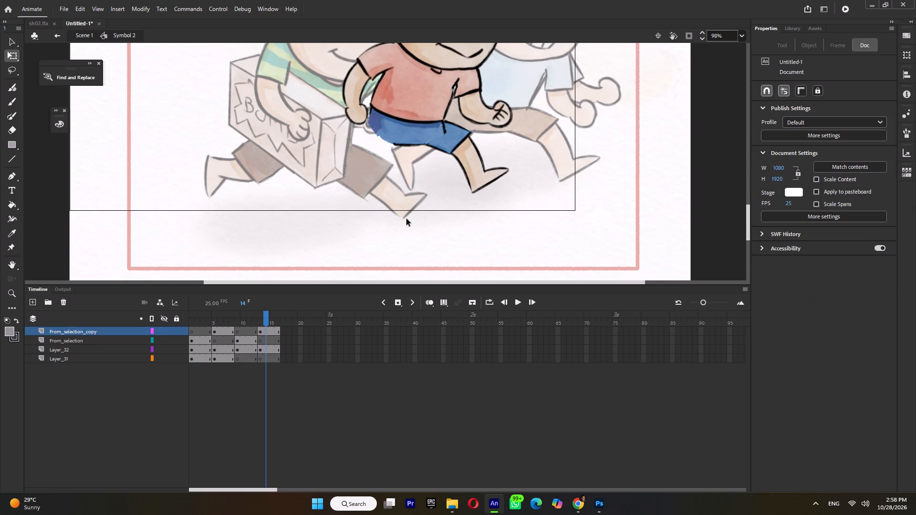
key(ctrl+shift+v)
click(389, 183)
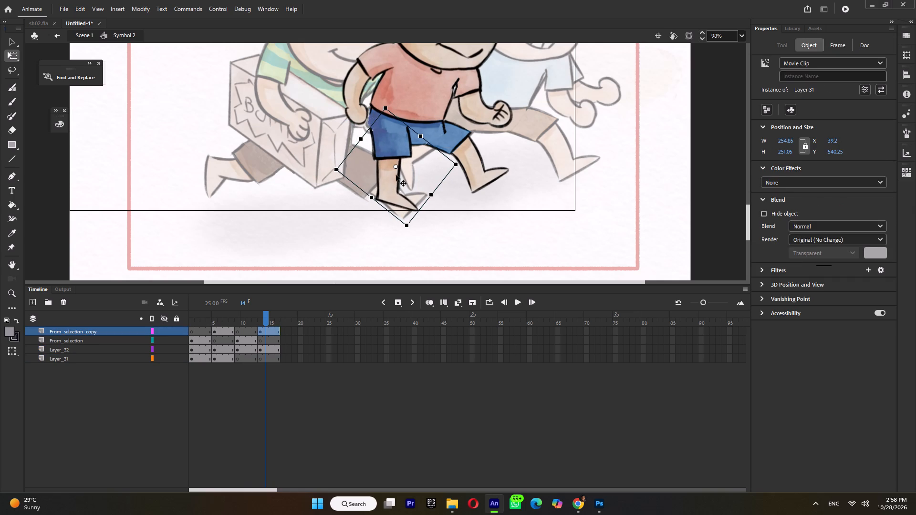
Set the pasted frame 13 leg's pivot at the hip and skew the leg slightly to fit the shorts.
drag(398, 165, 397, 126)
drag(444, 180, 443, 197)
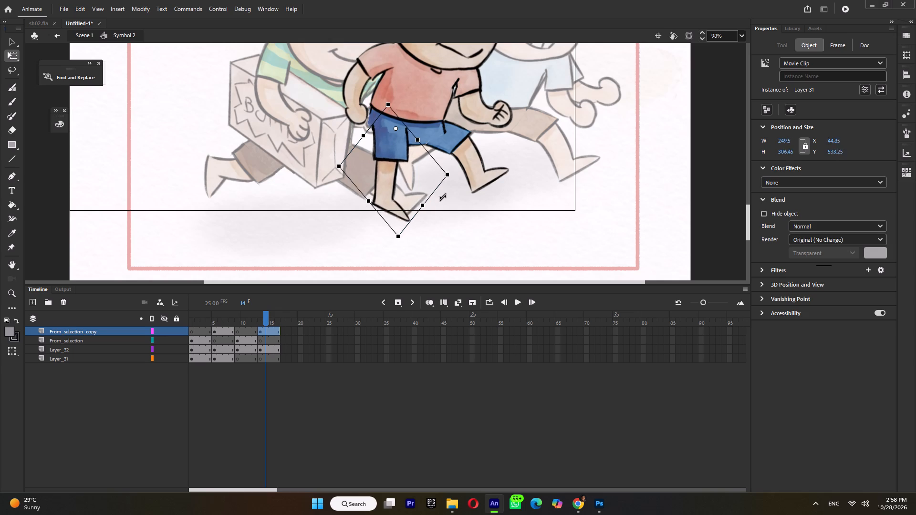
drag(443, 197, 448, 190)
click(438, 156)
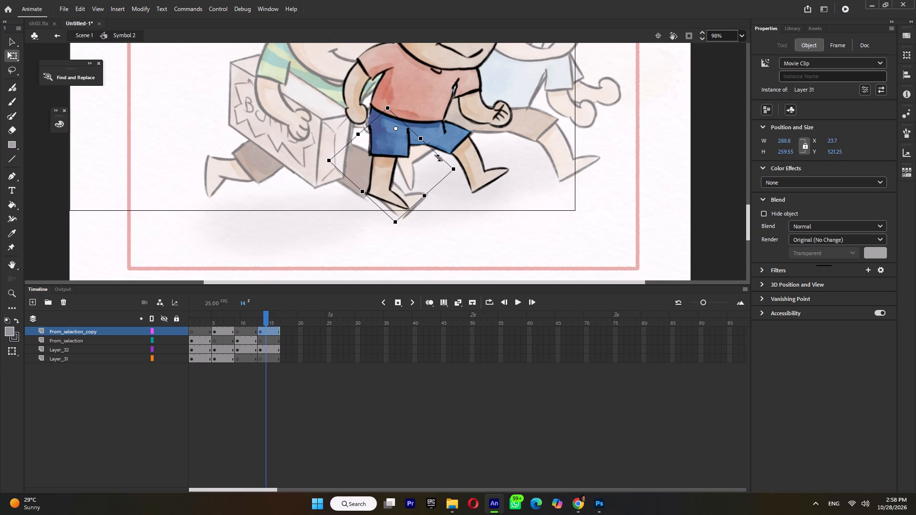
In the frame 13 pose, rotate the Layer_32 front leg backward and move it under the front of the shorts.
click(464, 159)
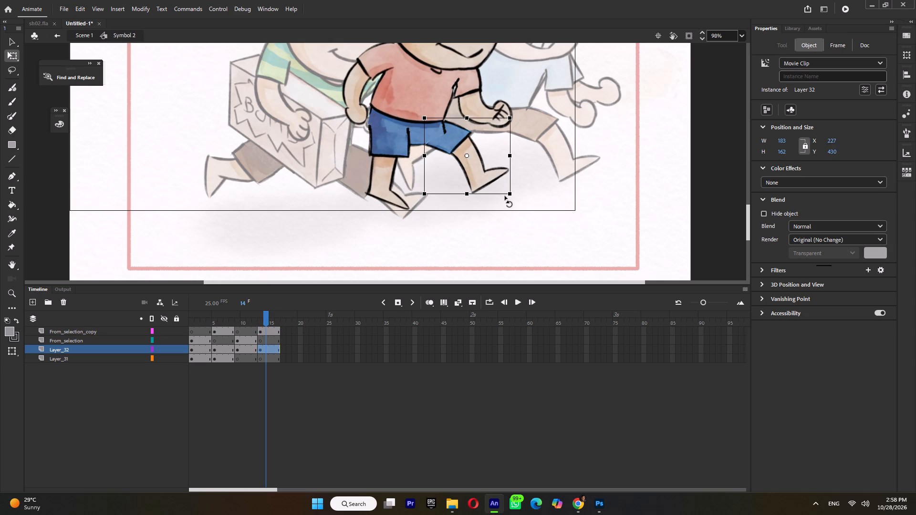
drag(505, 196, 427, 189)
drag(447, 179, 387, 188)
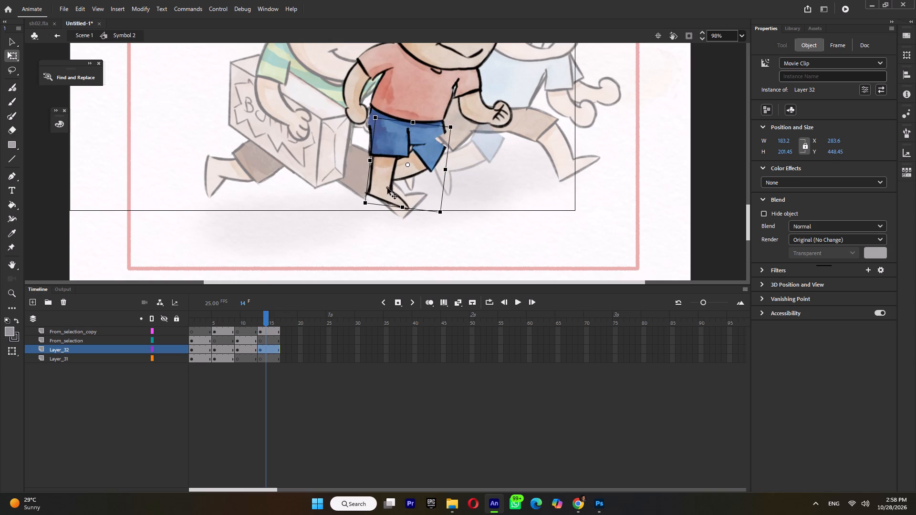
drag(387, 188, 387, 175)
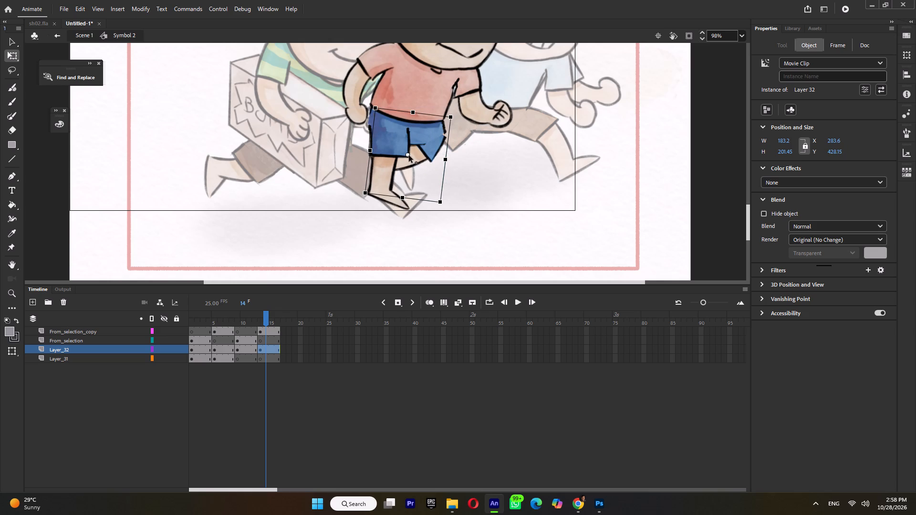
Set the frame 13 Layer_32 leg's pivot at the hip, refine its rotation, shrink it slightly, and nudge it into alignment.
drag(408, 155, 440, 131)
drag(365, 198, 390, 219)
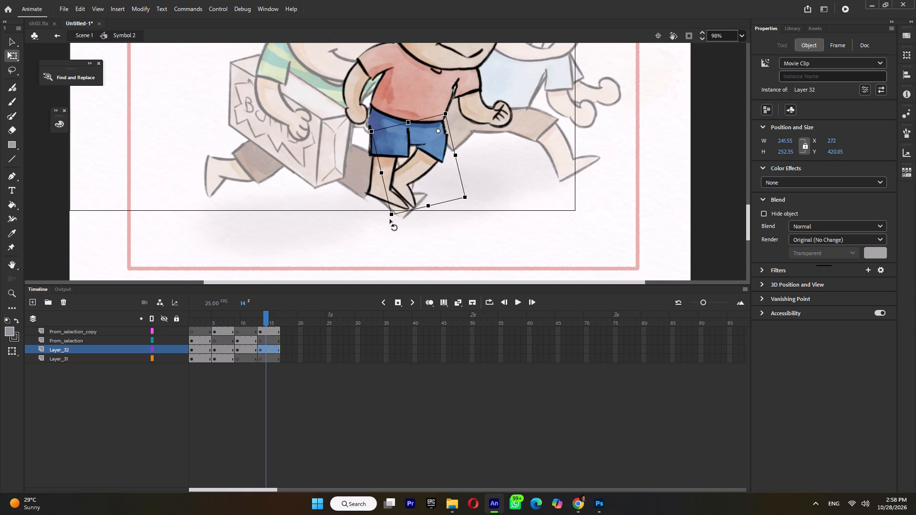
drag(390, 219, 385, 214)
shift+drag(385, 209, 389, 203)
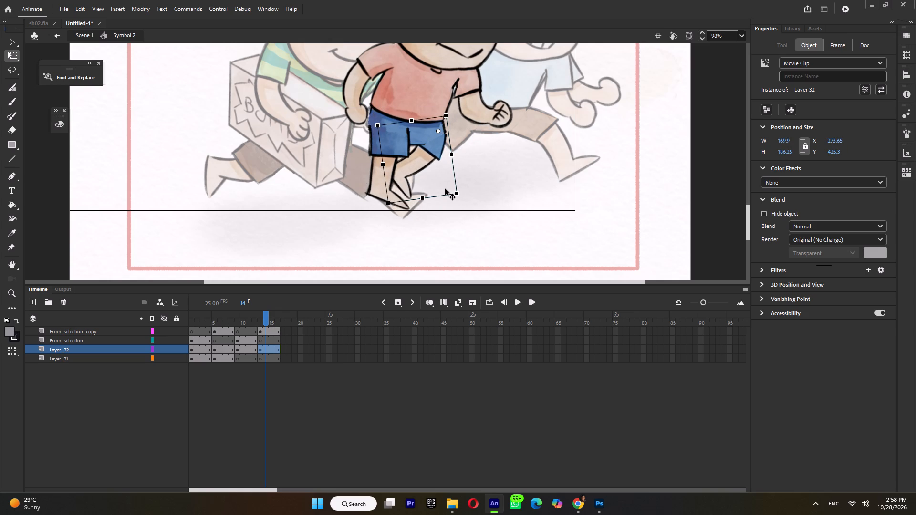
key(Left)
key(Left)
key(Up)
key(Up)
key(Up)
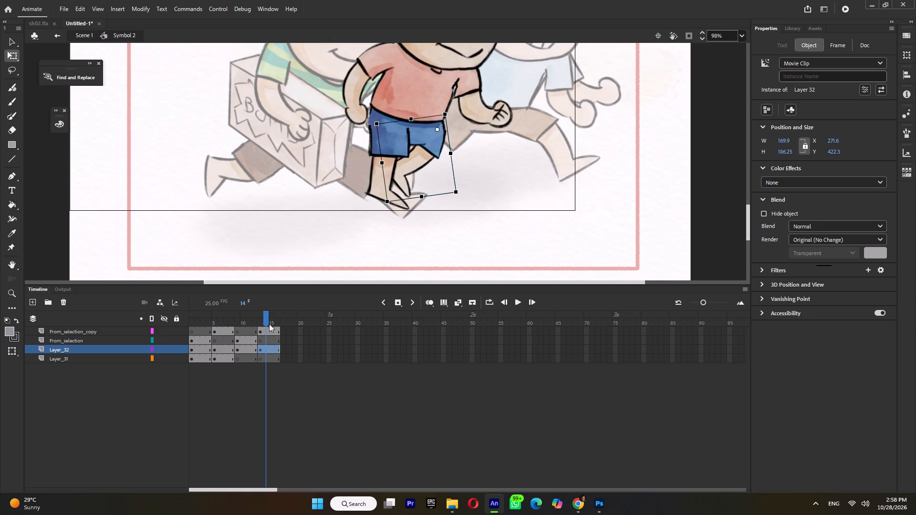
Rotate the Layer_32 leg in the frame 13 pose slightly forward and compare it with the other run poses.
click(254, 324)
click(266, 321)
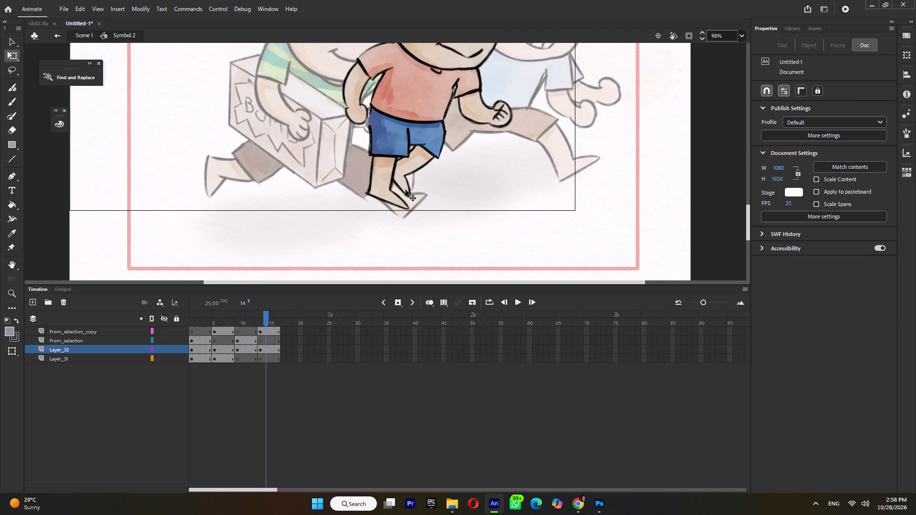
click(406, 190)
click(445, 147)
click(441, 153)
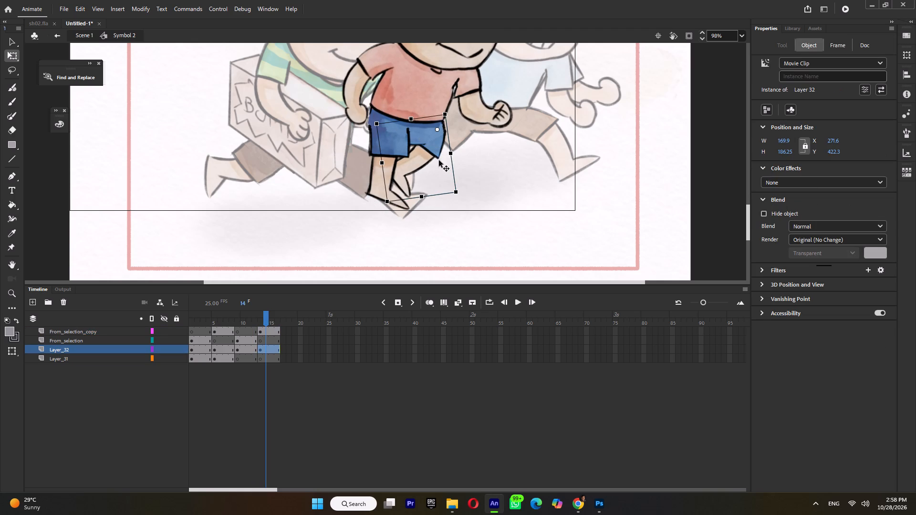
drag(386, 209, 401, 222)
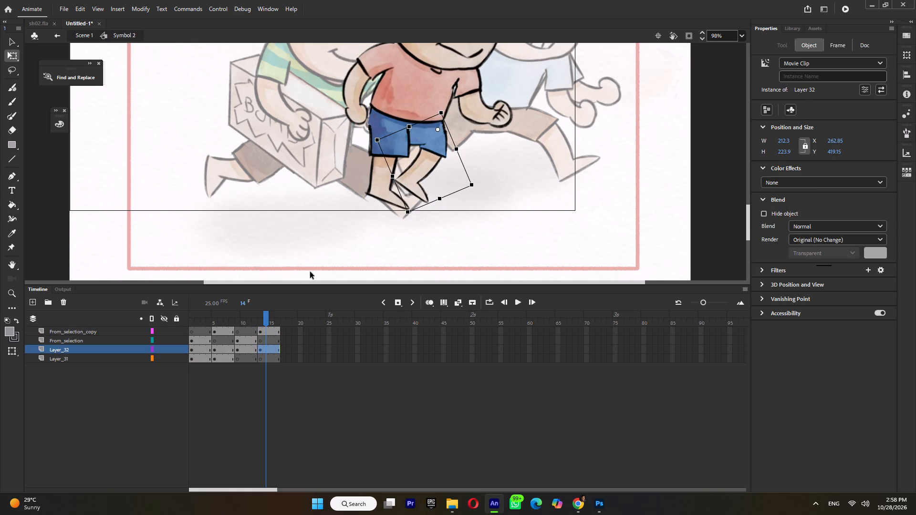
click(244, 316)
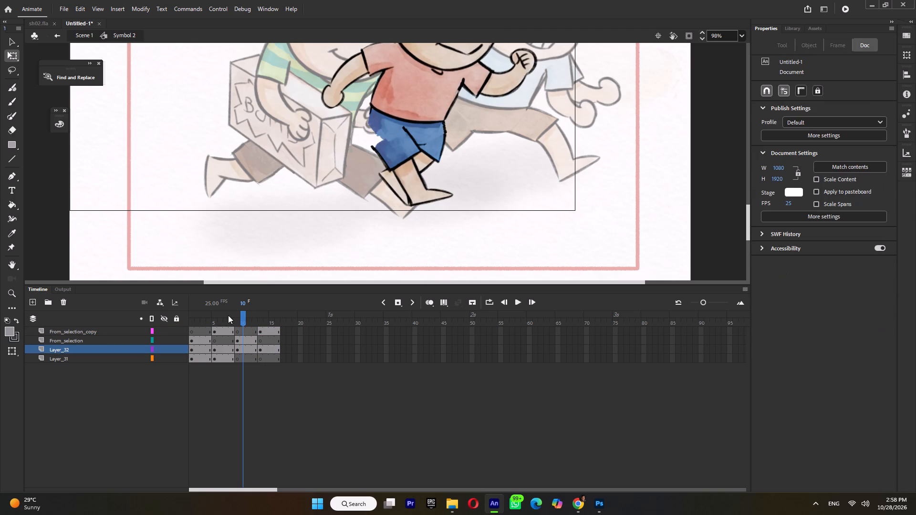
drag(210, 310, 205, 316)
click(211, 317)
click(228, 317)
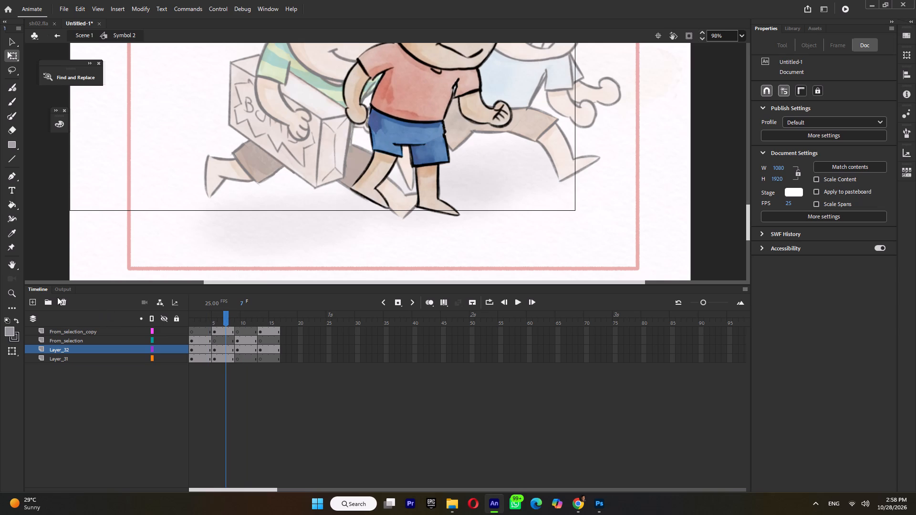
Add a new layer at the top of the stack with keyframes at frames 5, 9 and 13.
click(32, 304)
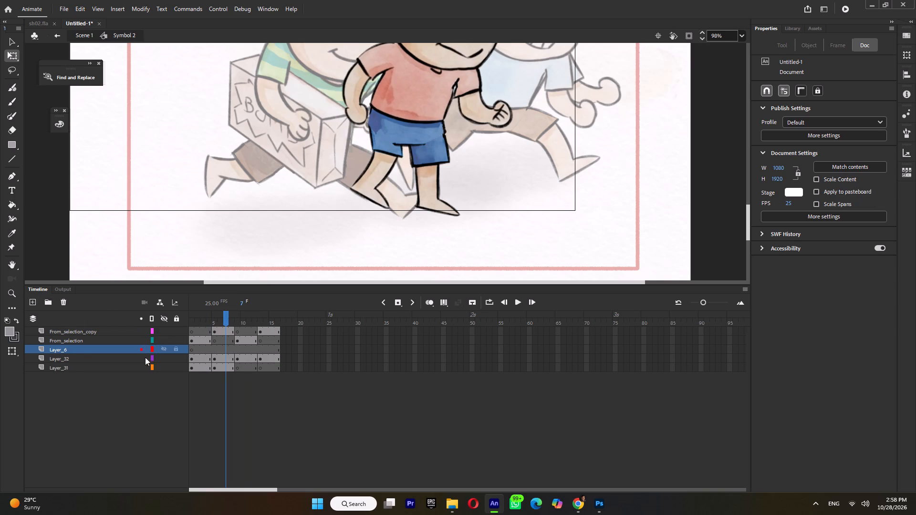
drag(78, 351, 81, 328)
click(215, 332)
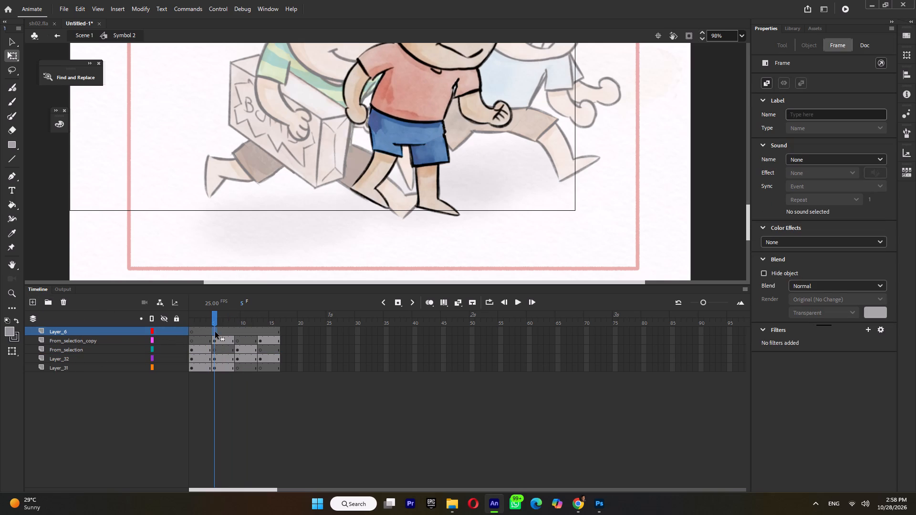
key(F6)
click(238, 329)
key(F6)
click(259, 330)
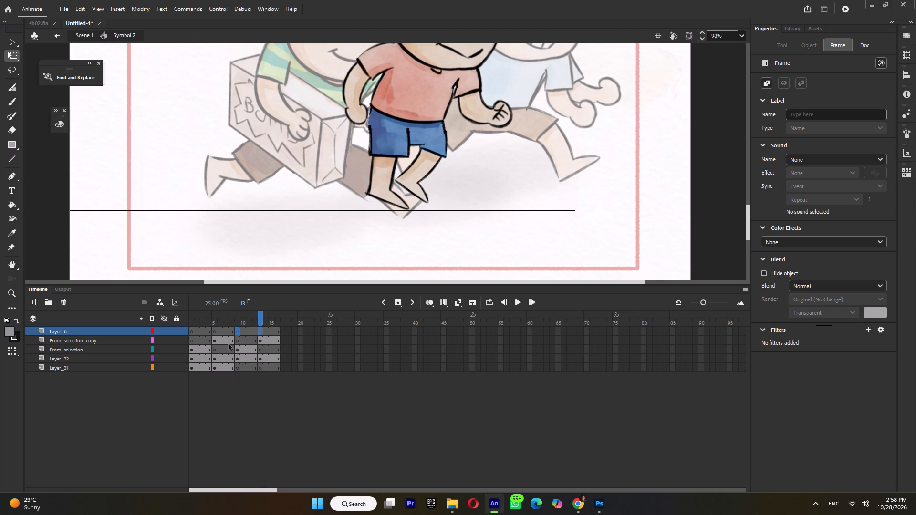
key(F6)
click(214, 334)
Sample the shorts' blue and brush a touch-up over the shorts on the new layer at frame 5.
ctrl+scroll(419, 140, up, 3)
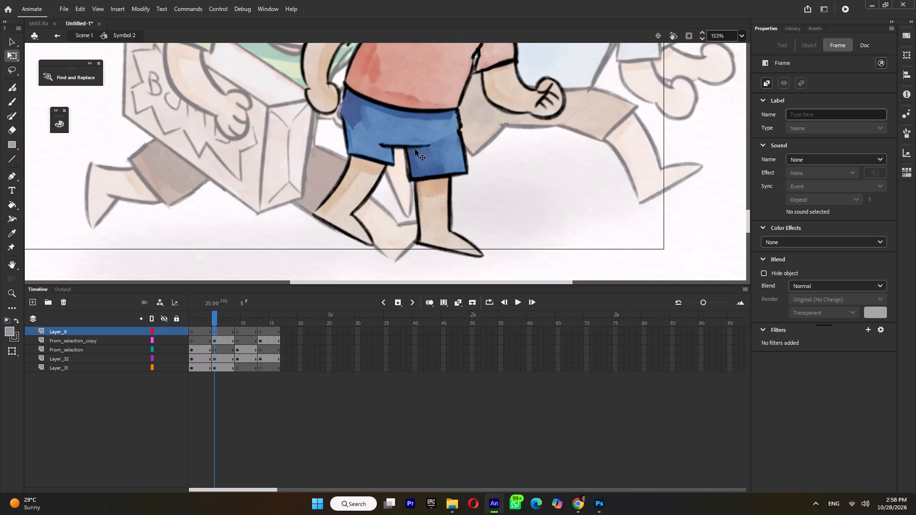
key(i)
click(376, 123)
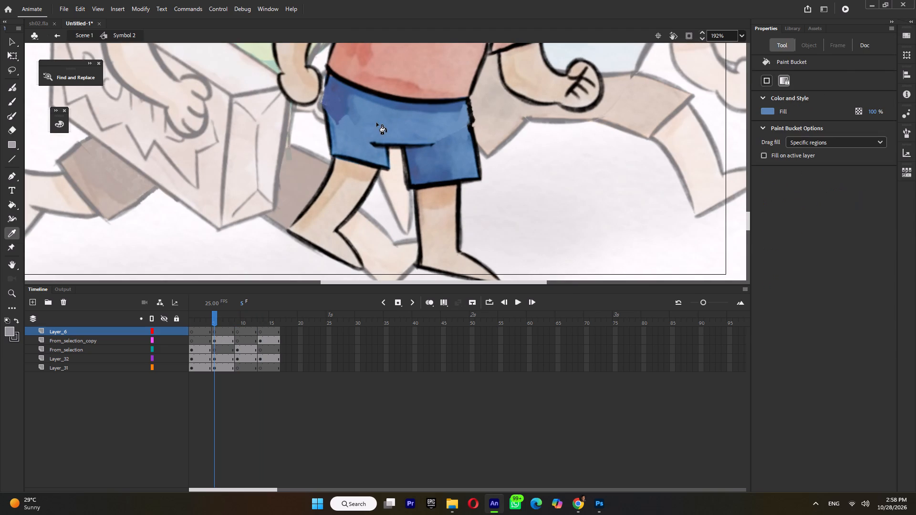
key(b)
drag(369, 127, 371, 135)
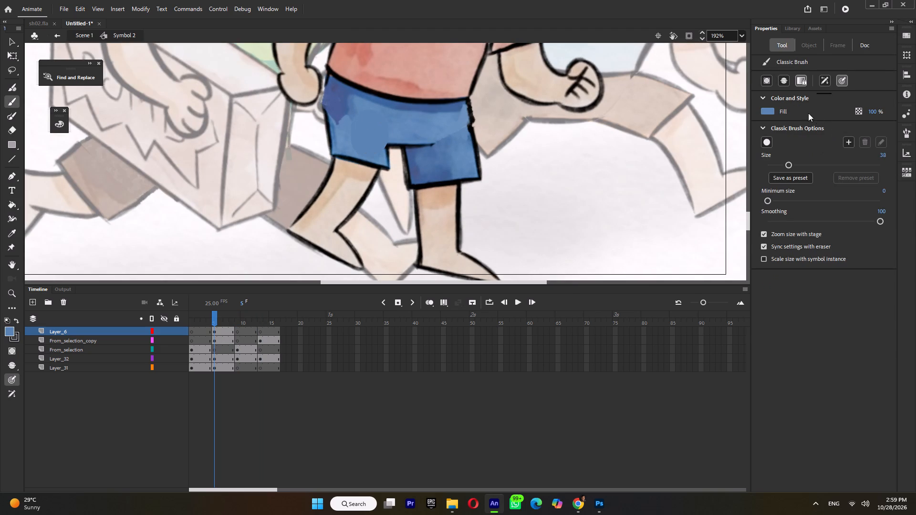
Set the Classic Brush fill to black and try a size 9 crease line above the shorts' leg opening at frame 5.
click(772, 164)
click(764, 112)
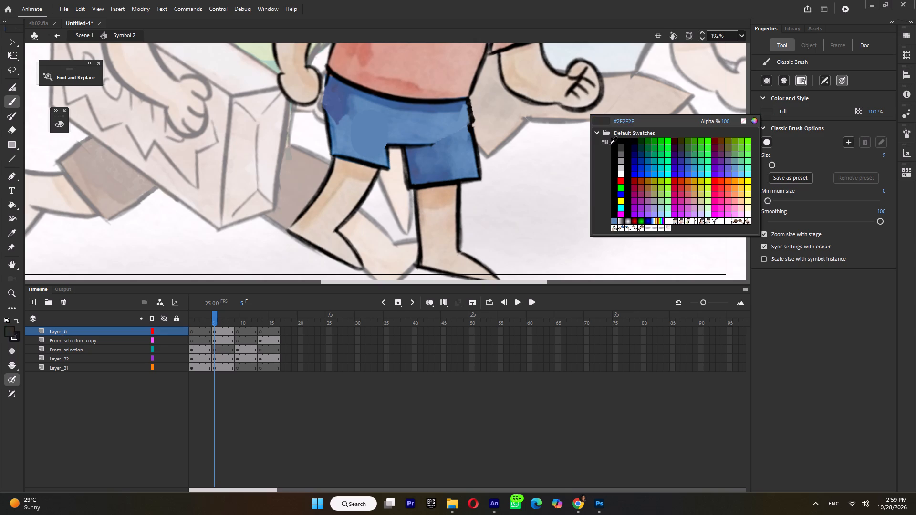
click(620, 141)
drag(386, 125, 387, 148)
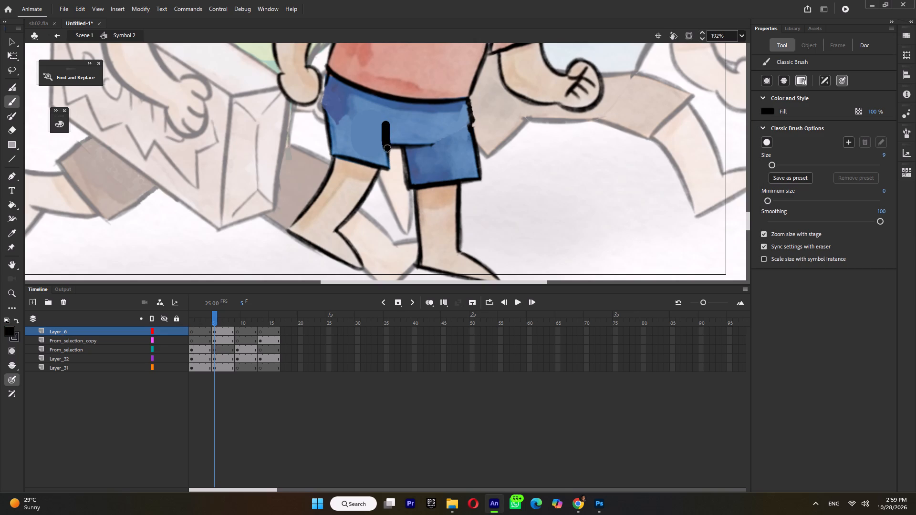
drag(387, 148, 388, 151)
ctrl+scroll(431, 181, down, 5)
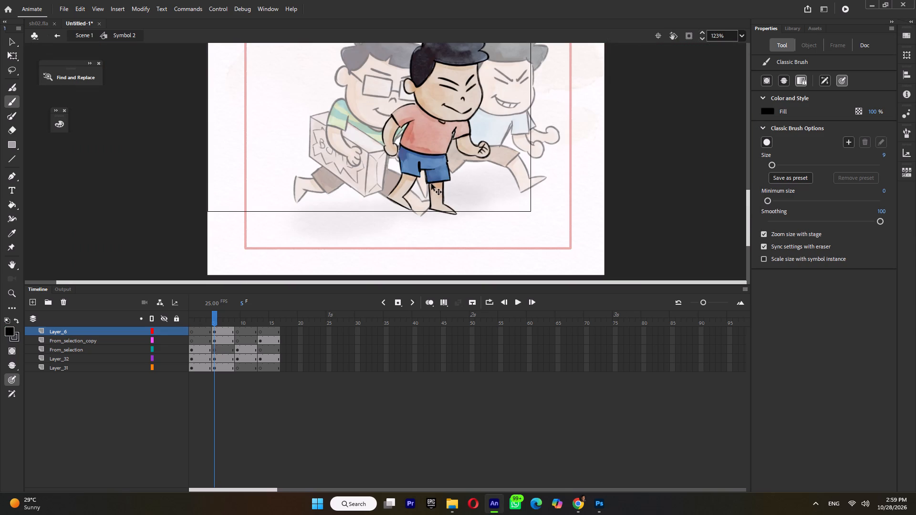
key(ctrl+z)
Reduce the brush size to 6 and draw a short black crease line up from the shorts' leg opening at frame 5.
click(885, 155)
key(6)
ctrl+scroll(422, 166, up, 4)
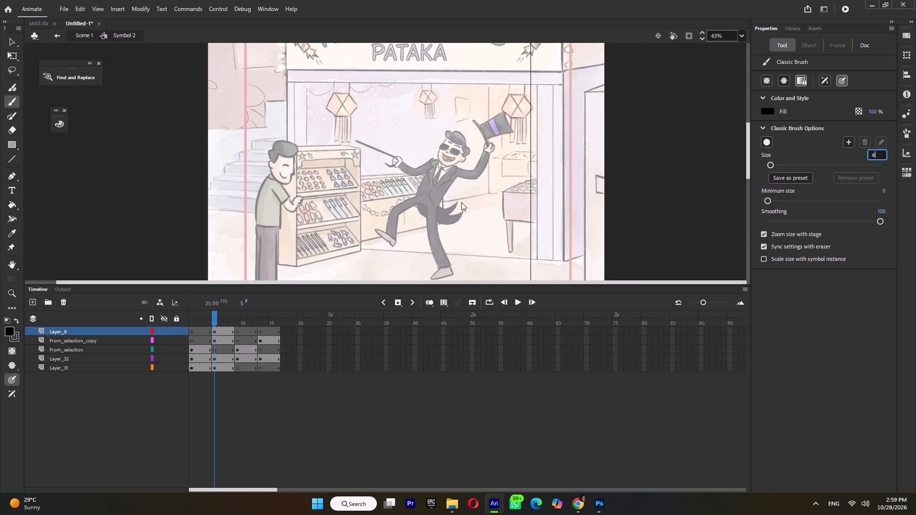
scroll(488, 165, down, 3)
ctrl+click(570, 222)
ctrl+scroll(403, 247, up, 4)
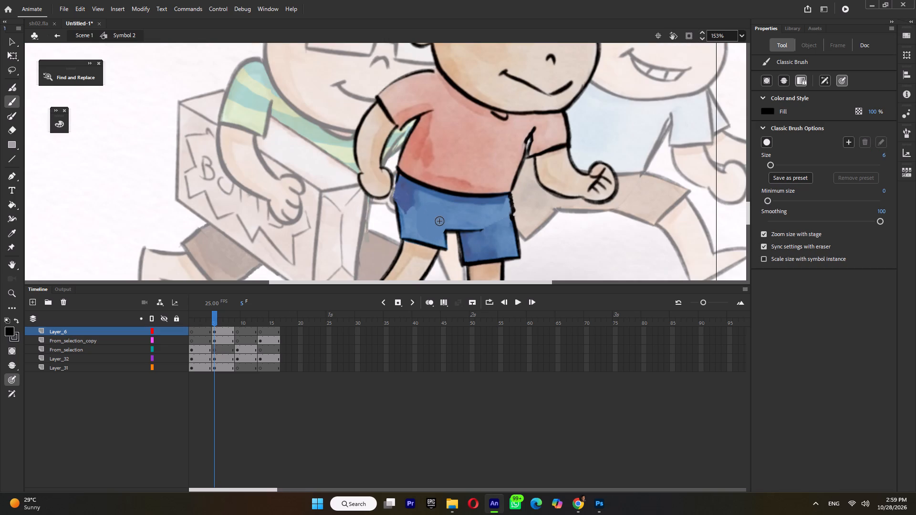
drag(442, 217, 443, 236)
key(ctrl+z)
drag(443, 217, 445, 237)
Switch to Chrome to check the chat conversation and return to Animate.
click(584, 504)
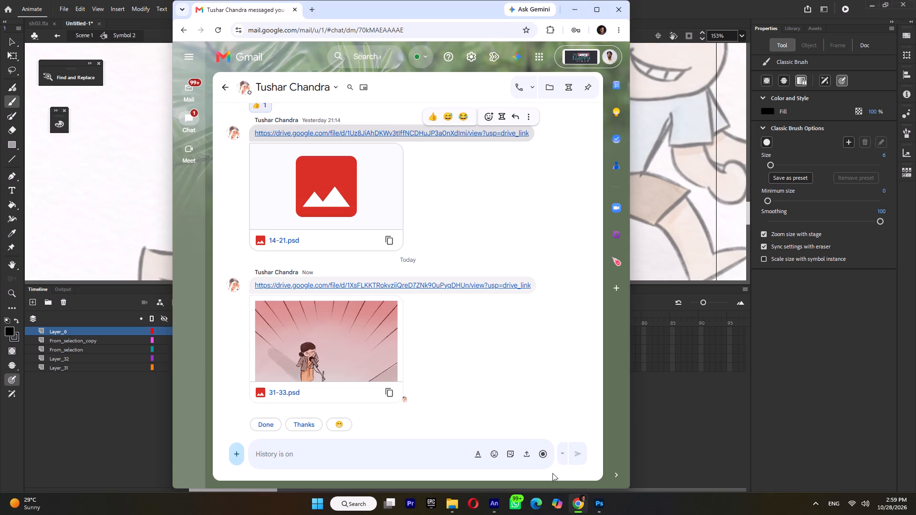
scroll(422, 349, down, 4)
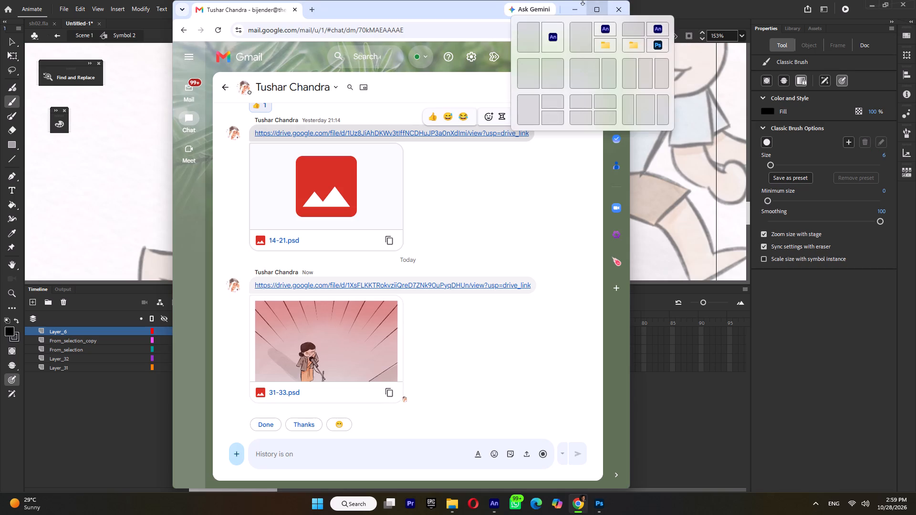
click(679, 0)
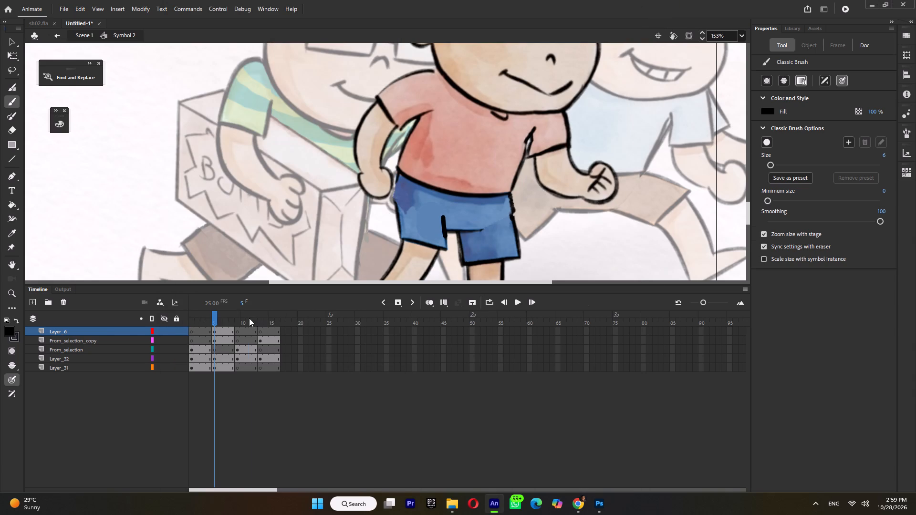
On Layer_6 at frame 9, brush a black outline along the shorts' open back edge from the waist to the thigh.
click(249, 318)
ctrl+scroll(451, 194, down, 4)
ctrl+scroll(433, 217, up, 2)
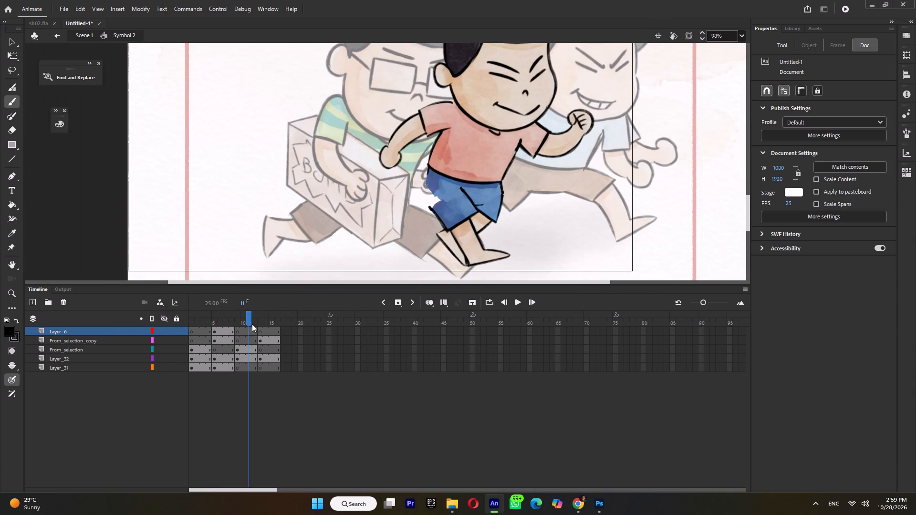
click(238, 331)
ctrl+scroll(438, 199, up, 3)
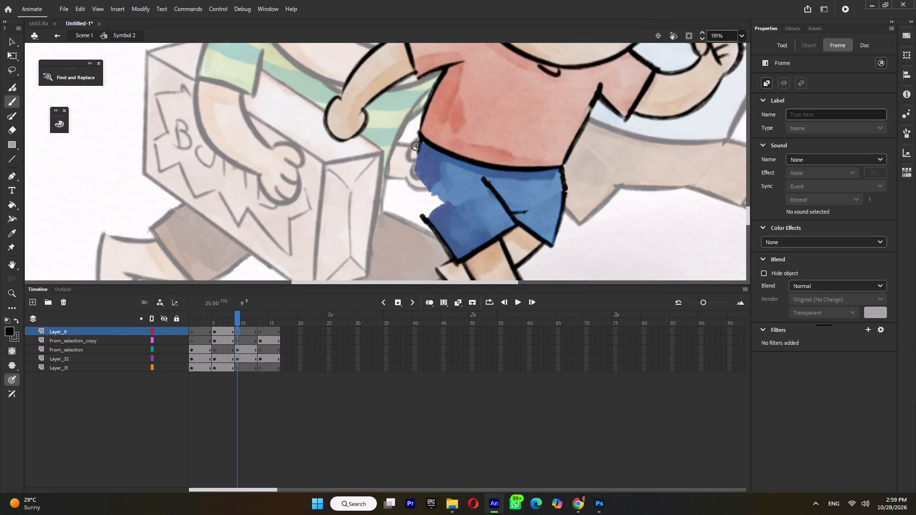
drag(418, 147, 427, 221)
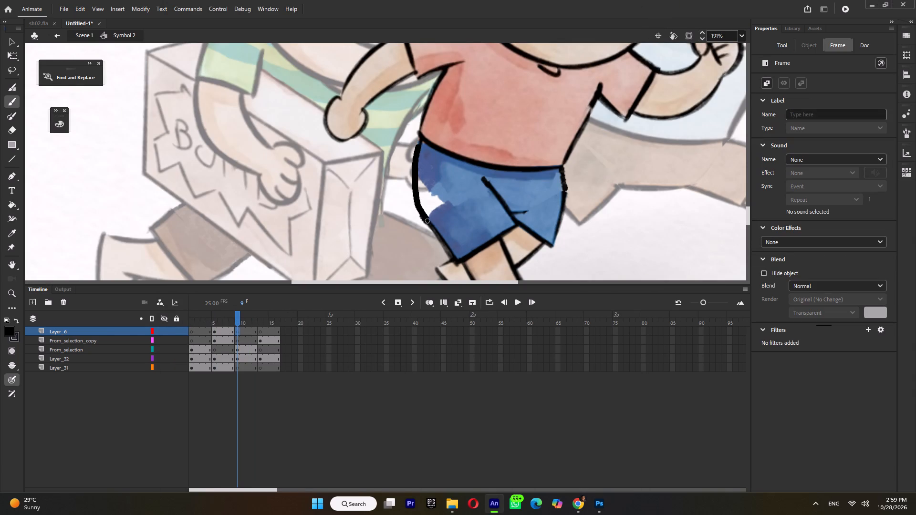
drag(427, 221, 429, 225)
Sample the shorts' blue and brush over the white gap inside the new back outline at frame 9.
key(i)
click(450, 191)
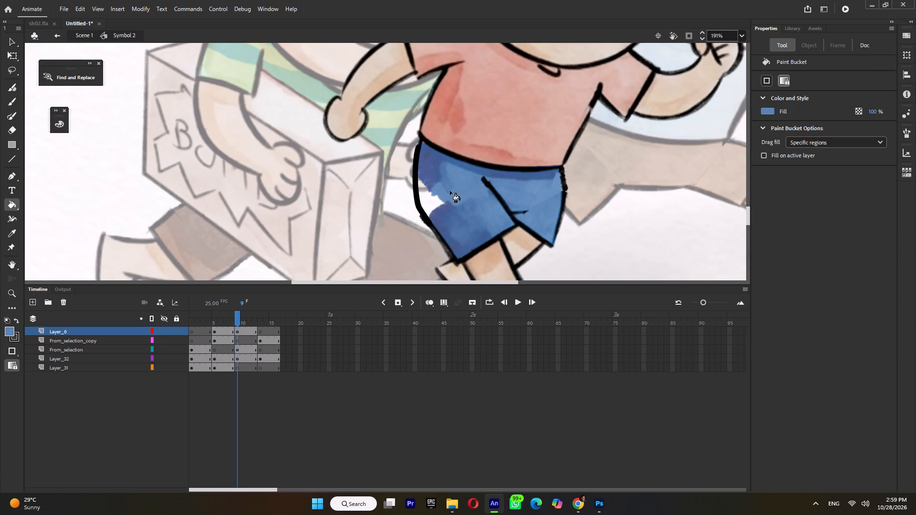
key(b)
drag(431, 192, 418, 179)
key(ctrl+z)
drag(419, 180, 424, 198)
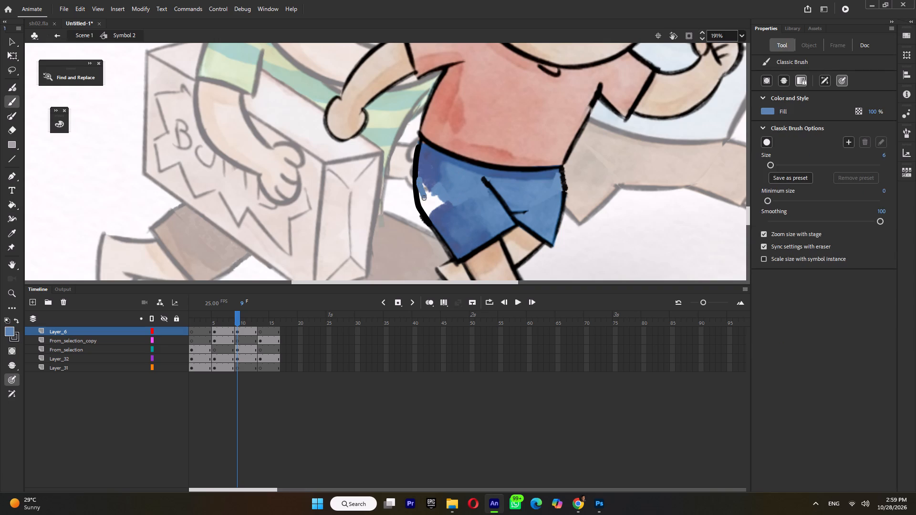
drag(424, 198, 434, 212)
drag(434, 212, 432, 202)
drag(432, 202, 434, 208)
Play back the red-shirt boy's run cycle from the start.
ctrl+scroll(468, 180, down, 7)
drag(202, 316, 175, 322)
key(Return)
key(Return)
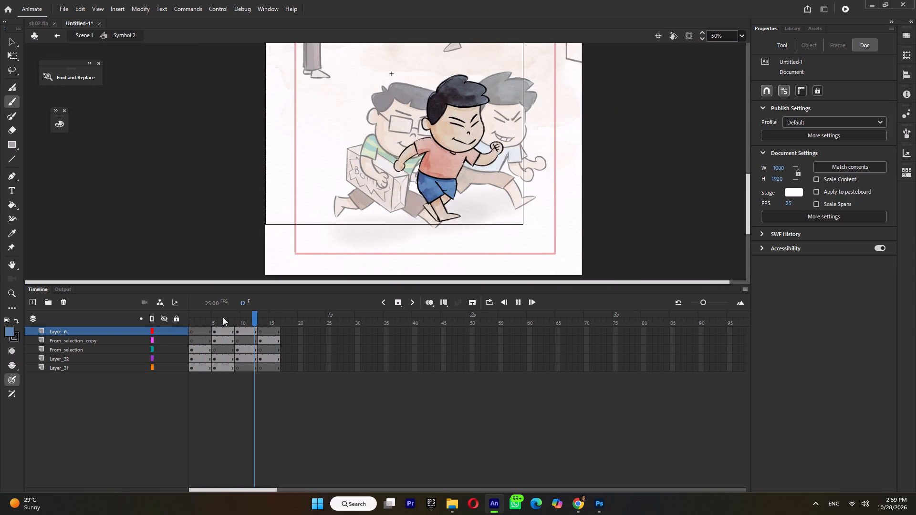
Select the whole red-shirt boy in the frame 5 pose and nudge him up to Y -13.
click(8, 54)
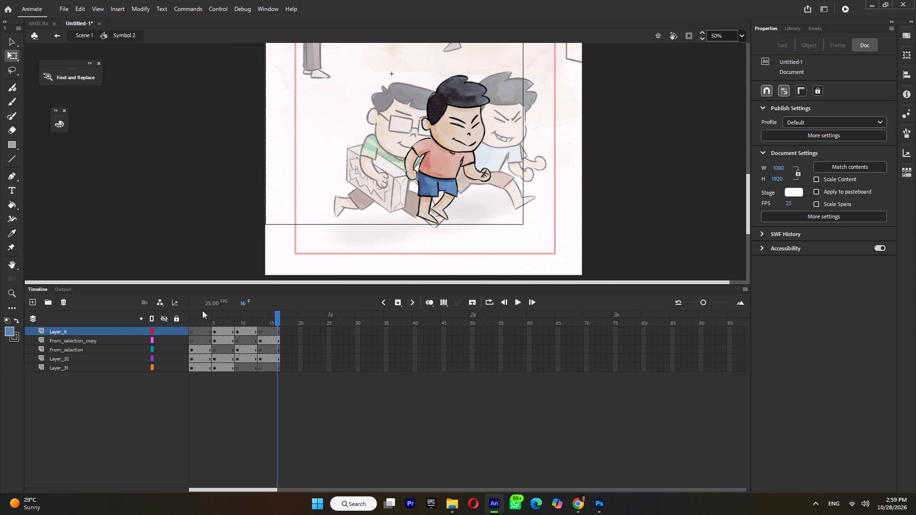
click(203, 317)
click(219, 319)
drag(517, 74, 406, 232)
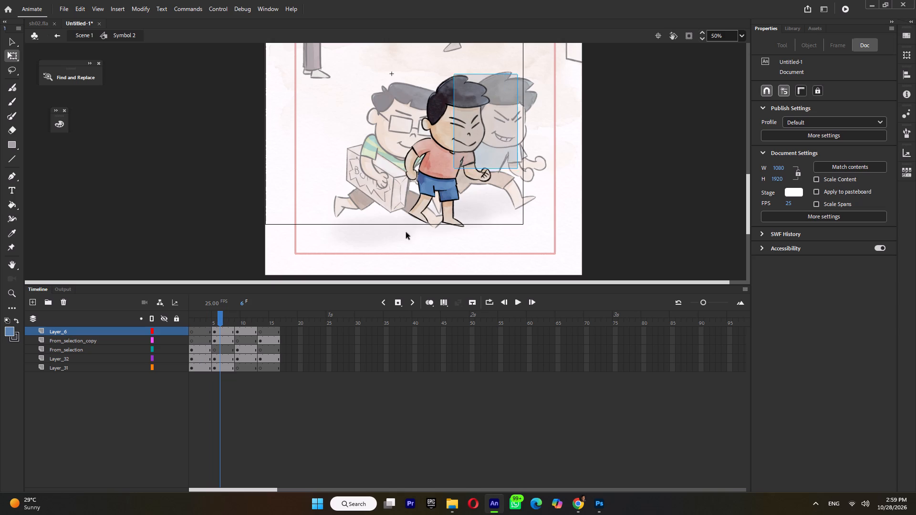
drag(406, 232, 346, 317)
key(Up)
key(Up)
key(Up)
key(Up)
key(Up)
key(Up)
key(Up)
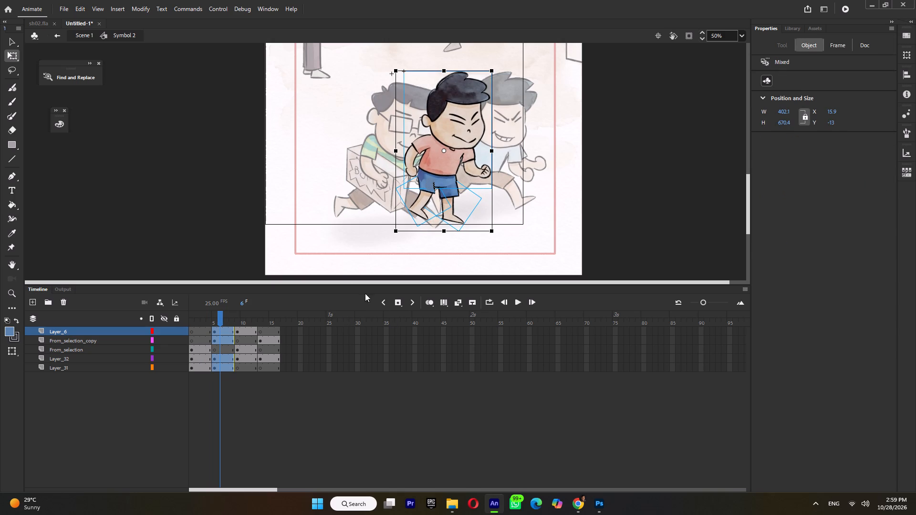
Select the whole red-shirt boy in the frame 13 pose and nudge him up to Y -15.
click(253, 319)
click(269, 321)
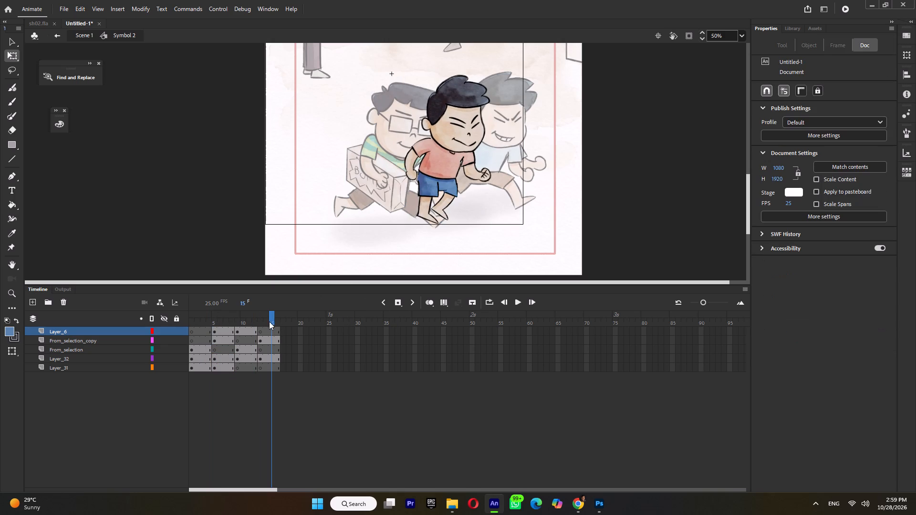
drag(551, 94, 308, 300)
key(Up)
key(Up)
key(Up)
key(Up)
key(Up)
key(Up)
key(Up)
key(Up)
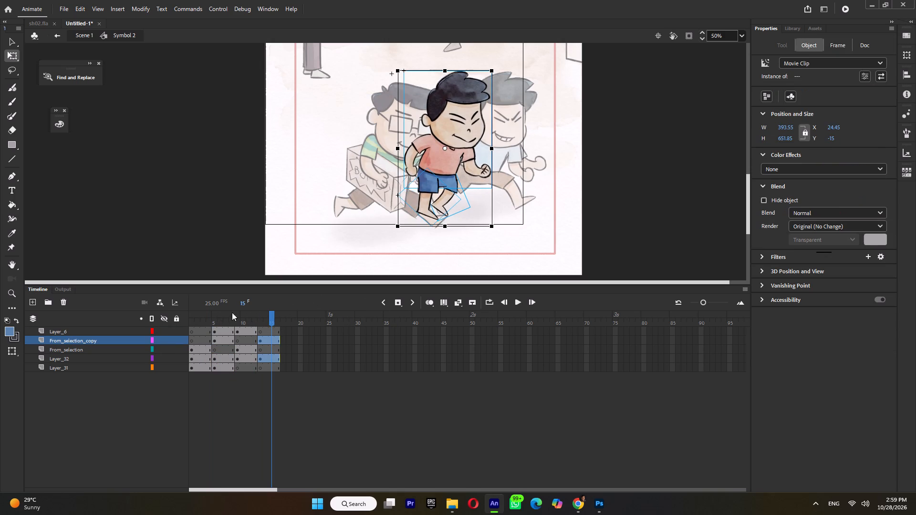
Play back the run cycle from the first pose to check the added bounce.
click(199, 318)
key(Return)
key(Return)
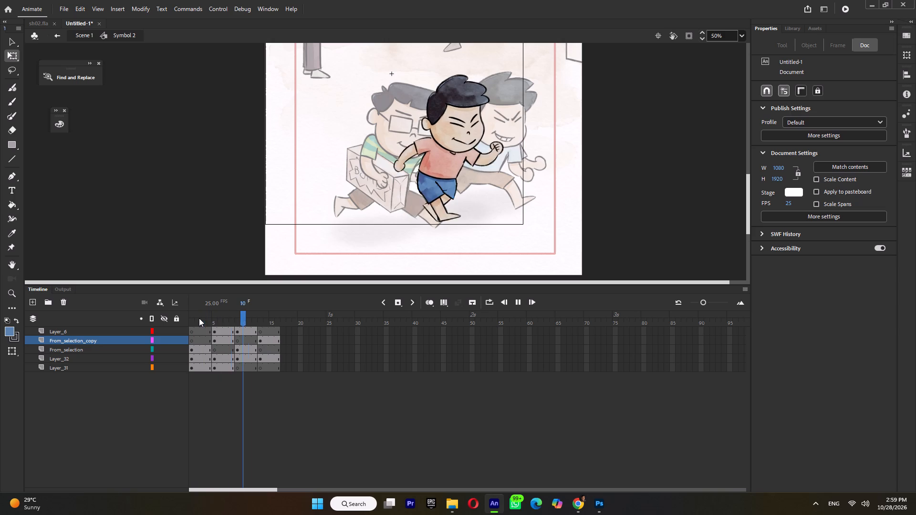
Return to Scene 1 and use the Frame Picker to set the Symbol 2 instance's first frame to 6.
double_click(328, 211)
ctrl+scroll(419, 216, down, 2)
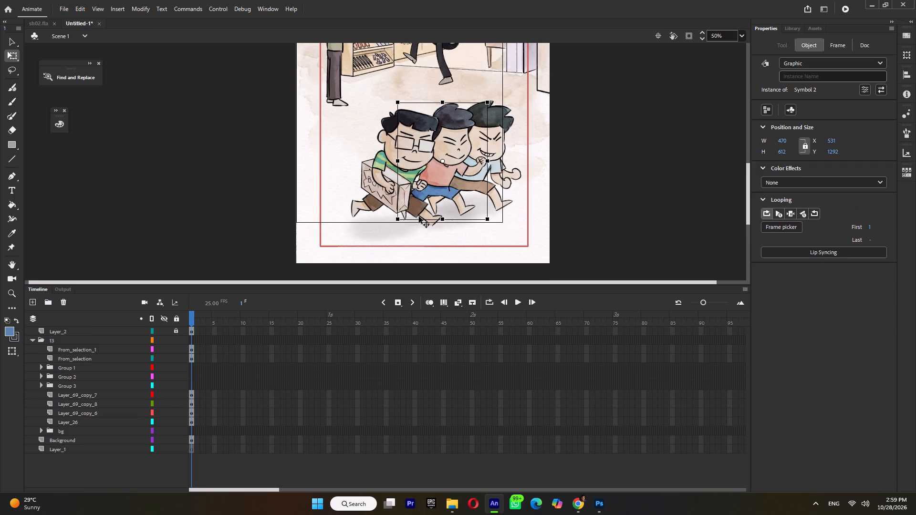
click(771, 226)
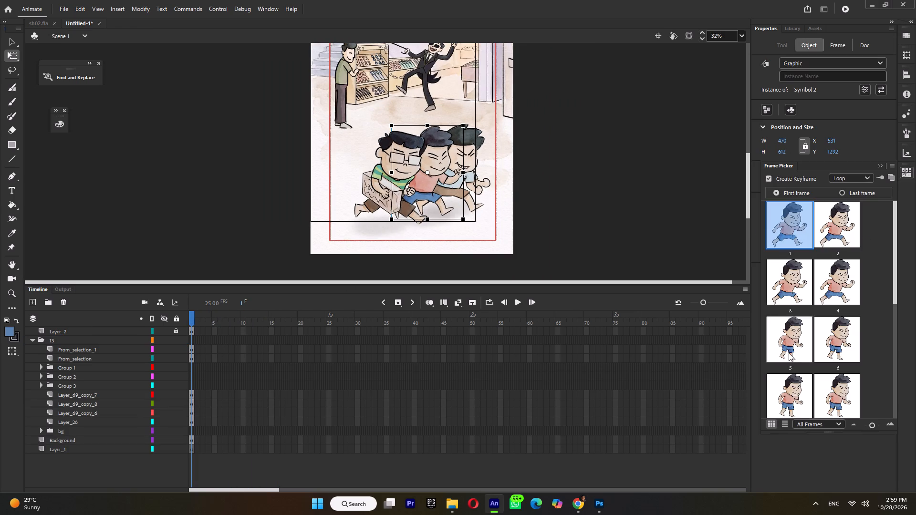
click(835, 350)
click(555, 194)
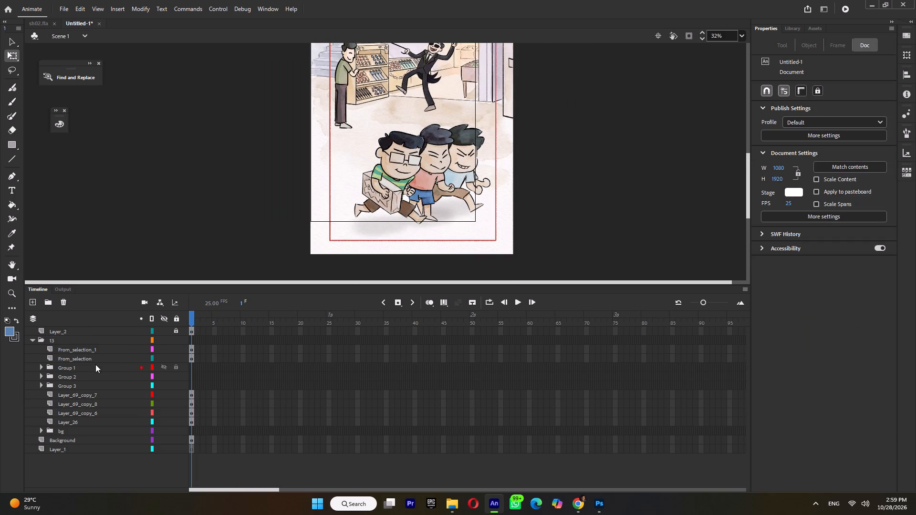
Convert the Group 3 artwork of the light-blue-shirt boy into a symbol and open it for editing.
click(71, 384)
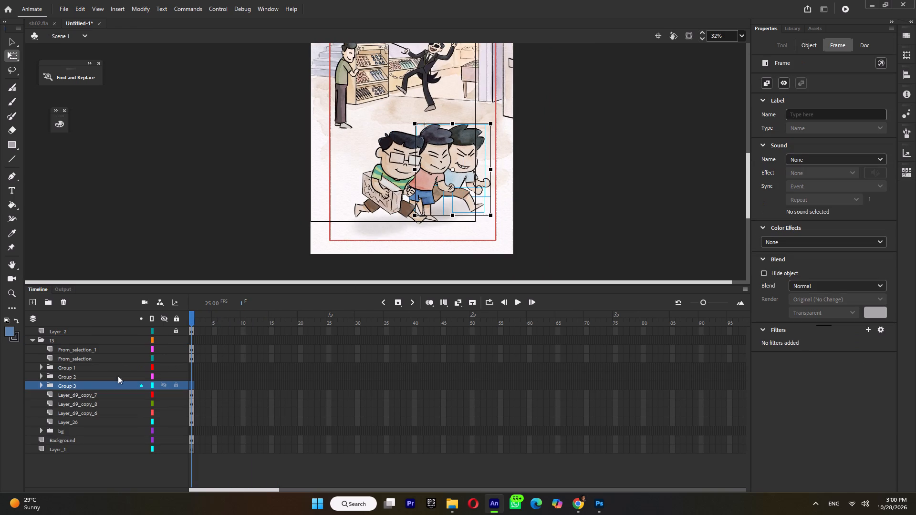
key(F8)
click(507, 120)
double_click(482, 184)
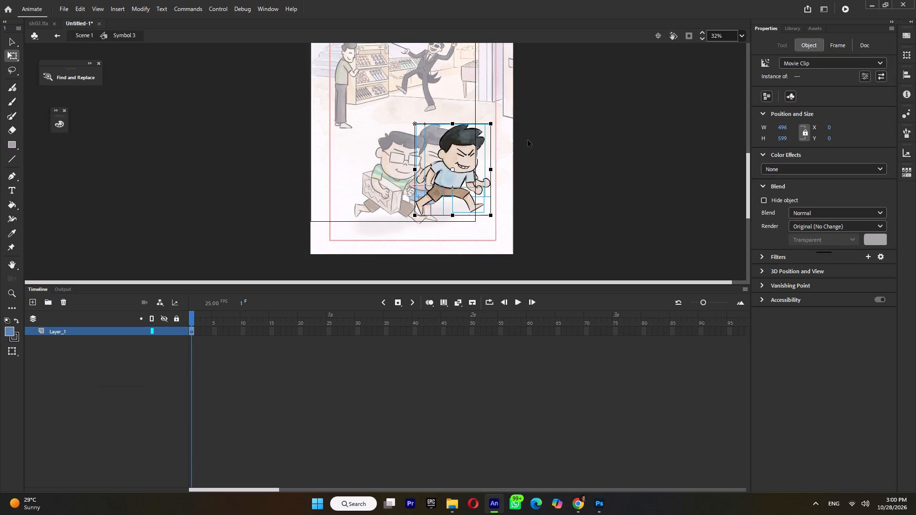
Distribute the light-blue-shirt boy's parts to separate layers.
key(ctrl+shift+d)
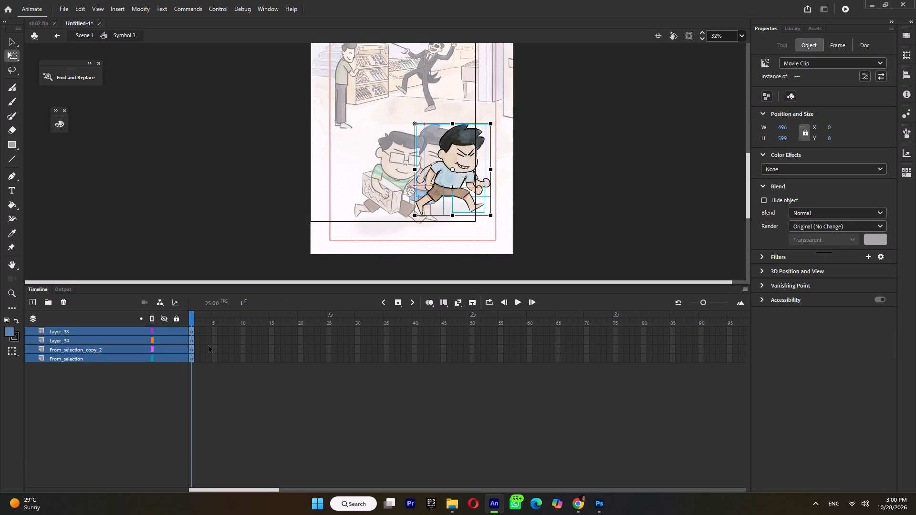
Make all four layers 16 frames long with keyframes at frames 5, 9 and 13.
double_click(284, 318)
key(F5)
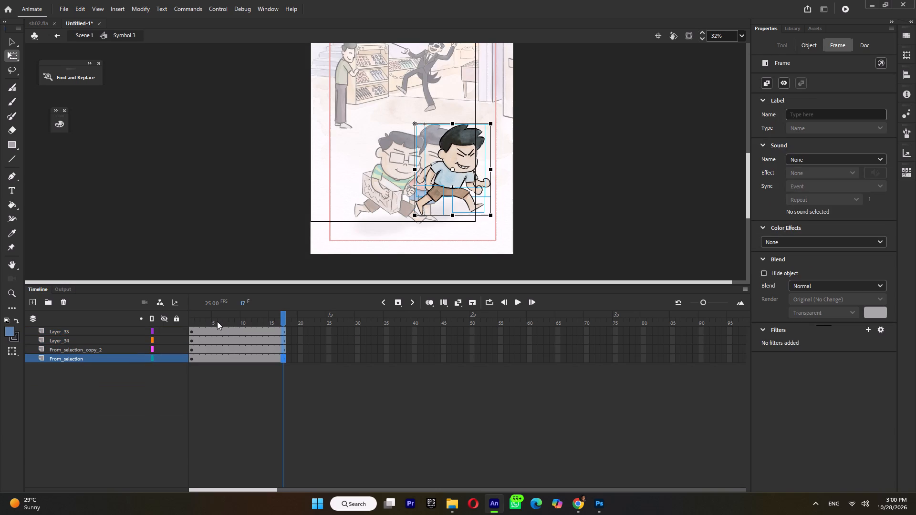
double_click(217, 321)
key(F6)
click(239, 319)
click(239, 319)
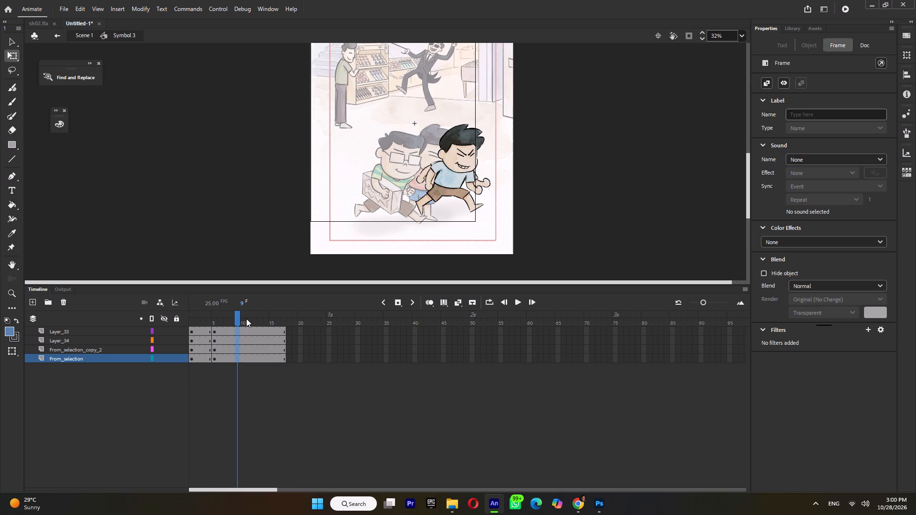
key(F6)
double_click(261, 318)
key(F6)
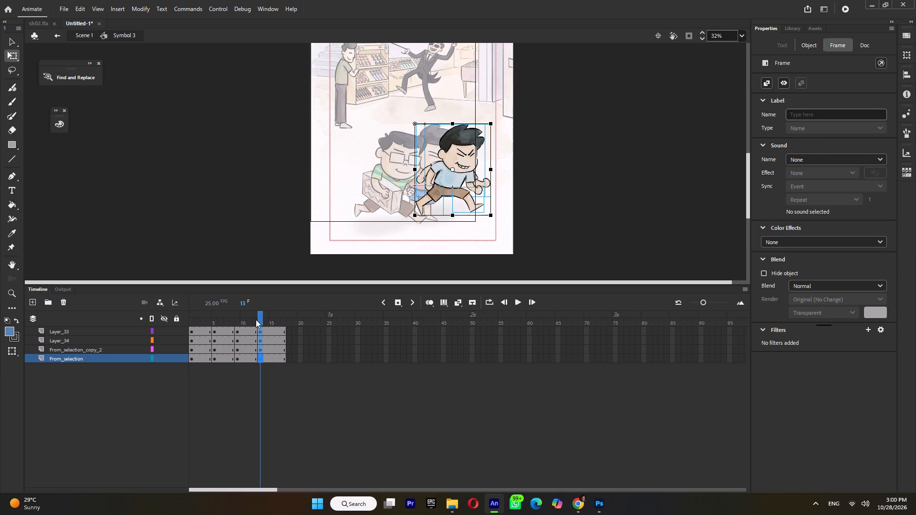
key(shift+F5)
Alternate the body poses by deleting From_selection_copy_2 at frames 1 and 9 and From_selection at frames 5 and 13.
drag(219, 316, 177, 327)
click(203, 351)
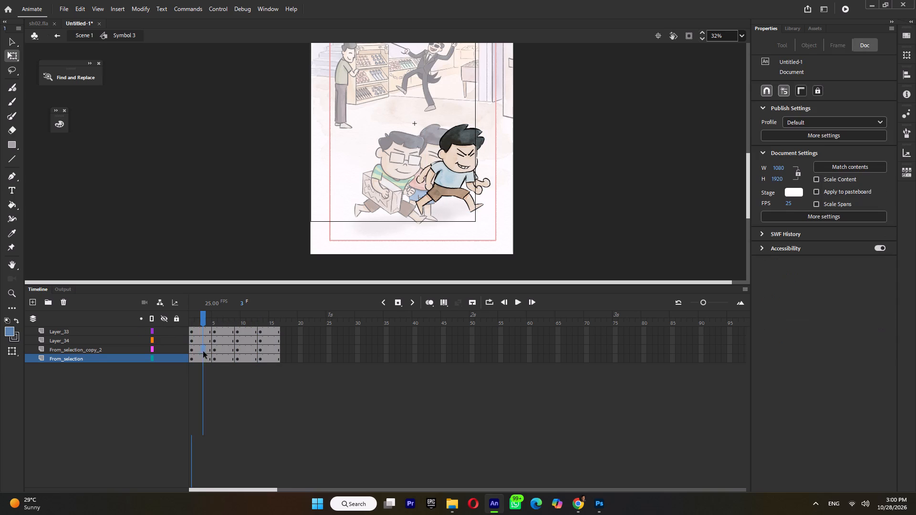
key(Delete)
click(223, 358)
key(Delete)
click(246, 349)
key(Delete)
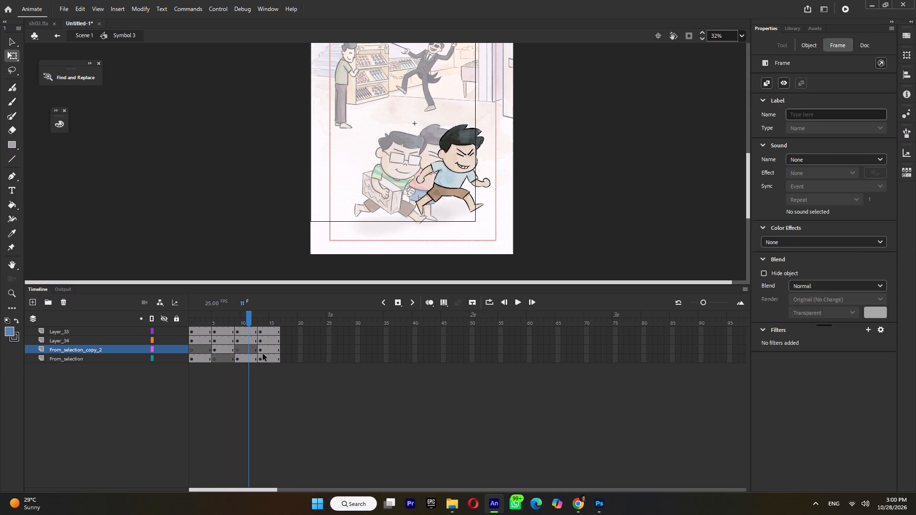
click(268, 358)
key(Delete)
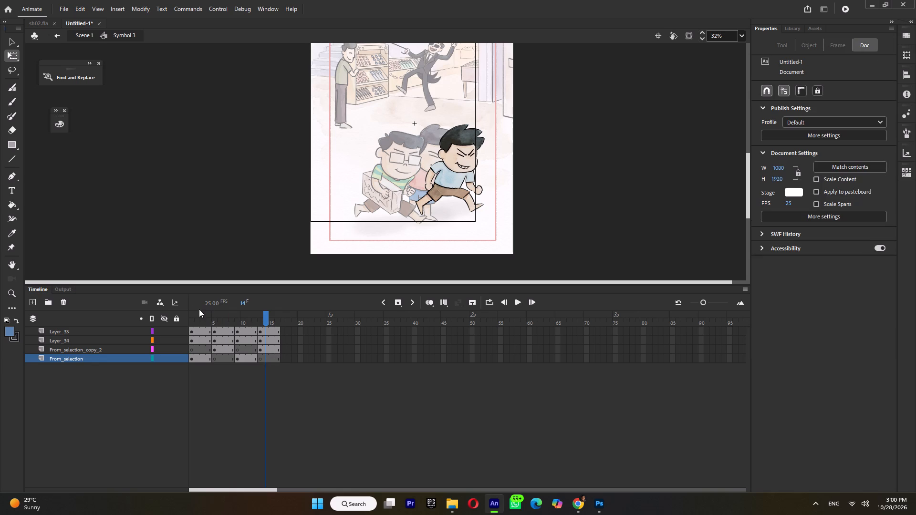
Check how the light-blue-shirt boy's body alternates between the frame 1 and frame 5 poses.
click(199, 309)
click(207, 311)
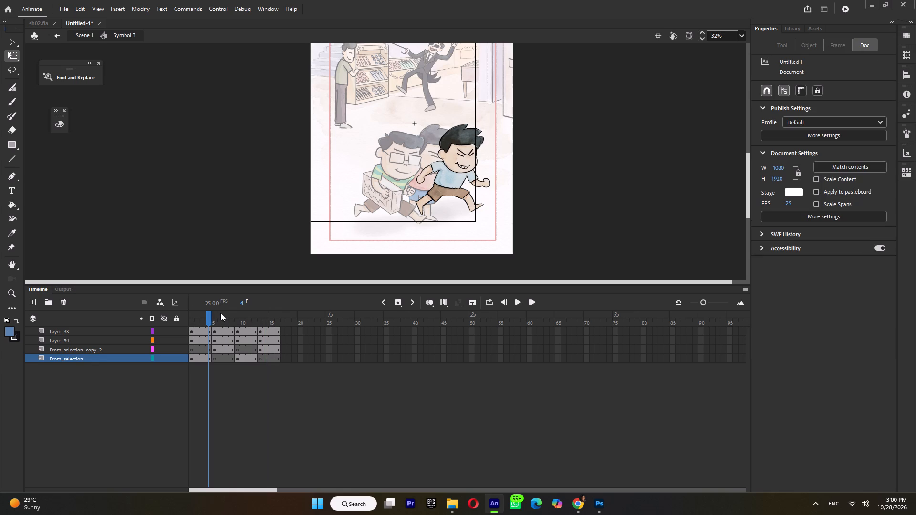
click(220, 311)
drag(208, 314, 194, 318)
ctrl+scroll(443, 193, up, 3)
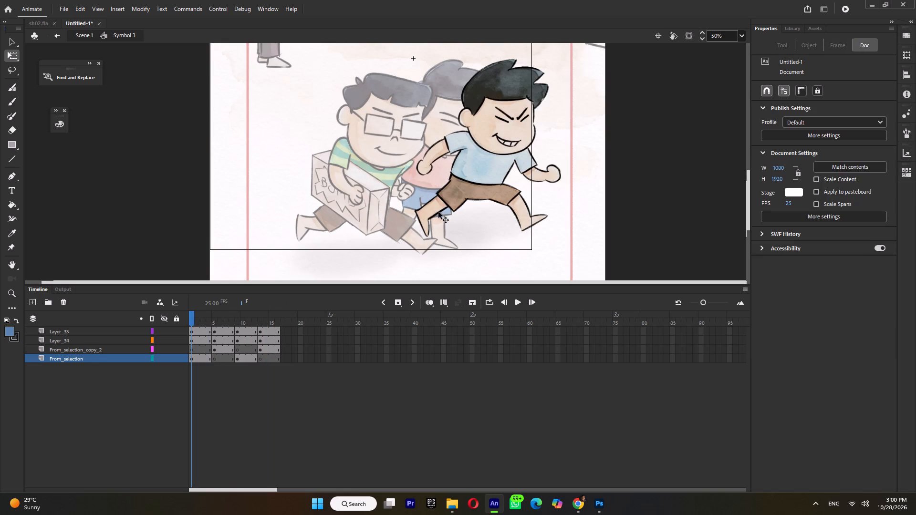
At the frame 5 pose, rotate the rear leg (Layer 34) counterclockwise and move it forward under the front of the shorts.
click(219, 321)
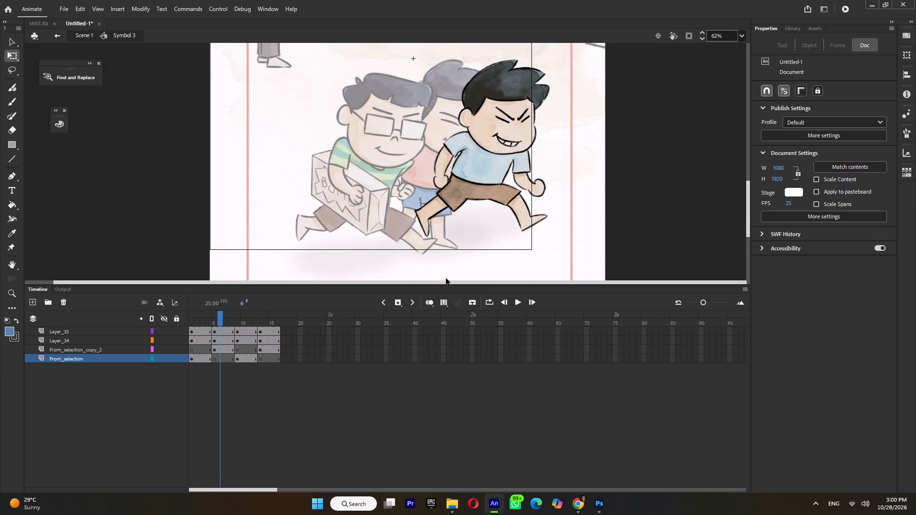
click(427, 218)
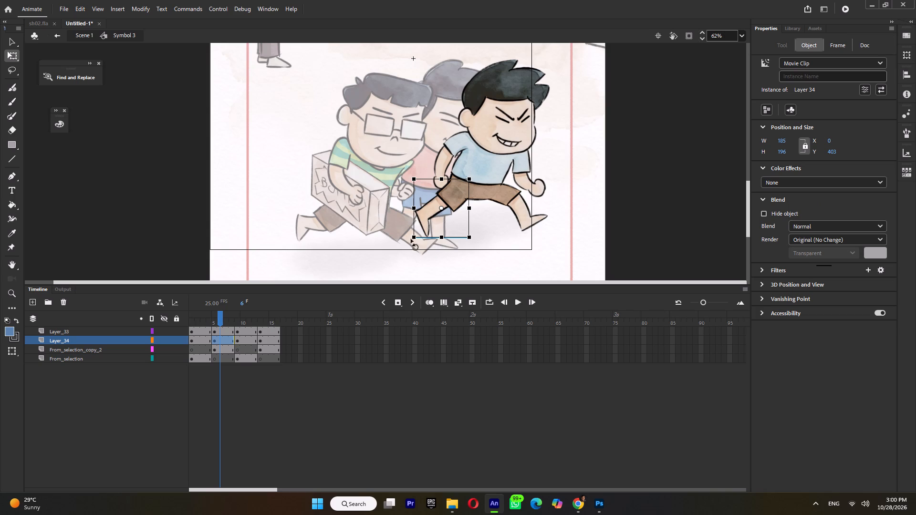
drag(411, 241, 461, 256)
drag(438, 224, 502, 228)
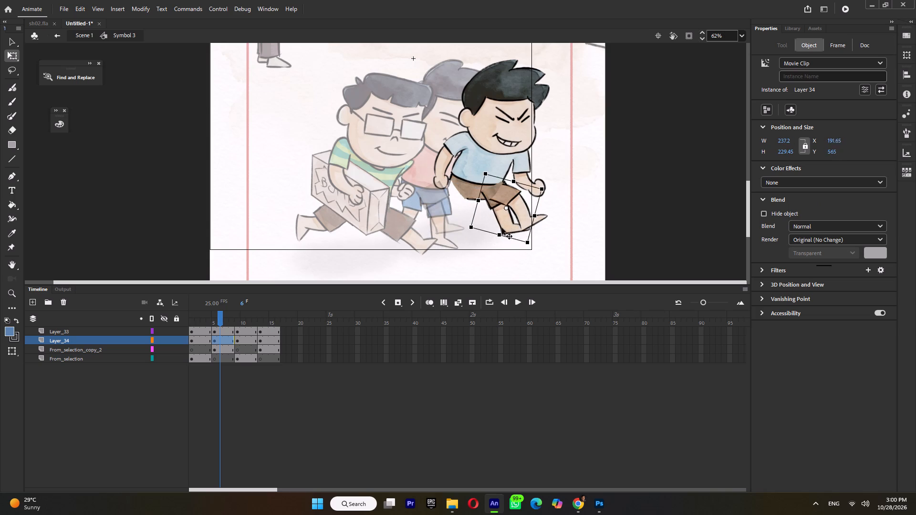
drag(502, 228, 500, 234)
Rotate the front leg (Layer 33) clockwise, move it under the rear of the shorts, and set its pivot at the hip.
click(512, 210)
drag(522, 216, 472, 231)
drag(501, 243, 437, 263)
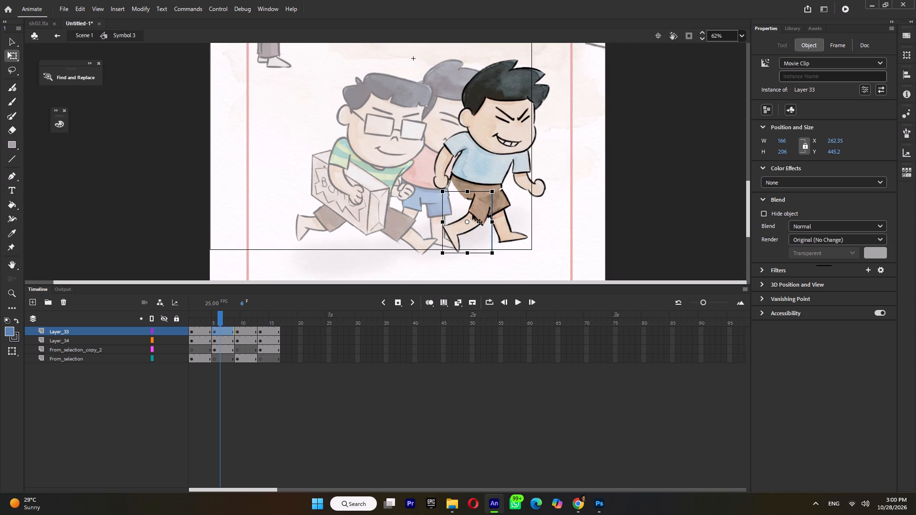
drag(473, 214, 455, 204)
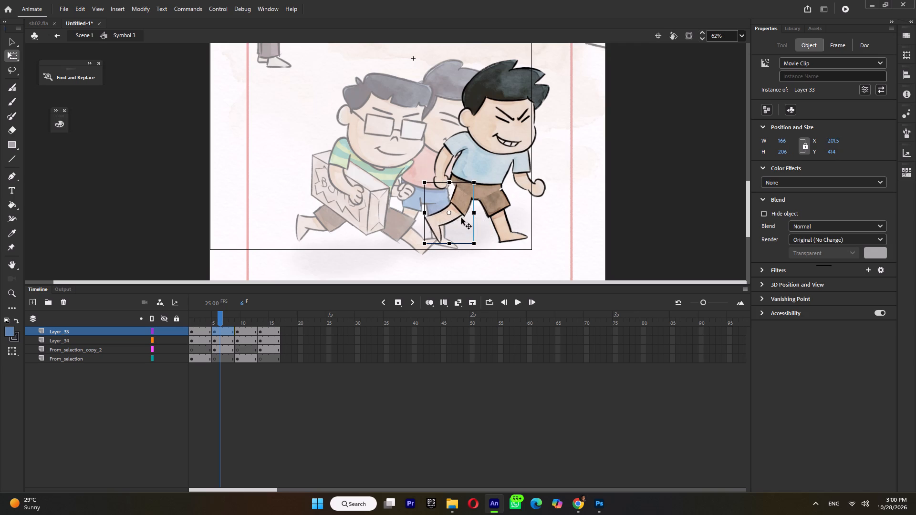
drag(448, 213, 461, 189)
drag(457, 242, 468, 240)
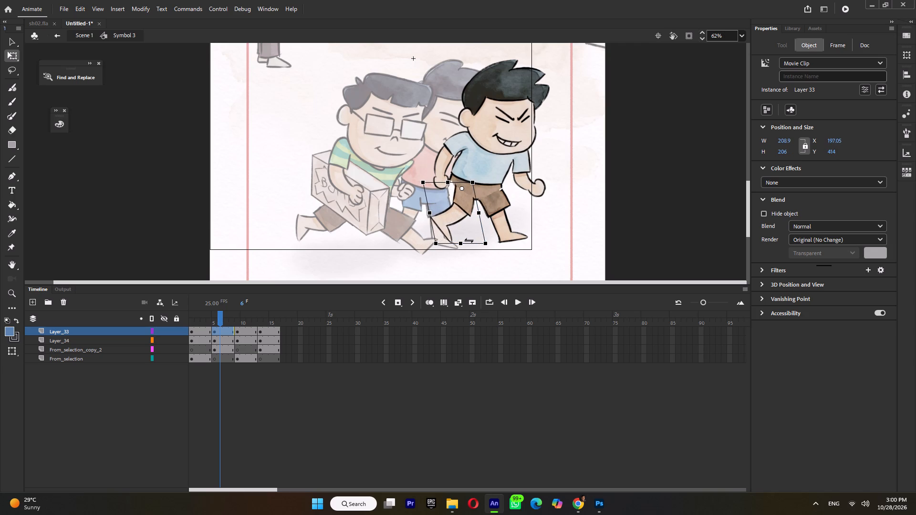
drag(468, 240, 467, 240)
drag(464, 203, 459, 199)
ctrl+scroll(459, 201, up, 3)
drag(458, 206, 458, 195)
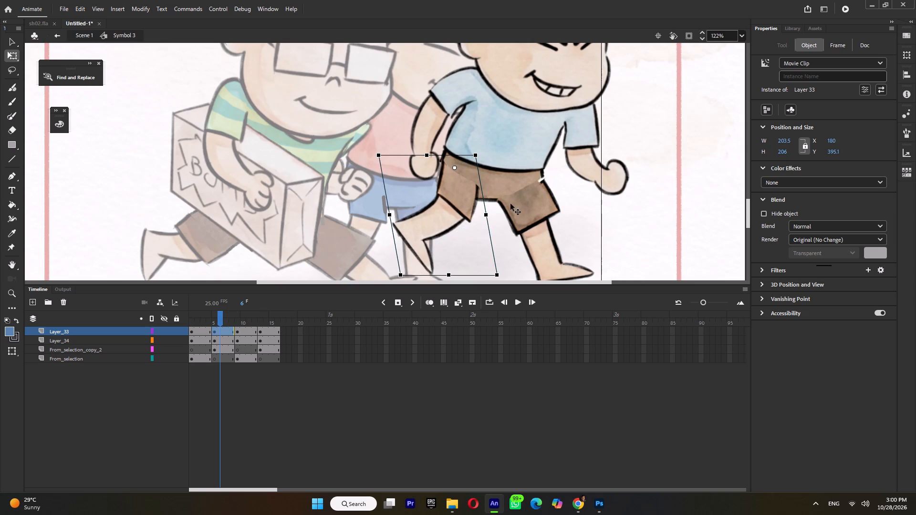
Set the Layer 34 leg's pivot at the hip, rotate the leg to stand upright, and fit its top against the shorts.
click(523, 209)
click(531, 212)
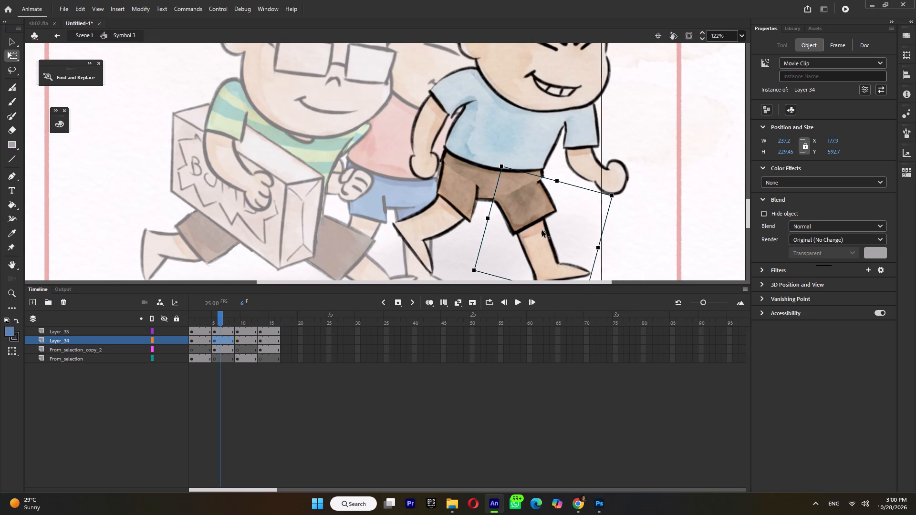
drag(542, 232, 523, 187)
drag(592, 263, 592, 271)
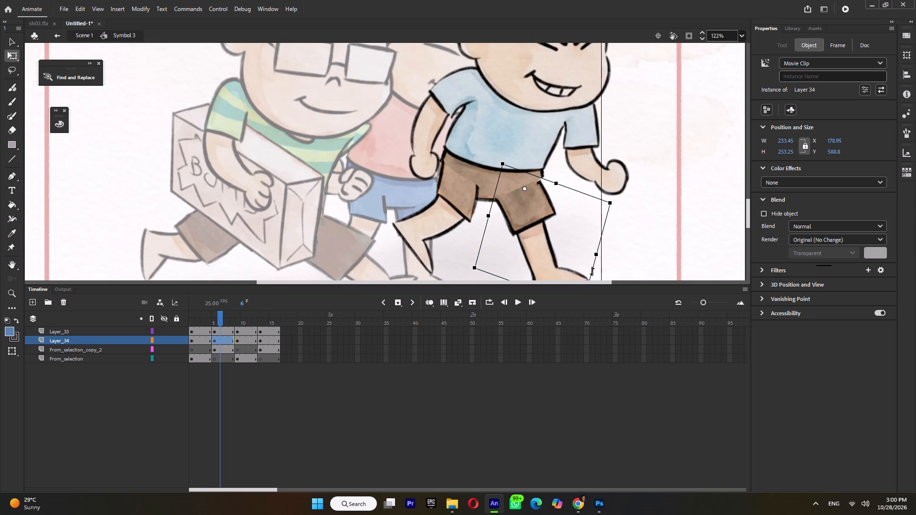
drag(592, 271, 592, 252)
ctrl+scroll(595, 239, down, 3)
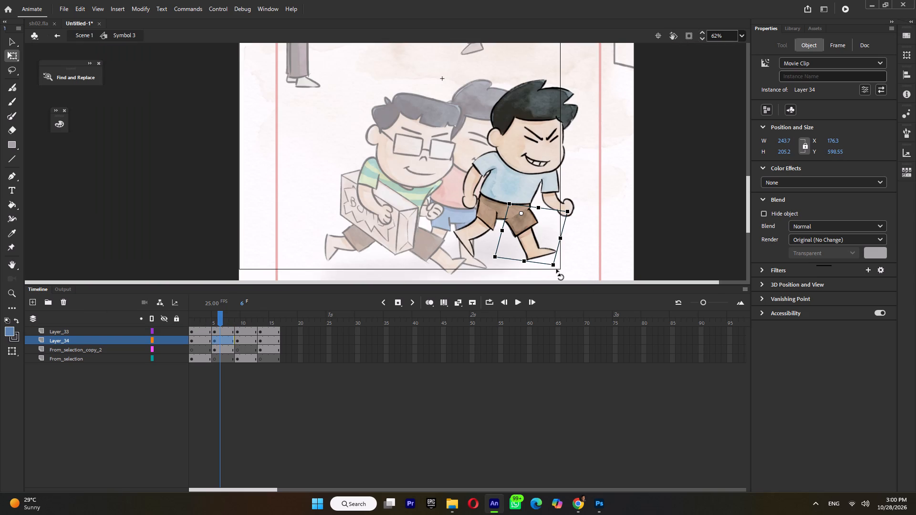
drag(556, 269, 537, 280)
click(533, 273)
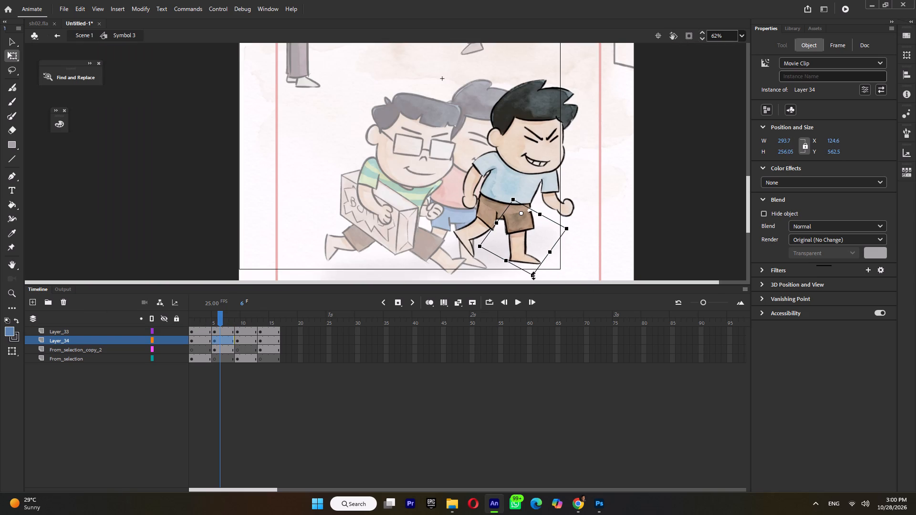
drag(539, 264, 536, 268)
ctrl+scroll(522, 221, up, 3)
drag(524, 225, 522, 212)
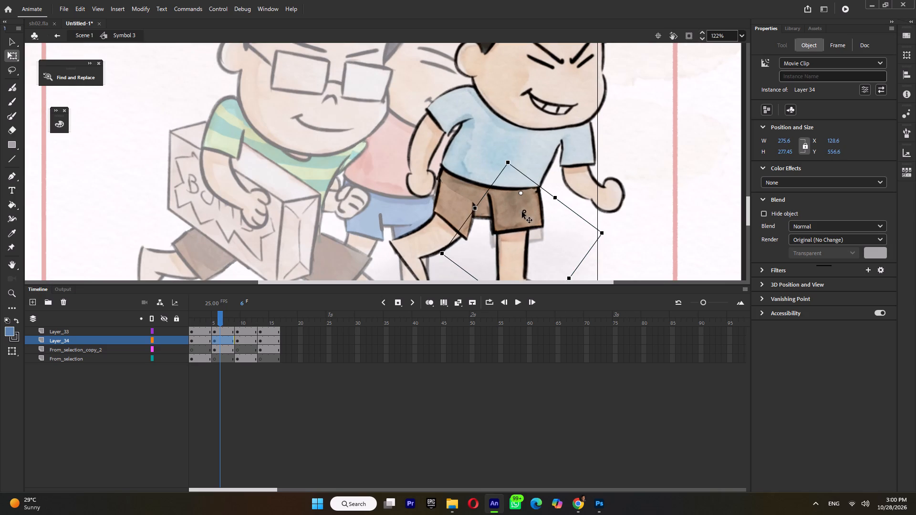
drag(522, 212, 523, 217)
ctrl+scroll(523, 217, down, 5)
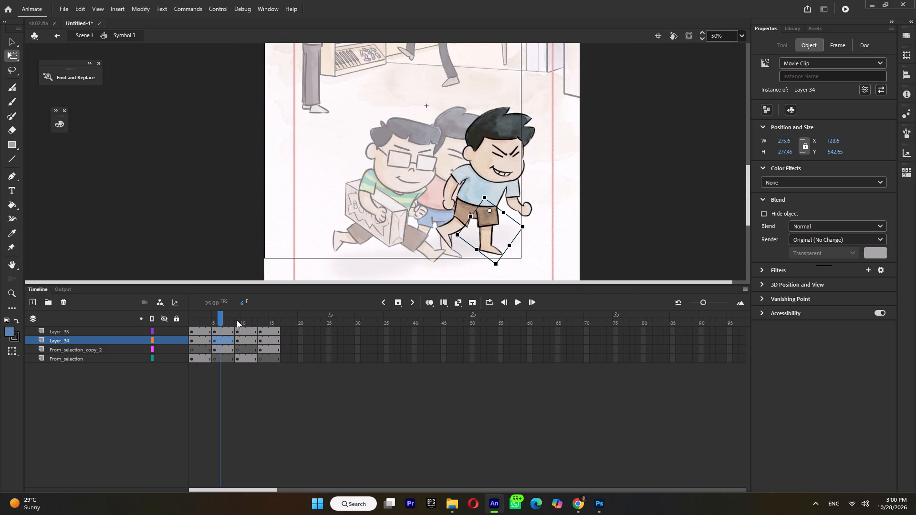
Move the Layer 34 leg at frame 5 in place onto the From_selection_copy_2 layer and send it behind the body.
click(206, 312)
click(213, 318)
click(486, 246)
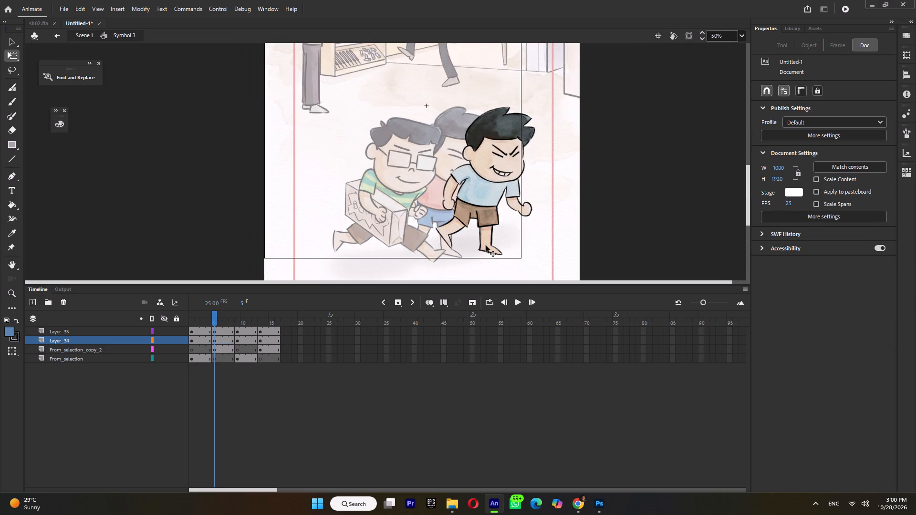
key(ctrl+x)
click(488, 200)
click(549, 278)
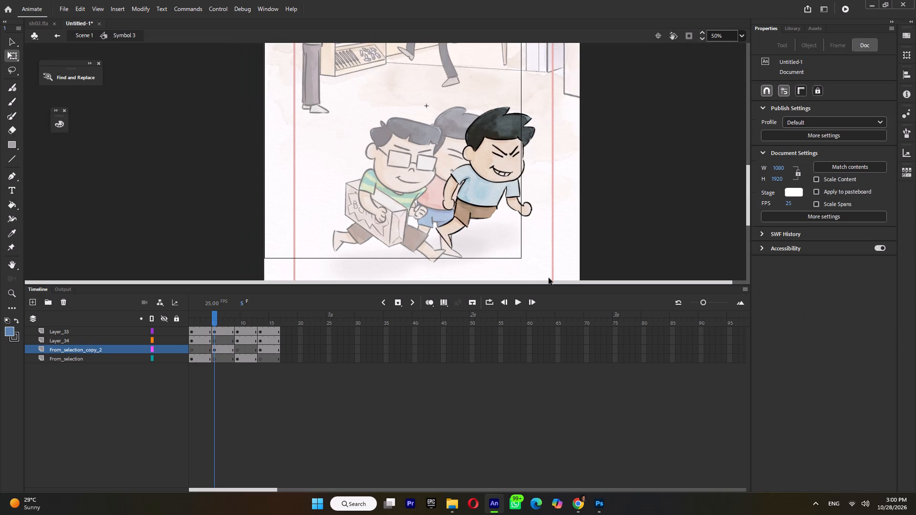
key(ctrl+shift+v)
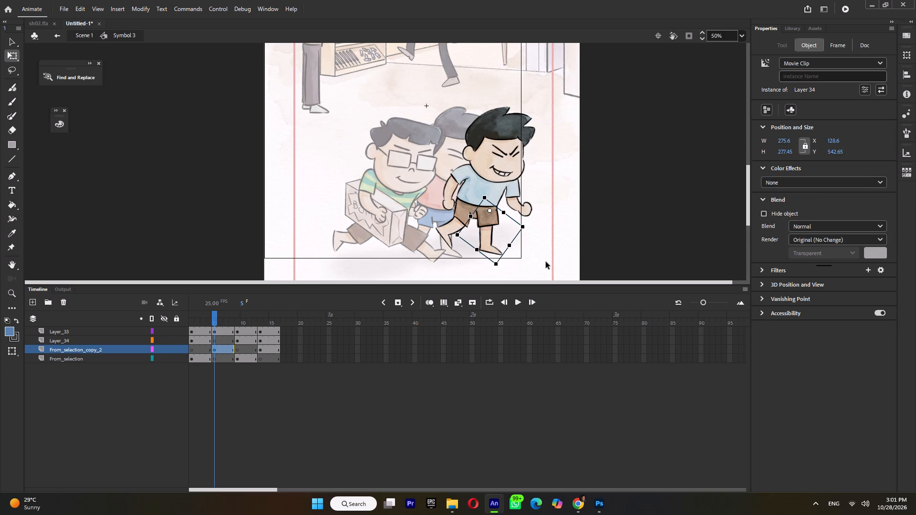
key(ctrl+Down)
Rotate the rear Layer 33 leg at frame 5 so its foot swings forward, and realign its top with the shorts.
click(199, 321)
click(212, 322)
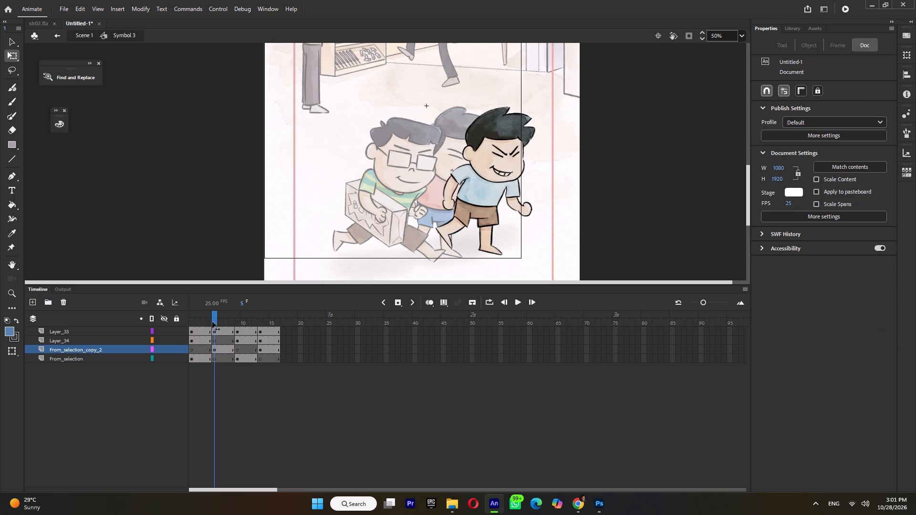
click(444, 237)
drag(440, 255, 460, 259)
ctrl+scroll(479, 196, up, 8)
drag(458, 234, 458, 249)
ctrl+click(458, 249)
ctrl+scroll(465, 190, down, 8)
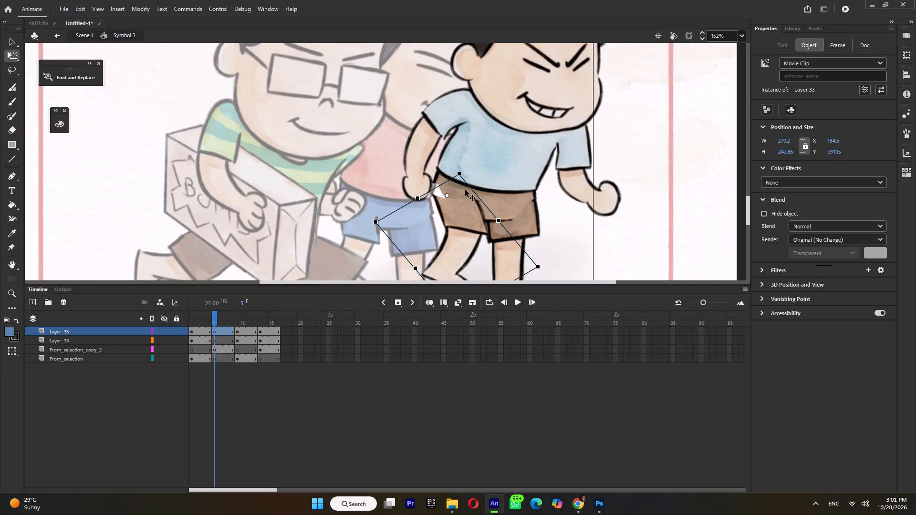
ctrl+scroll(476, 198, down, 1)
In the frame 9 pose, rotate the front leg (Layer 33) clockwise and move it back beneath the shorts.
click(244, 320)
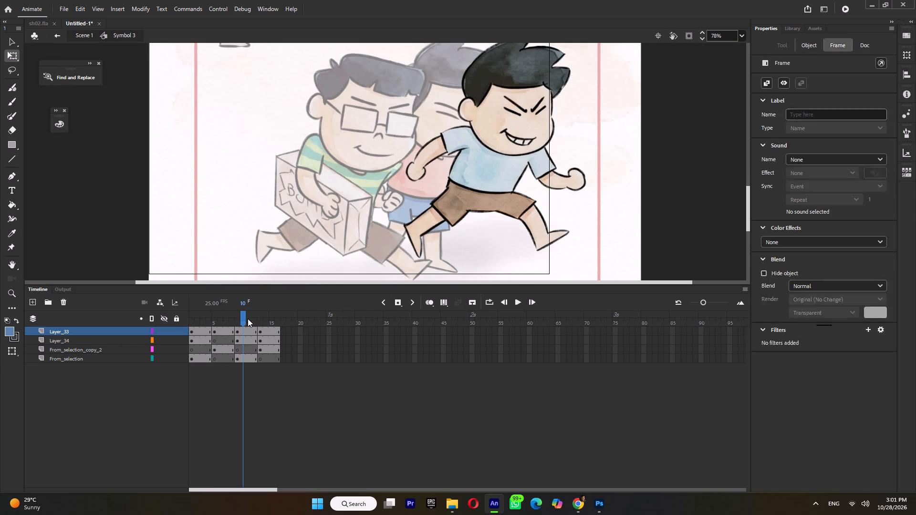
click(537, 225)
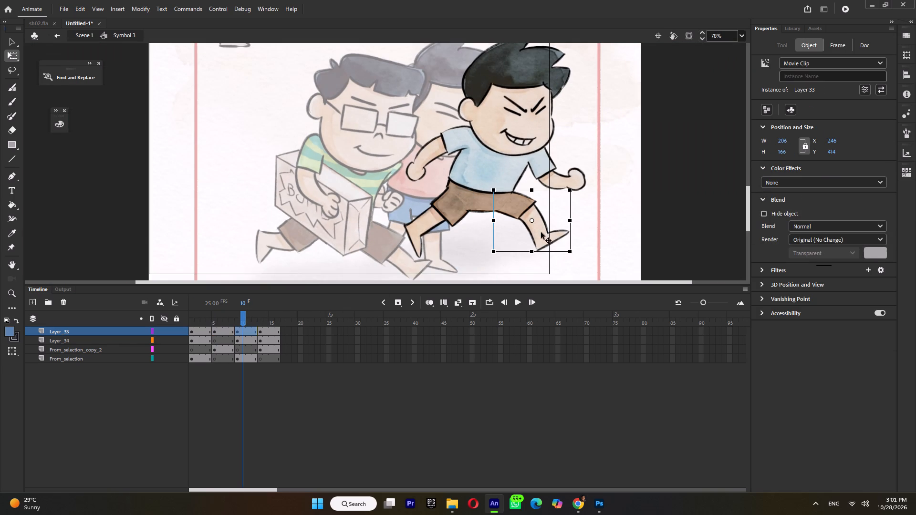
drag(573, 257, 510, 271)
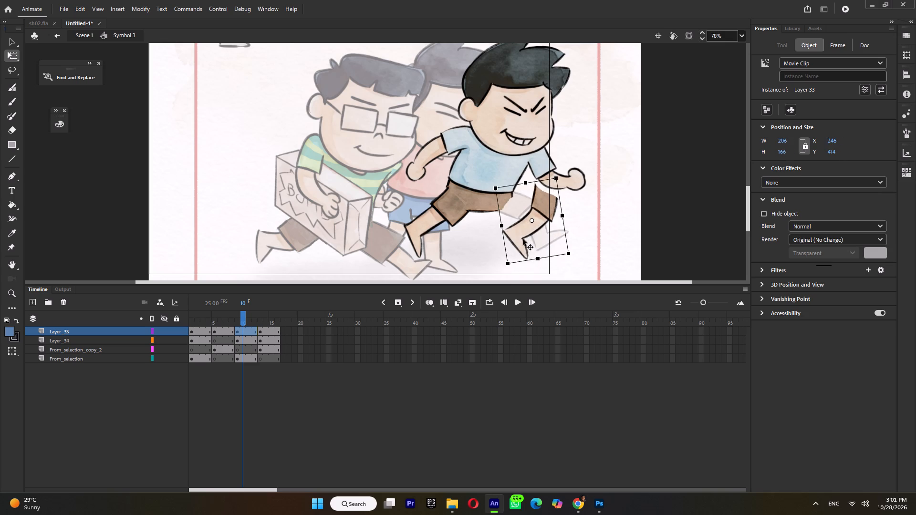
drag(517, 241, 472, 246)
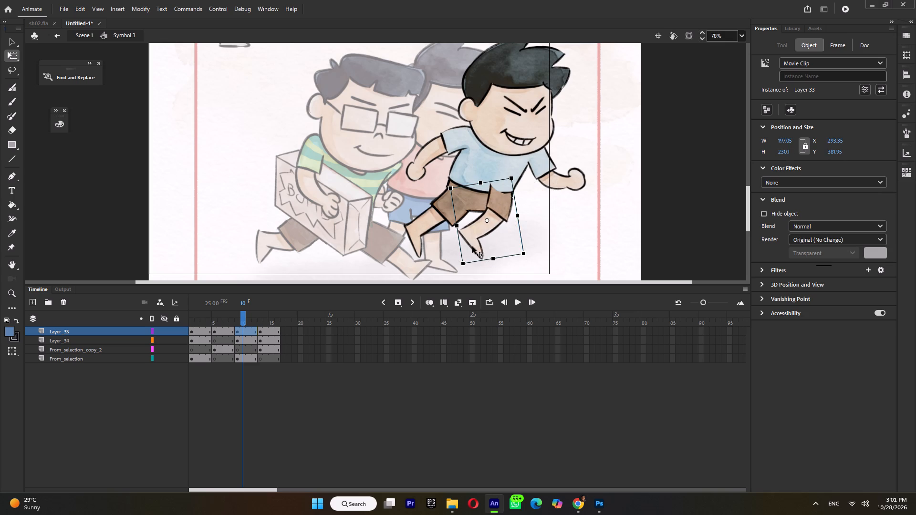
Move the Layer 33 leg in place onto the From_selection layer, send it behind the body, and lower it slightly.
key(ctrl+x)
click(491, 178)
click(569, 247)
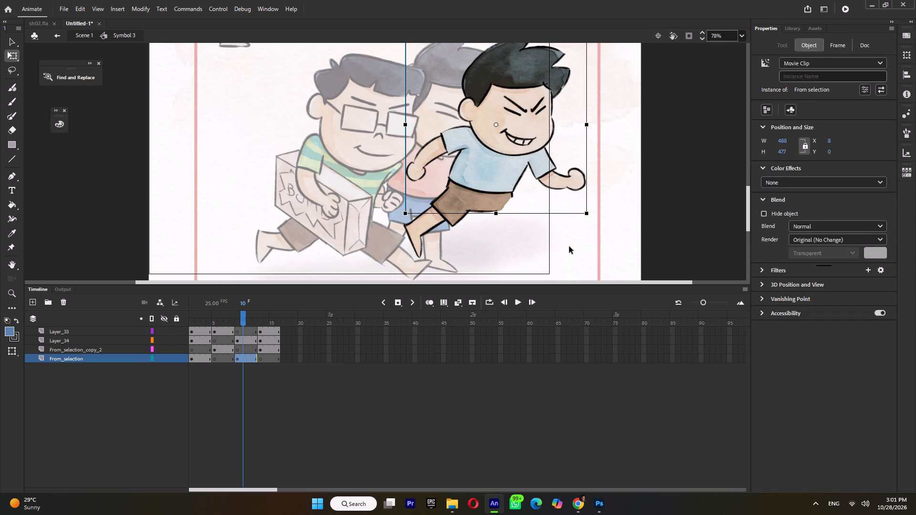
key(ctrl+shift+v)
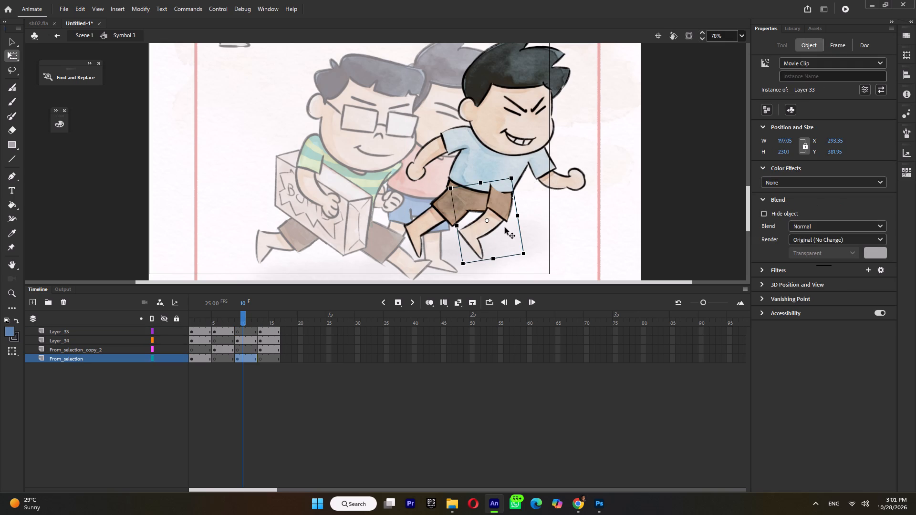
key(ctrl+Down)
drag(483, 234, 479, 240)
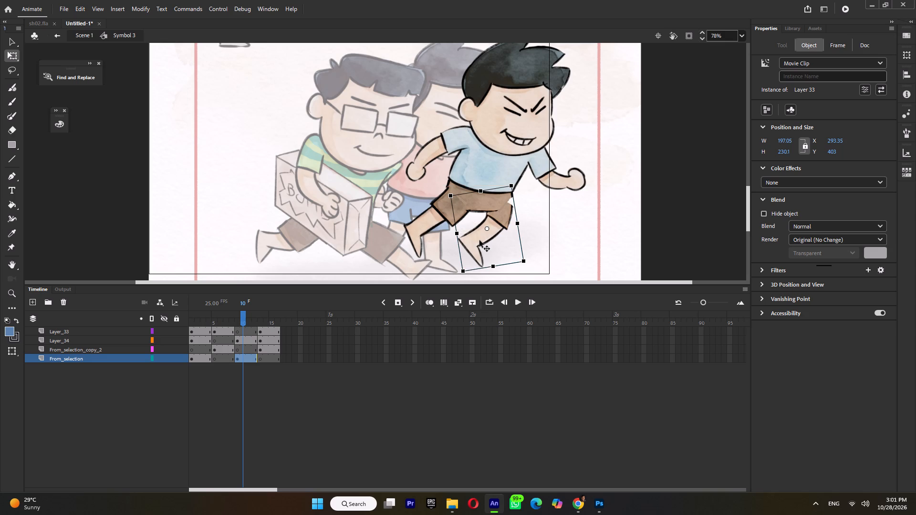
Rotate the frame 9 rear leg (Layer 34) forward under the shorts, pivot it at the hip, and fine-tune its angle.
click(413, 230)
drag(403, 266, 407, 268)
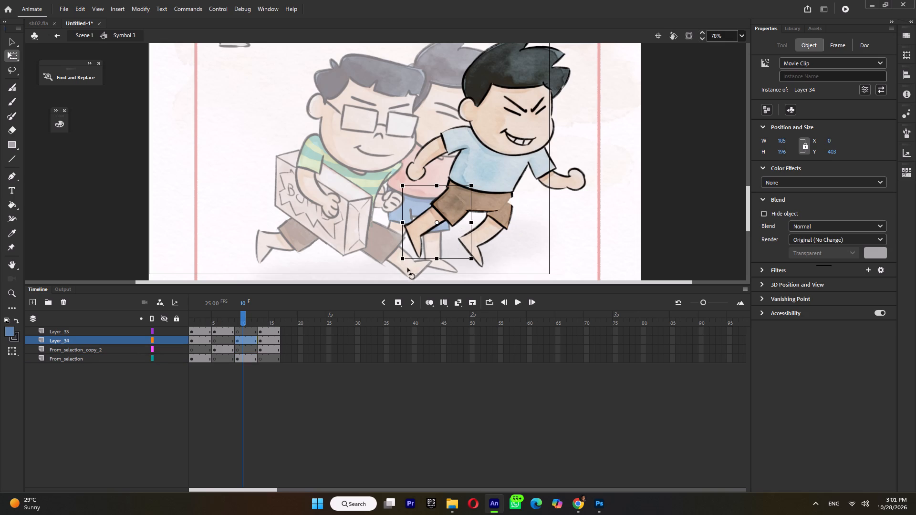
drag(407, 268, 471, 278)
drag(429, 234, 468, 247)
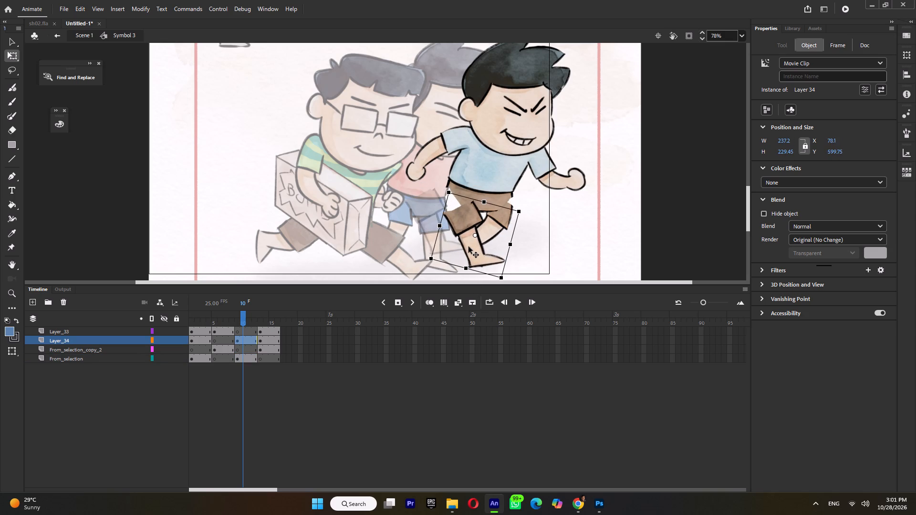
drag(468, 247, 468, 247)
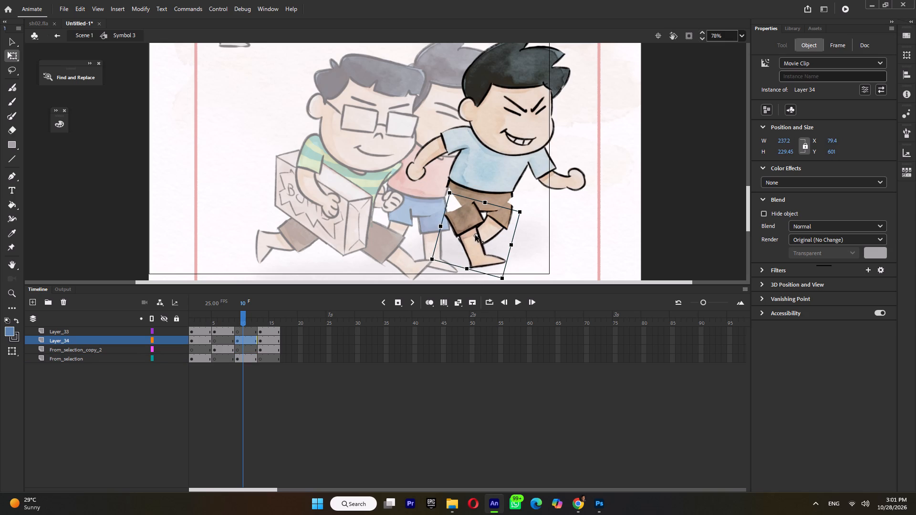
drag(475, 235, 456, 204)
drag(506, 279, 520, 279)
drag(477, 240, 481, 241)
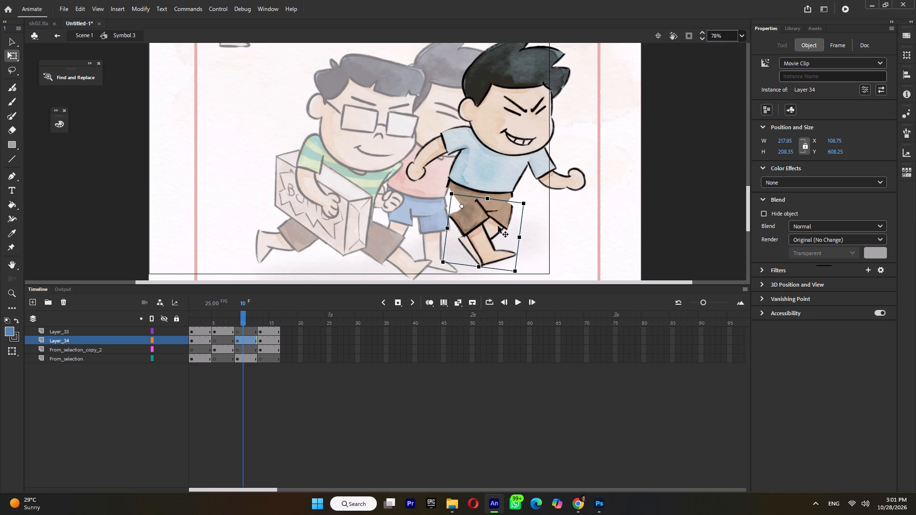
Pivot the frame 9 Layer 33 leg at the hip, rotate it clockwise behind the other leg, and nudge it back and up.
click(245, 356)
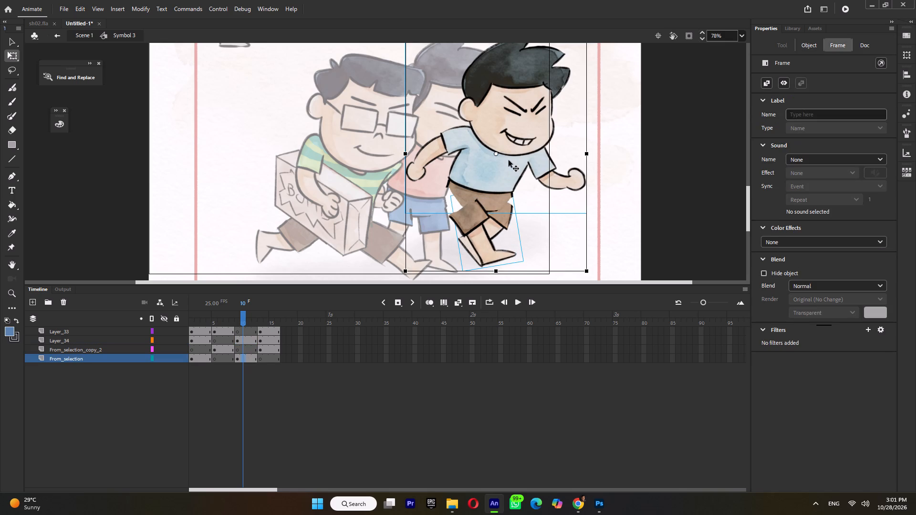
shift+click(509, 160)
drag(487, 229, 504, 206)
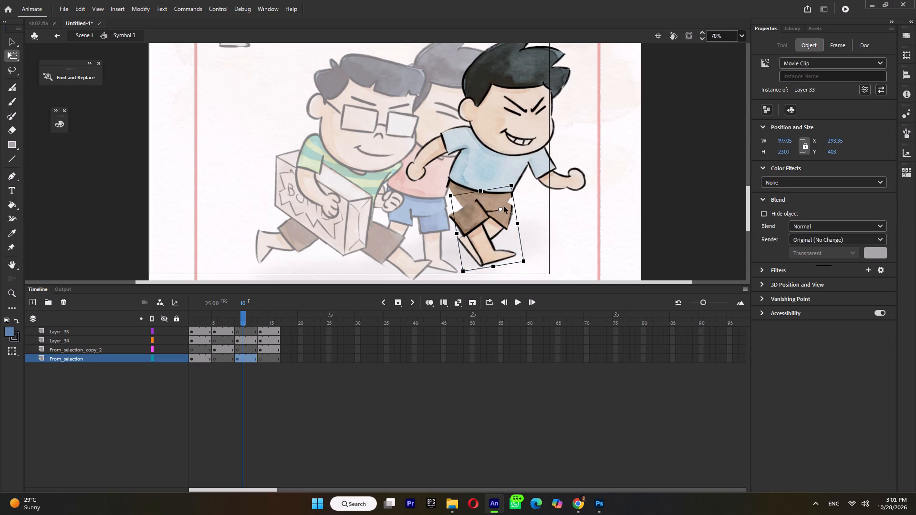
drag(504, 206, 506, 201)
drag(459, 276, 448, 258)
key(Left)
key(Left)
key(Left)
key(Left)
key(Left)
key(Left)
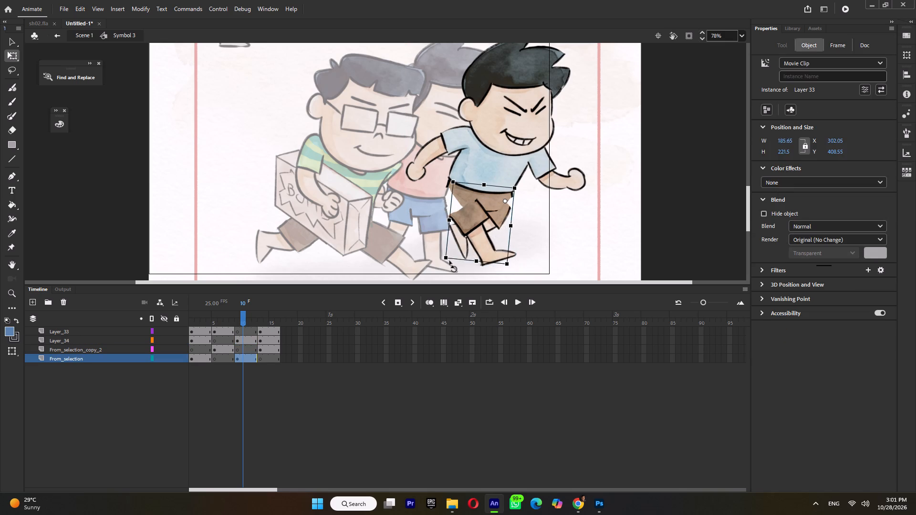
key(Left)
key(Up)
key(Up)
key(Up)
key(Up)
key(Up)
key(Up)
key(Up)
key(Up)
key(Up)
key(Up)
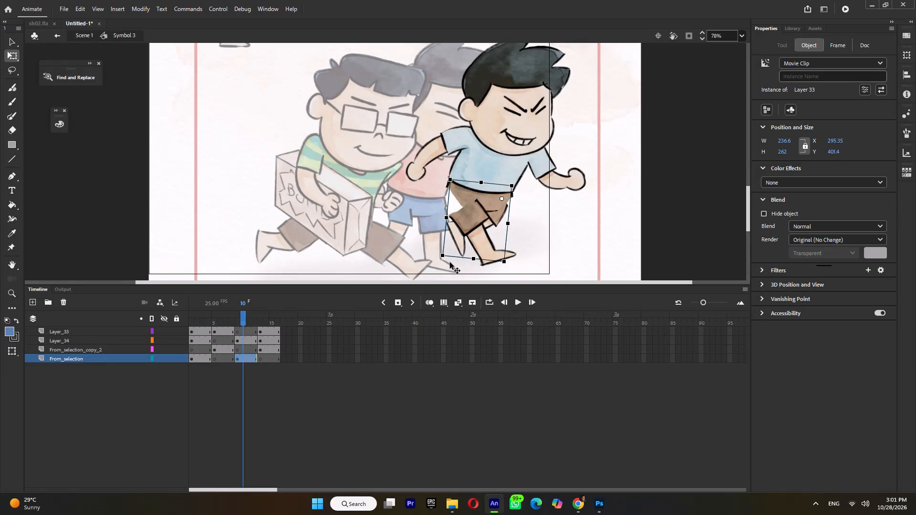
key(Left)
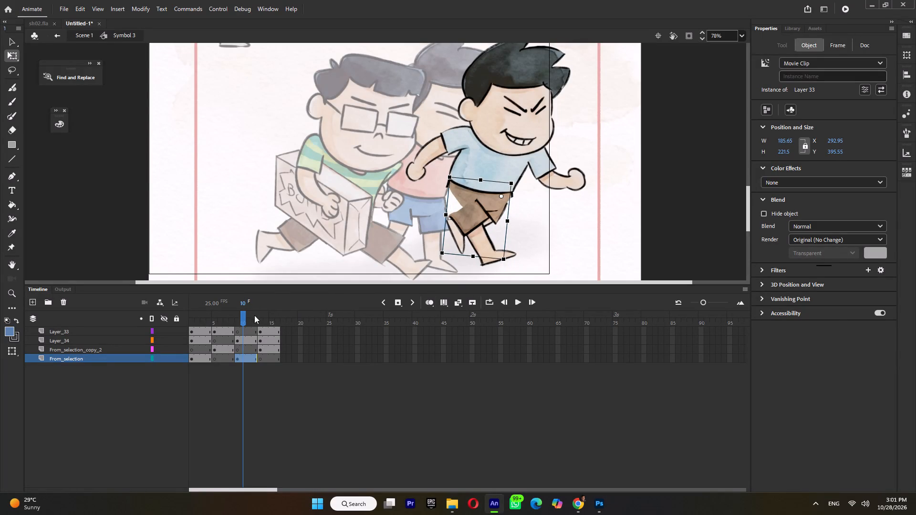
In the frame 13 pose, rotate the rear leg (Layer 34) counterclockwise and move it forward beneath the shorts.
click(266, 319)
drag(197, 314, 263, 330)
click(431, 227)
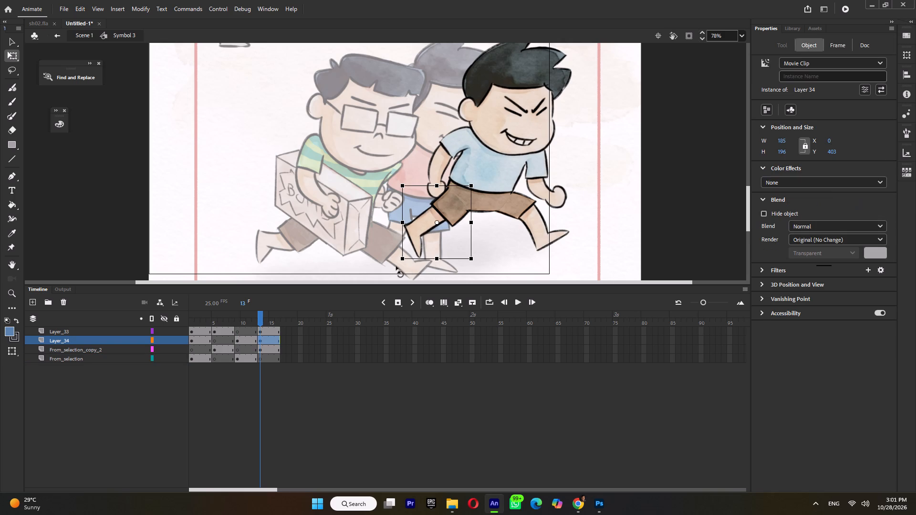
drag(397, 265, 446, 283)
drag(430, 238, 467, 253)
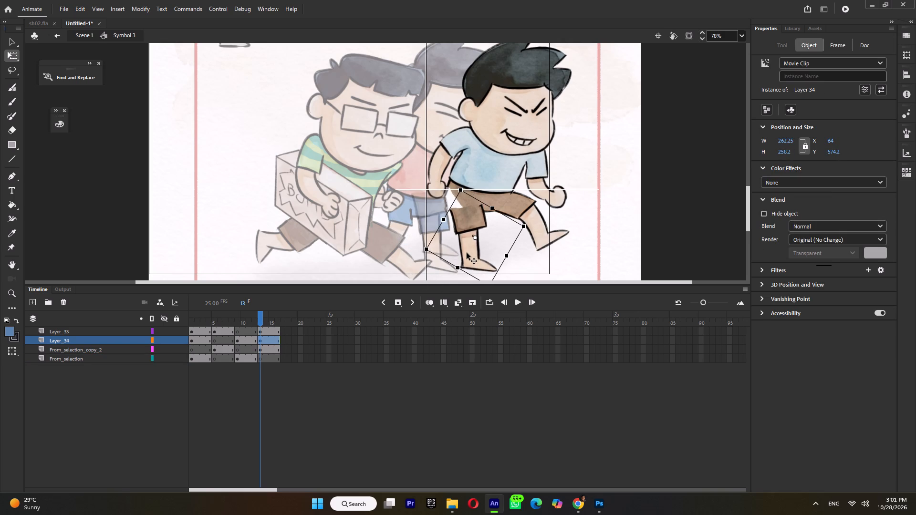
drag(467, 253, 468, 256)
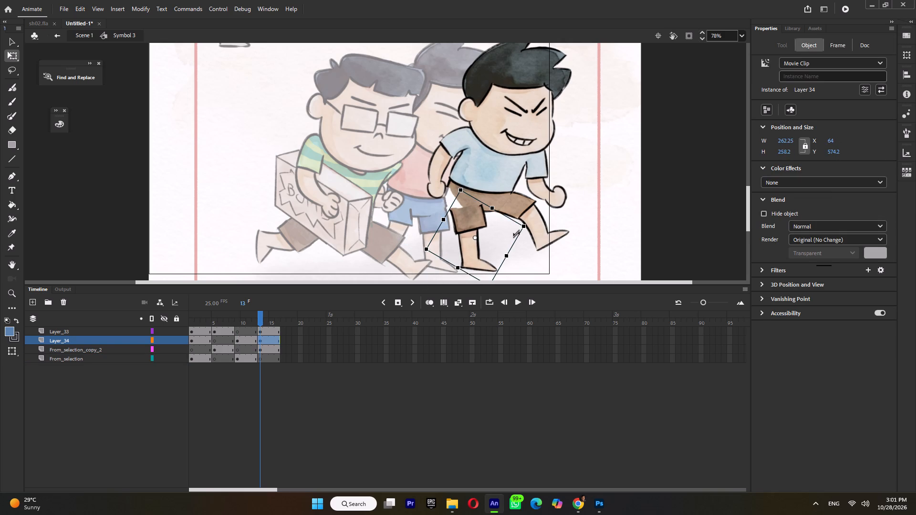
Set the frame 13 front leg's (Layer 33) pivot at the hip and rotate it clockwise back under the shorts.
click(535, 219)
drag(532, 222, 508, 197)
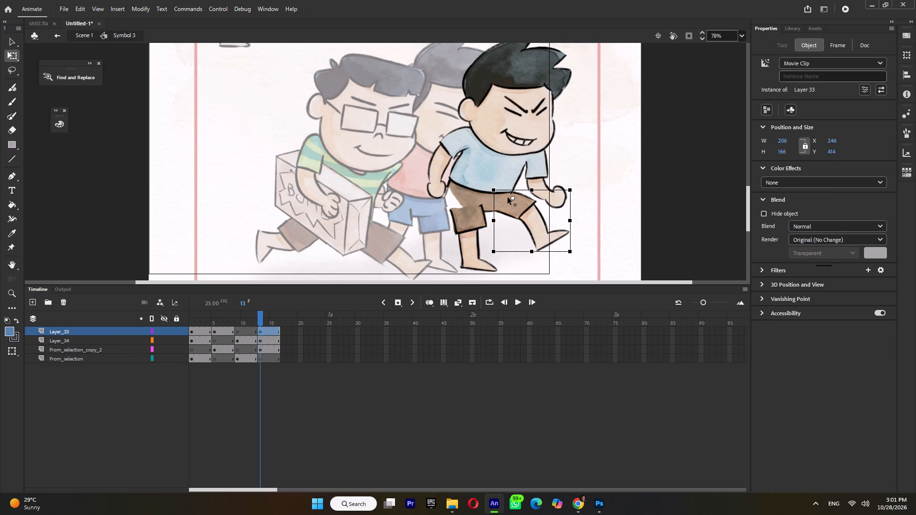
drag(508, 197, 504, 197)
drag(571, 258, 475, 281)
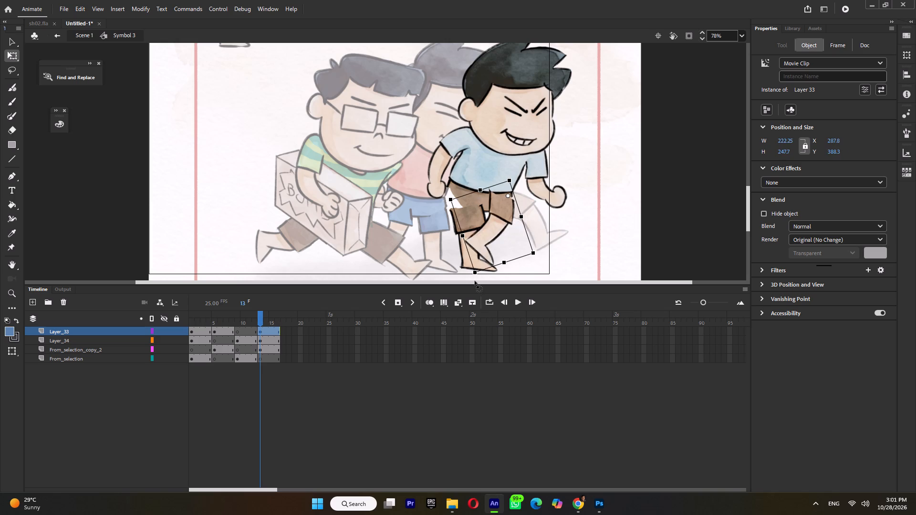
drag(475, 281, 476, 281)
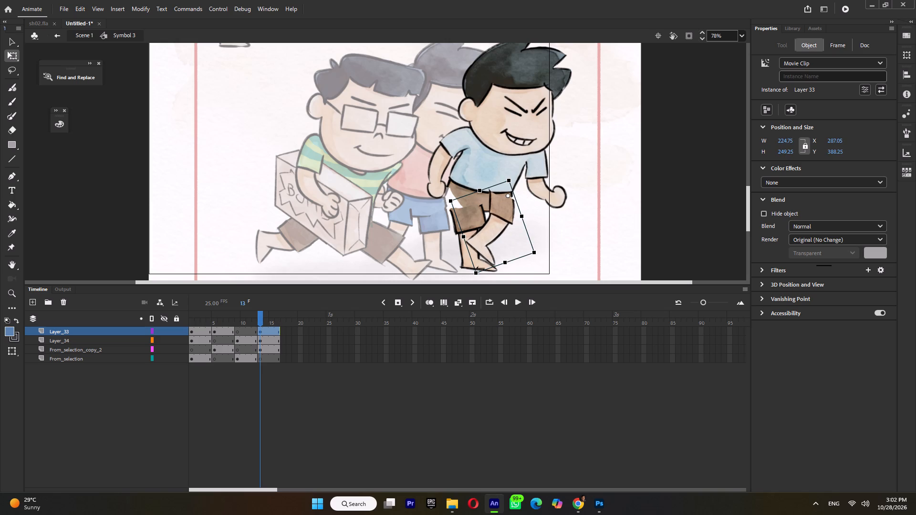
Move the frame 13 Layer 33 leg in place onto the From_selection_copy_2 layer and send it behind the body.
key(ctrl+x)
click(490, 168)
click(566, 237)
key(ctrl+shift+v)
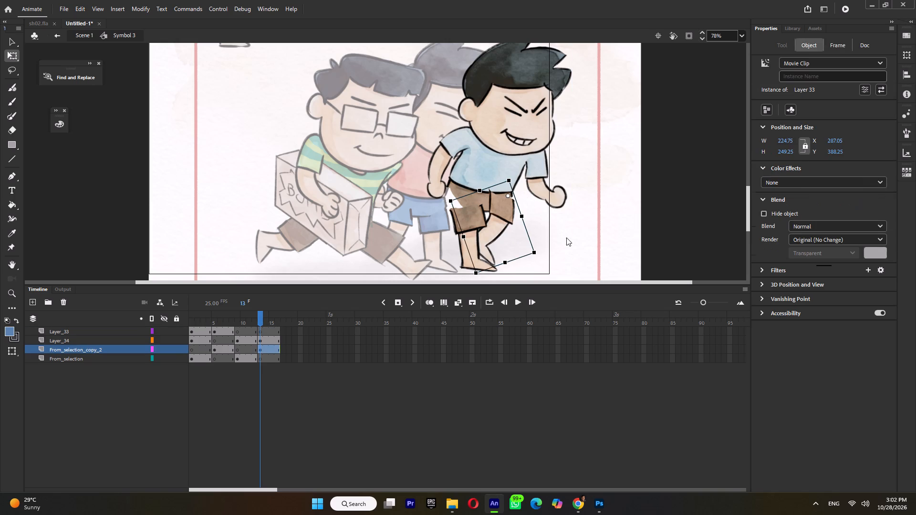
key(ctrl+Down)
Nudge the frame 13 Layer 33 leg back slightly and rotate it a little counterclockwise at the hip.
drag(507, 221, 503, 221)
key(ctrl+z)
click(520, 209)
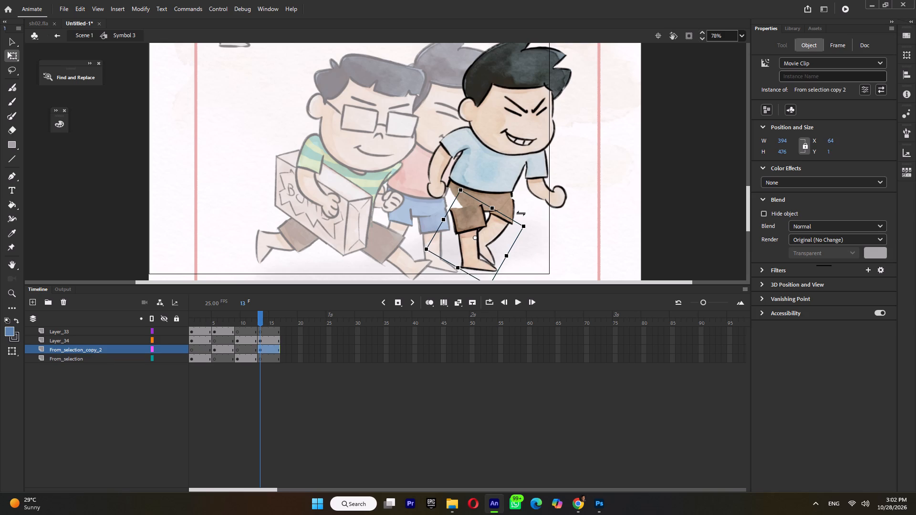
click(520, 221)
key(Left)
key(Left)
key(Left)
key(Left)
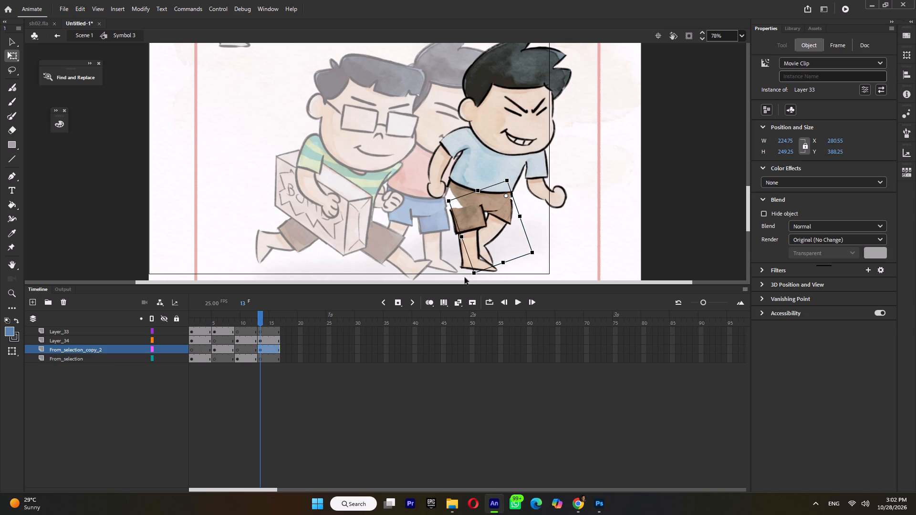
drag(468, 275, 477, 278)
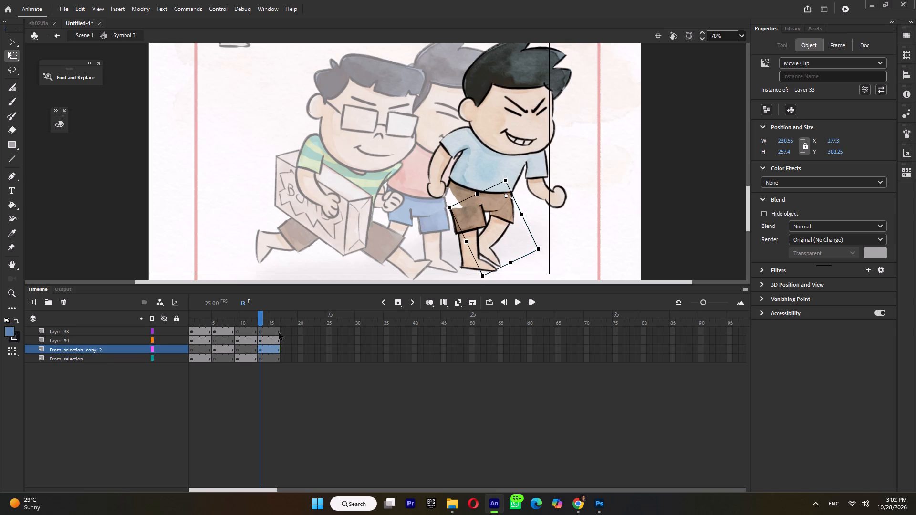
Add a new layer above Layer_33 and insert keyframes on it at frames 5, 9 and 13.
click(52, 333)
click(31, 300)
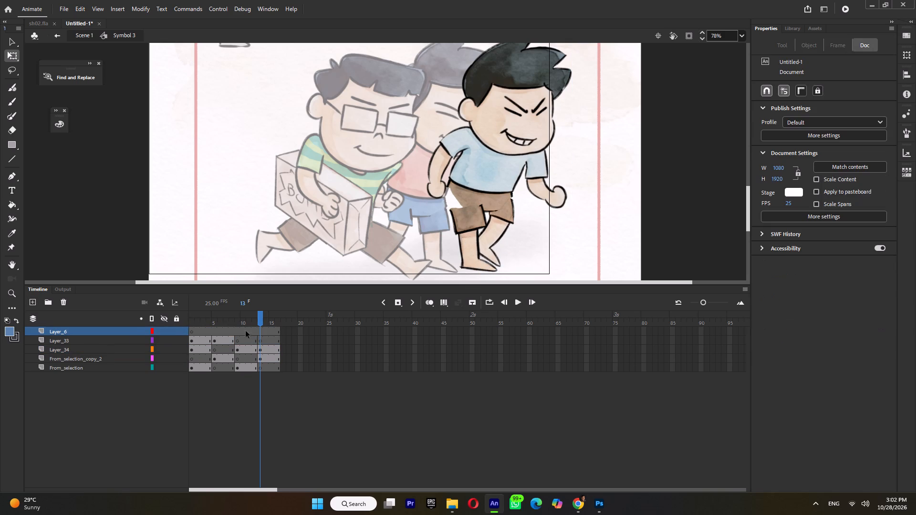
click(216, 329)
key(F6)
click(239, 328)
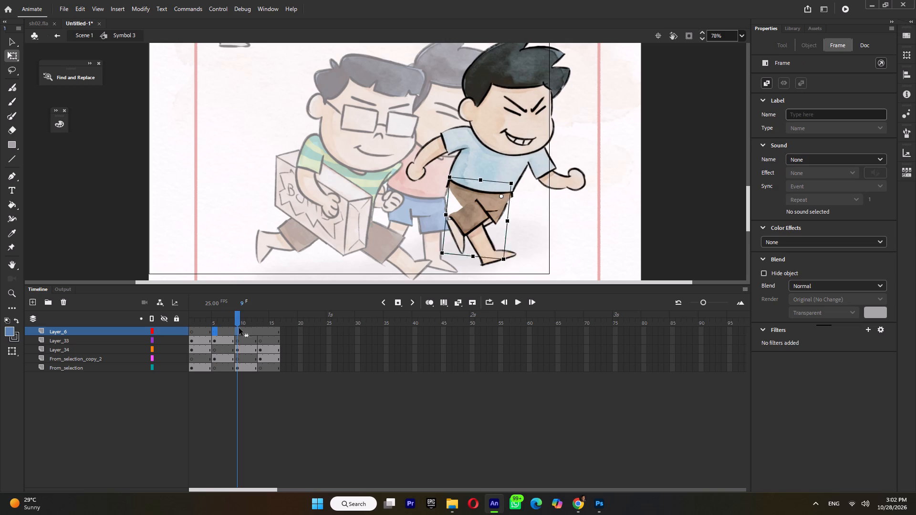
key(F6)
click(260, 331)
key(F6)
With a size 6 black Classic Brush, draw the missing back outline of the shorts in the frame 5 pose on Layer_6.
click(202, 317)
click(219, 320)
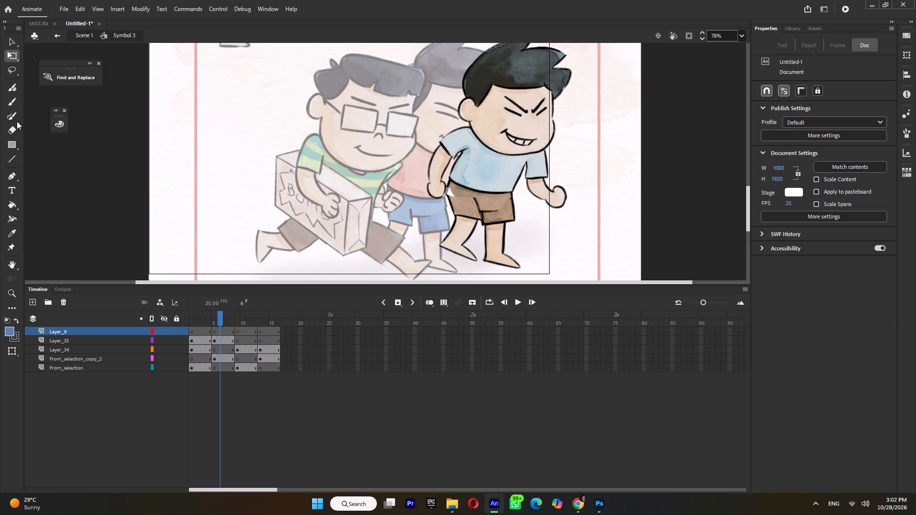
click(10, 107)
click(763, 110)
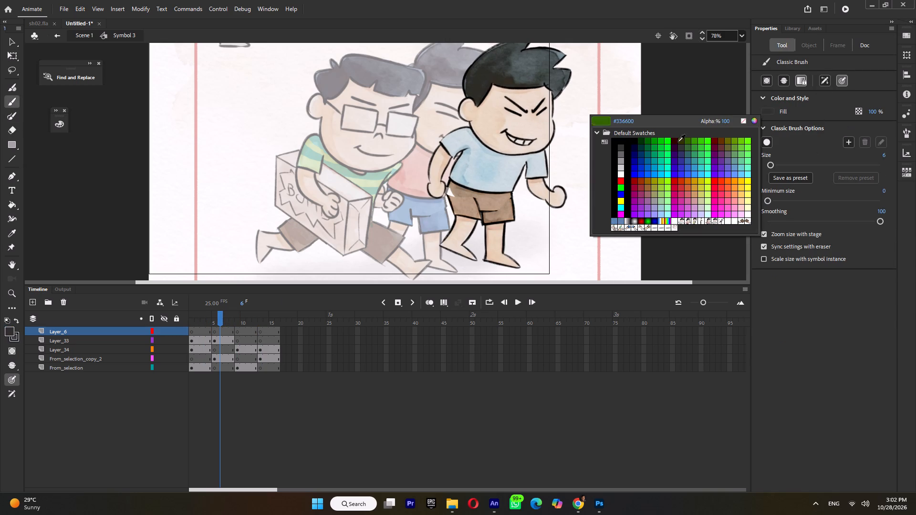
click(621, 139)
ctrl+scroll(463, 197, up, 7)
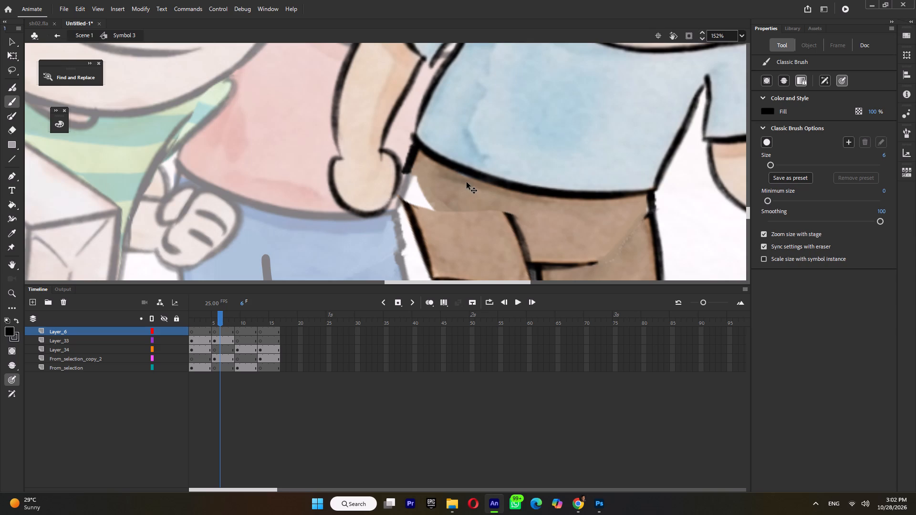
drag(399, 154, 396, 214)
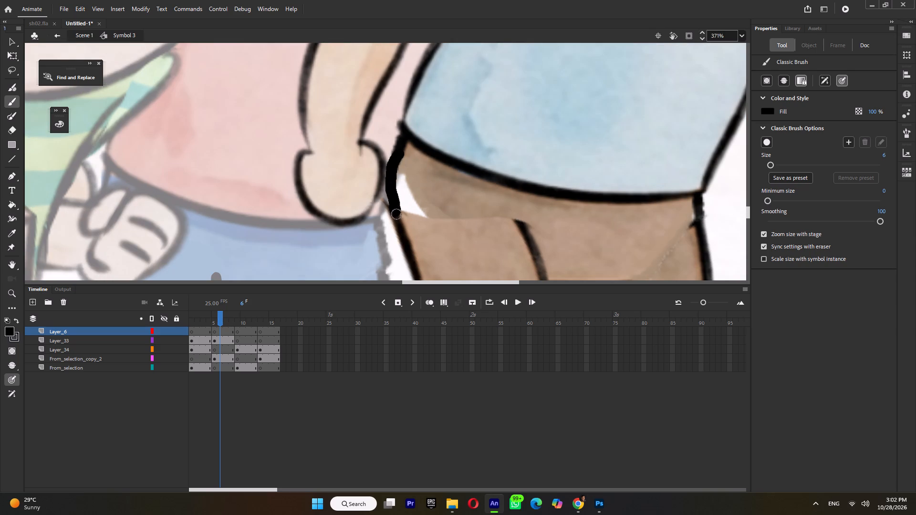
drag(396, 214, 399, 222)
Sample the shorts' brown and paint over the white gap behind the hip in the frame 5 pose.
key(i)
click(420, 234)
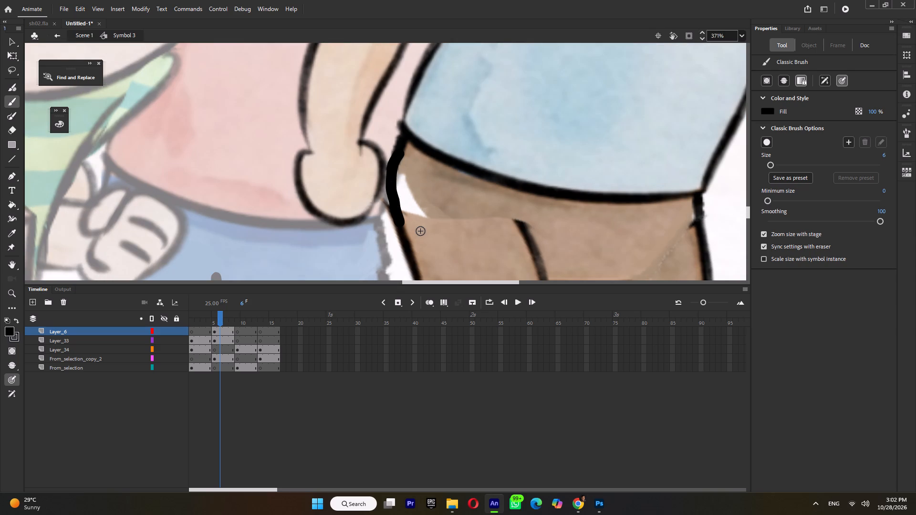
key(i)
click(421, 231)
key(v)
key(b)
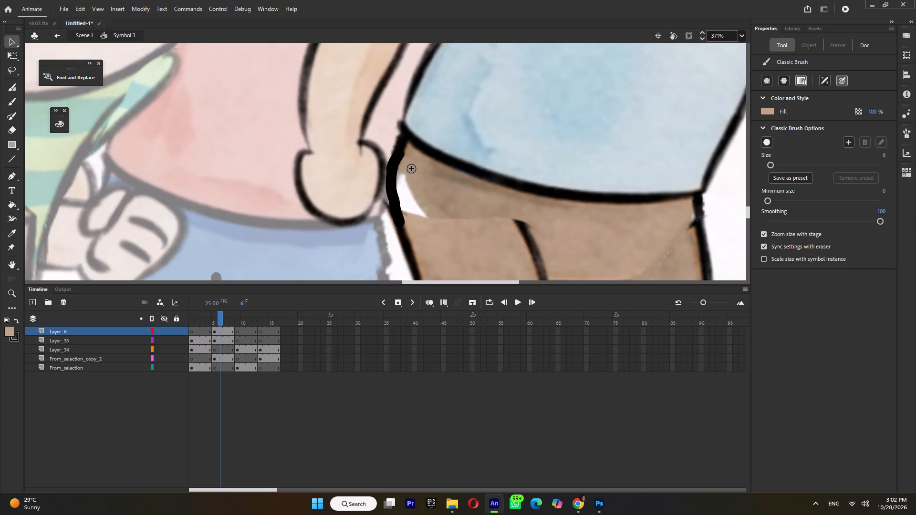
drag(407, 166, 429, 224)
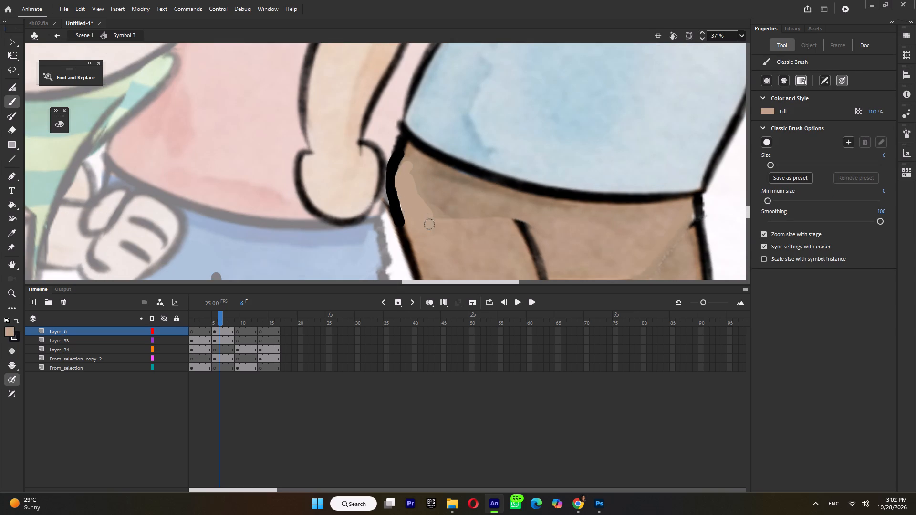
drag(429, 224, 428, 223)
In the frame 9 pose, brush a brown border around the white gap at the back of the shorts and fill it.
ctrl+scroll(448, 183, down, 7)
click(243, 315)
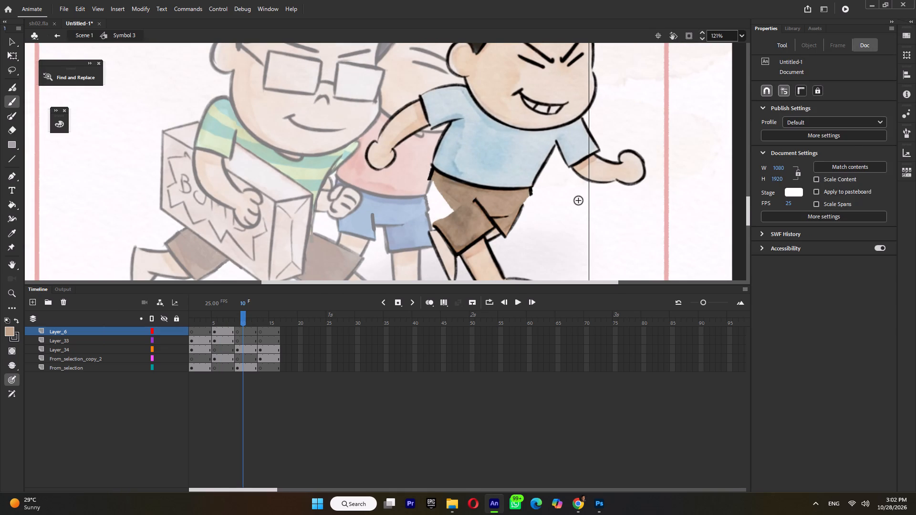
key(b)
ctrl+scroll(426, 214, up, 2)
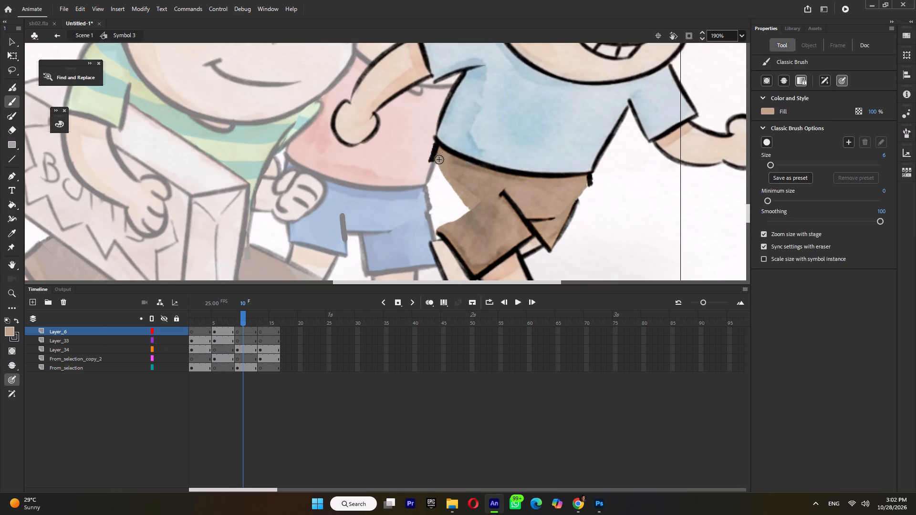
drag(437, 158, 443, 231)
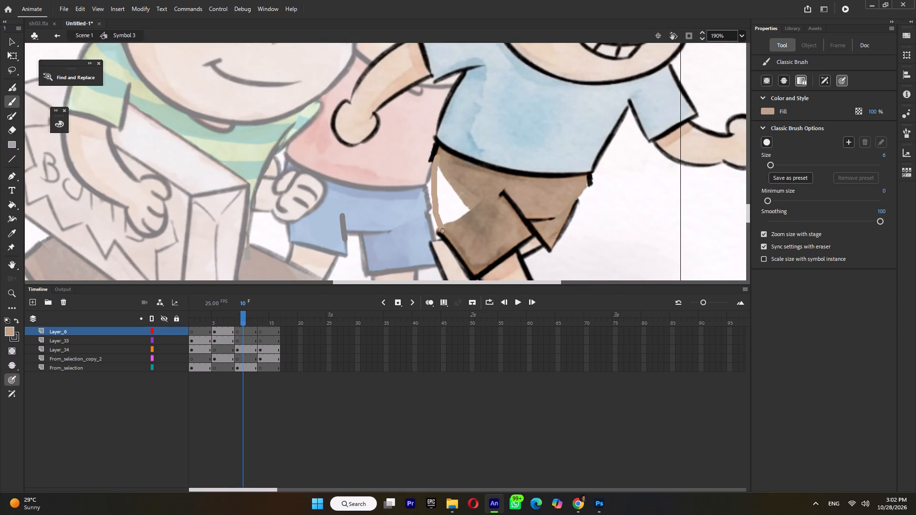
drag(443, 231, 447, 181)
drag(447, 181, 469, 210)
key(k)
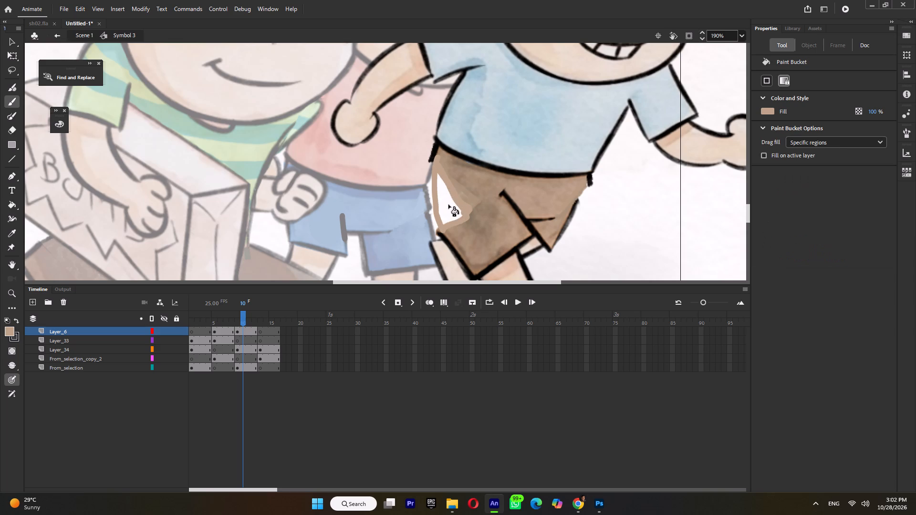
click(448, 205)
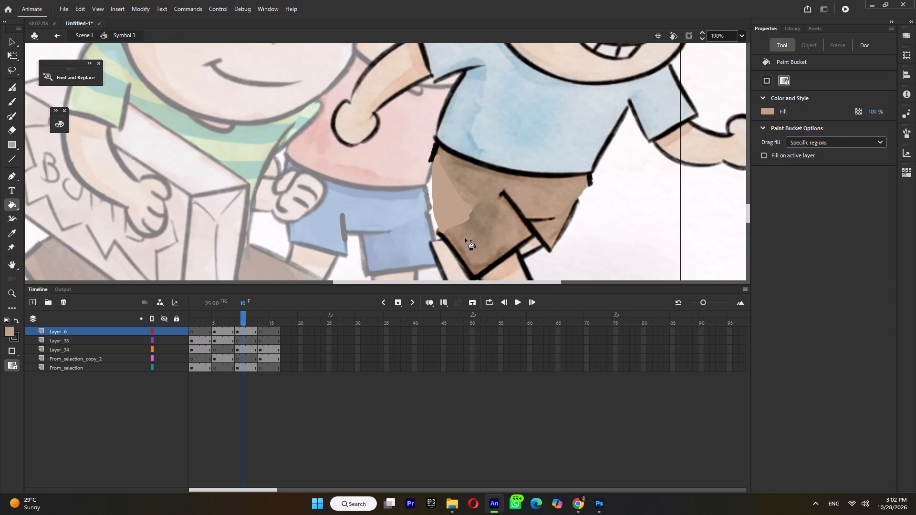
Sample a darker brown from the shorts and shade the back edge of the frame 9 patch.
key(i)
click(468, 234)
key(b)
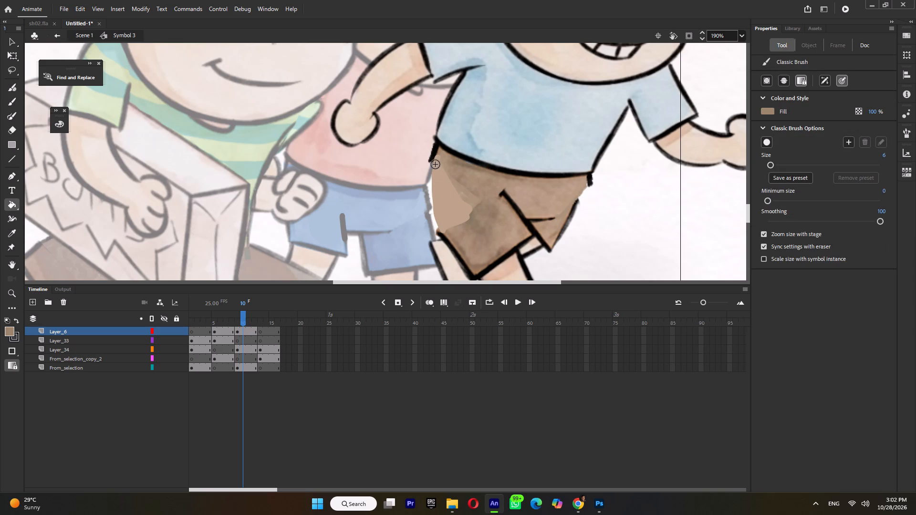
drag(435, 162, 452, 225)
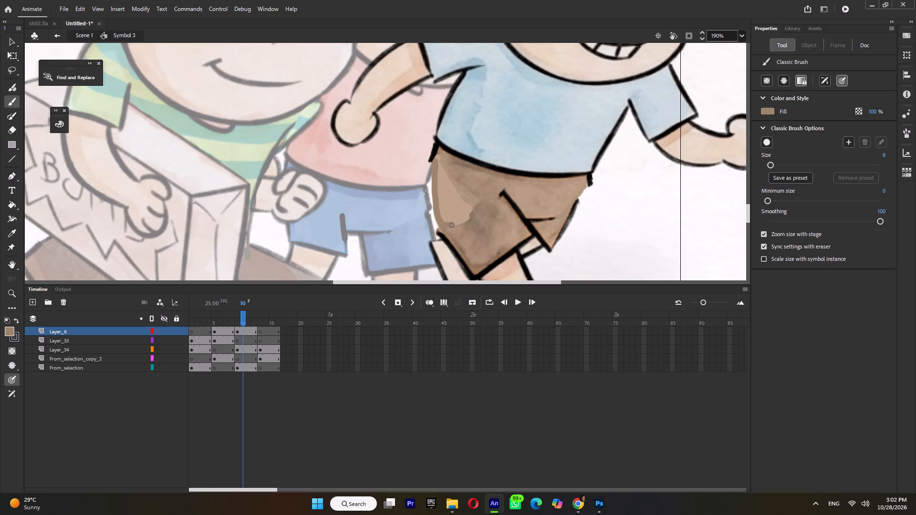
drag(452, 225, 453, 223)
drag(437, 161, 447, 176)
drag(447, 176, 447, 177)
drag(440, 166, 439, 204)
drag(439, 204, 450, 217)
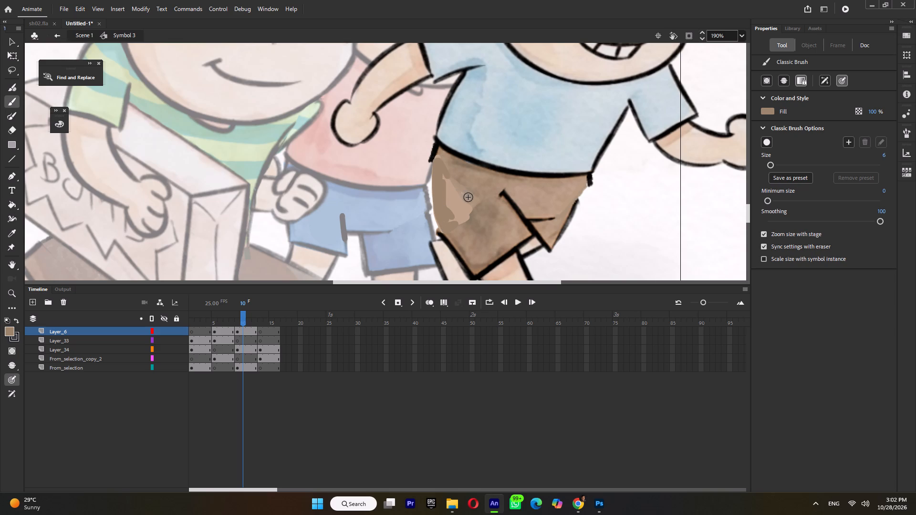
Sample a mid brown from the shorts and blend the light area of the frame 9 patch.
key(i)
click(468, 196)
key(b)
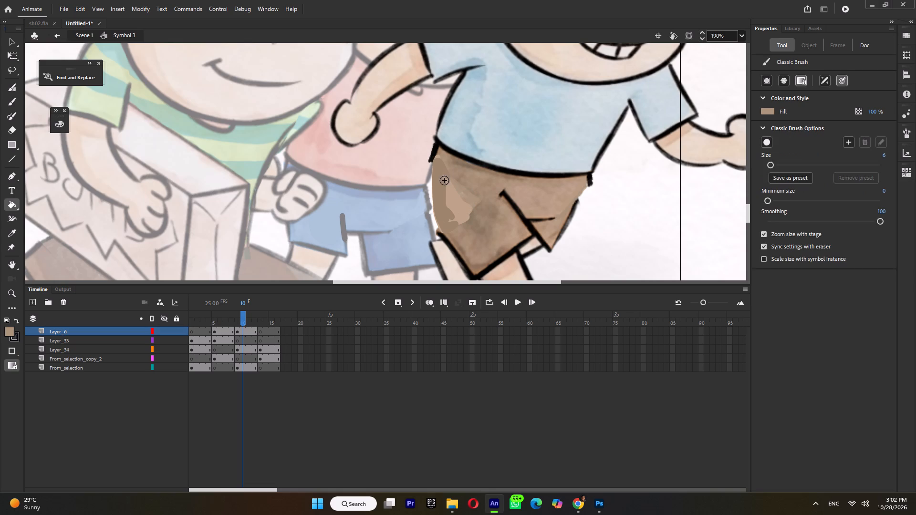
drag(444, 180, 461, 221)
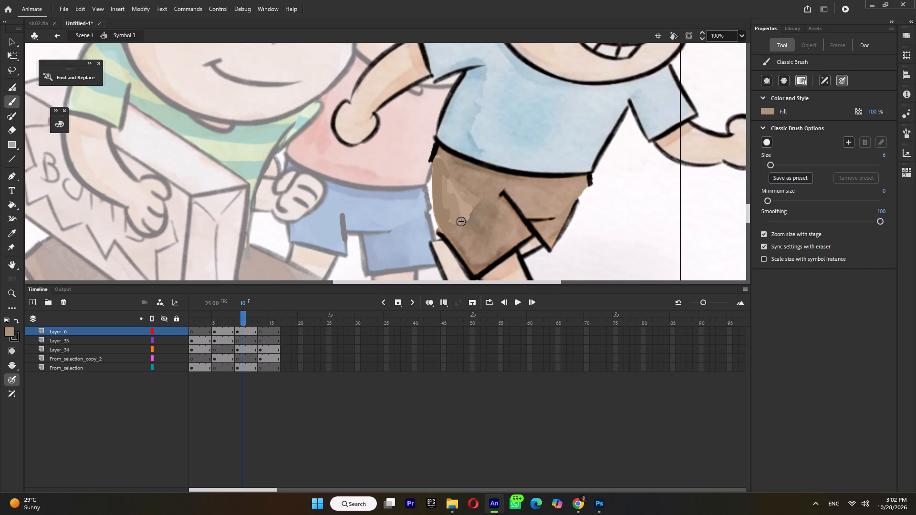
Sample the dark outline colour and brush an outline along the back edge of the frame 9 shorts.
key(i)
click(451, 245)
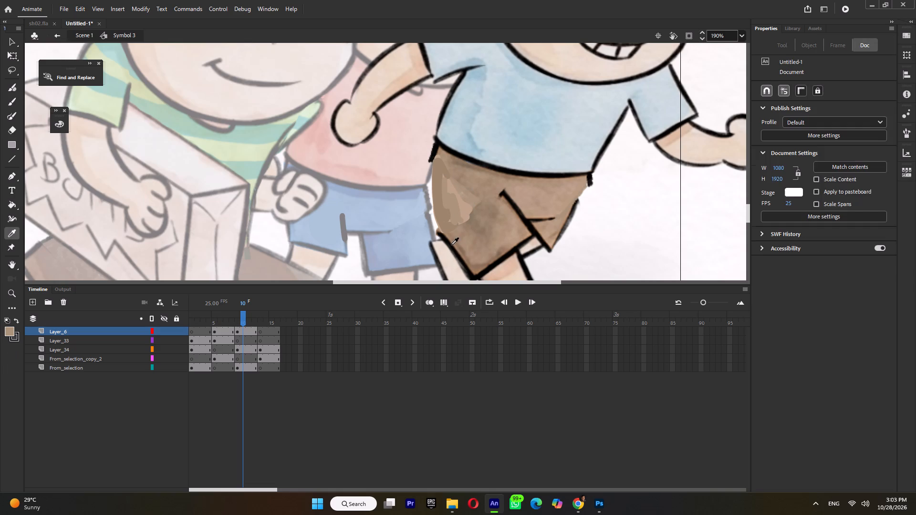
key(b)
drag(433, 154, 429, 184)
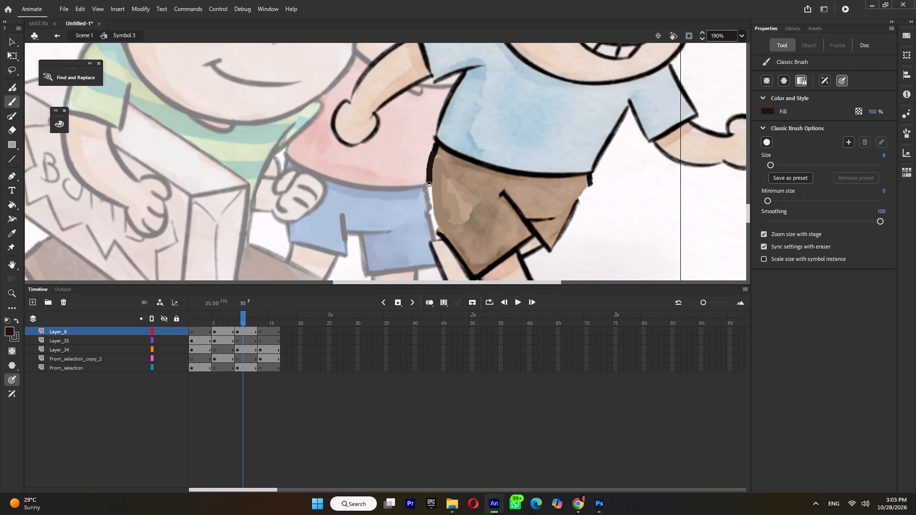
drag(429, 184, 438, 233)
key(ctrl+z)
drag(431, 156, 437, 220)
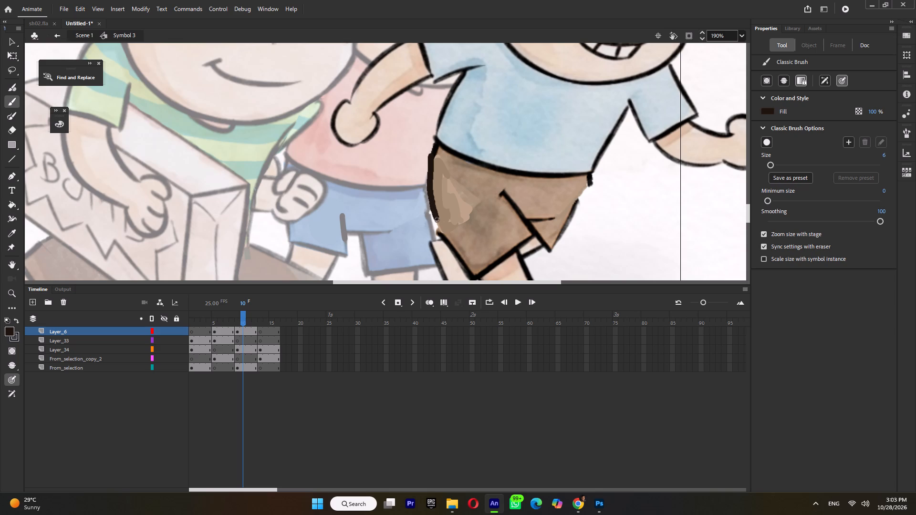
drag(437, 220, 445, 237)
In the frame 13 pose, brush a dark outline from the waist down the open back of the shorts.
click(263, 323)
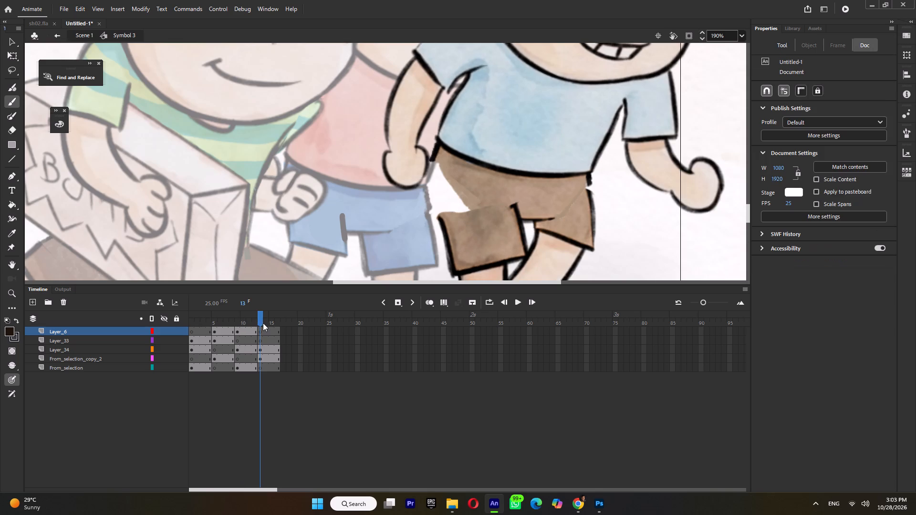
drag(435, 153, 436, 198)
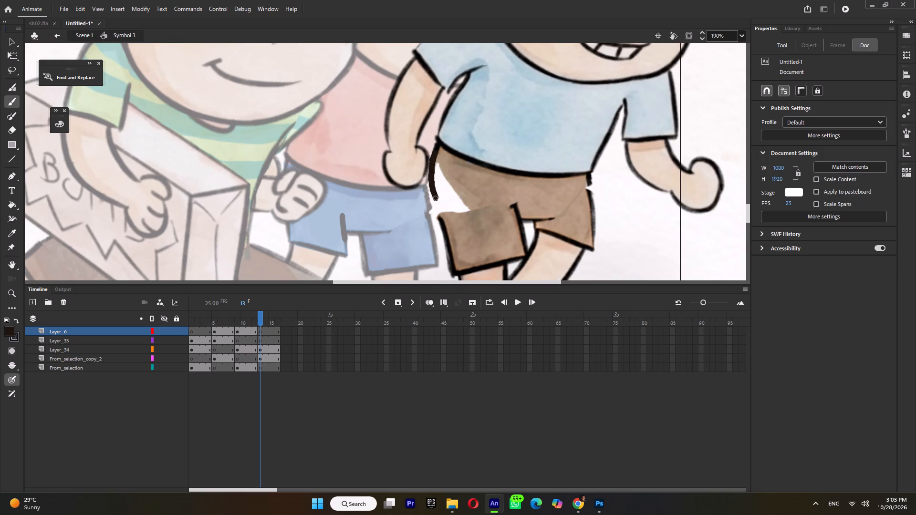
drag(436, 198, 442, 221)
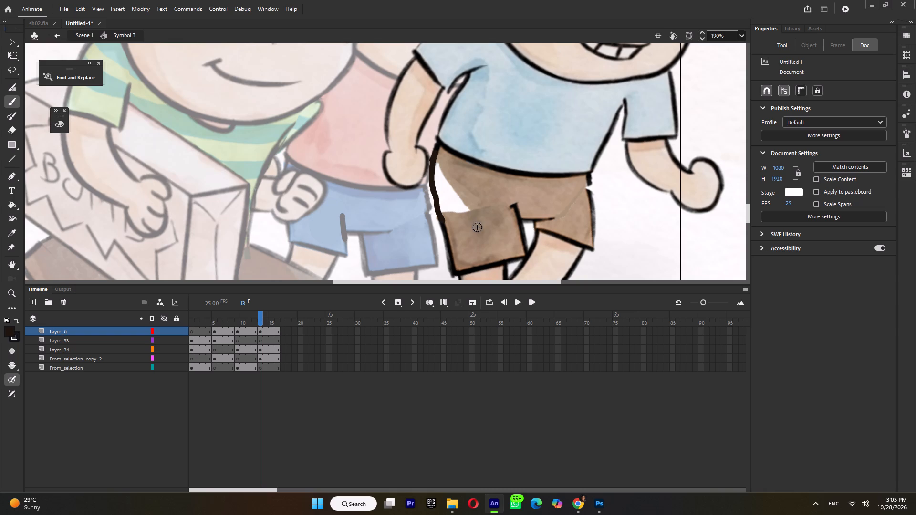
Sample the shorts' brown and paint over the white gap behind the hip in the frame 13 pose.
key(i)
click(454, 219)
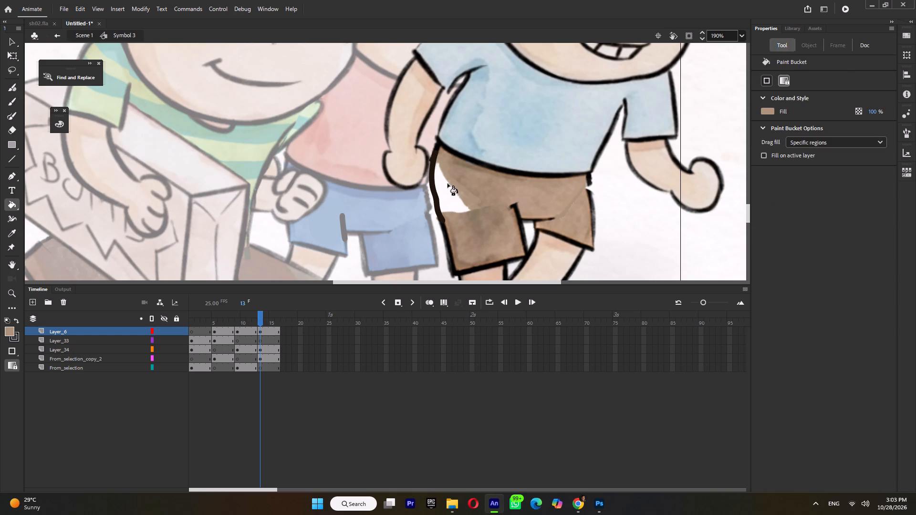
key(b)
drag(441, 159, 442, 206)
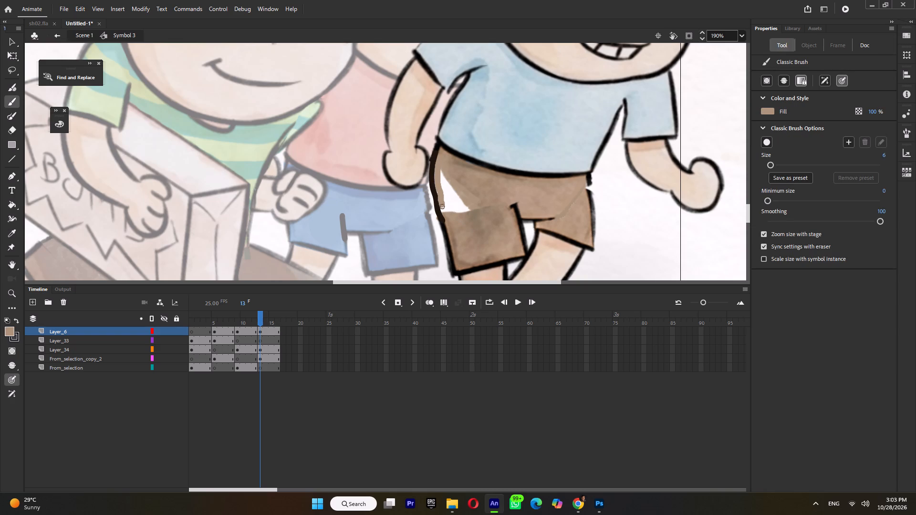
drag(442, 206, 460, 211)
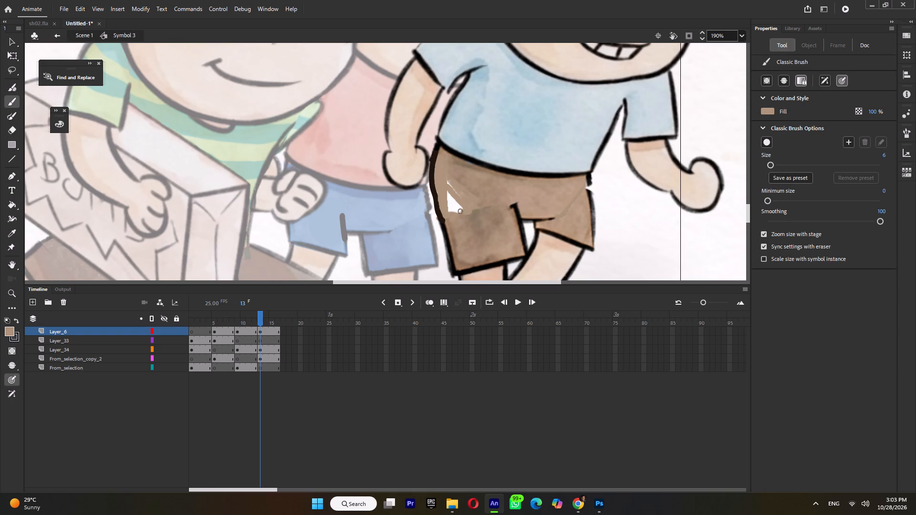
drag(460, 211, 450, 187)
drag(450, 187, 460, 200)
Patch the gap at the front edge of the frame 13 shorts below the waist with brown and a black outline stroke.
alt+scroll(490, 187, down, 4)
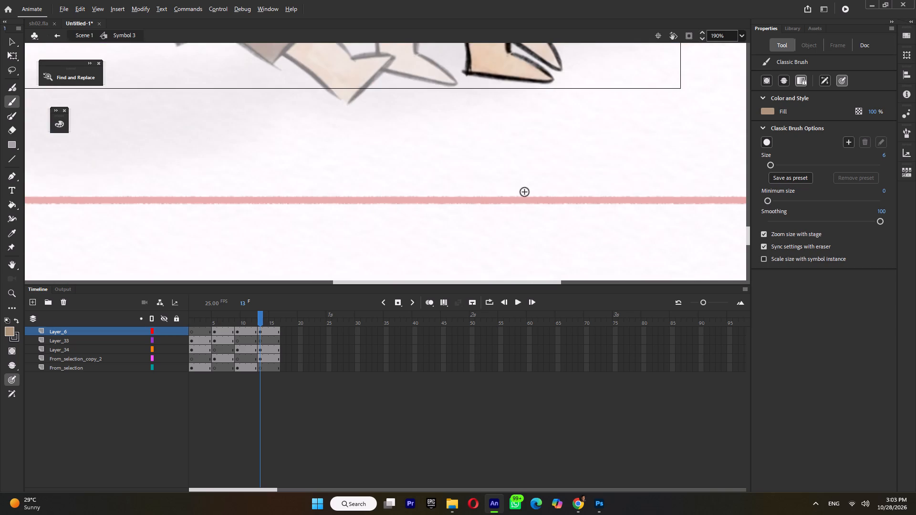
scroll(524, 192, up, 4)
drag(584, 183, 584, 193)
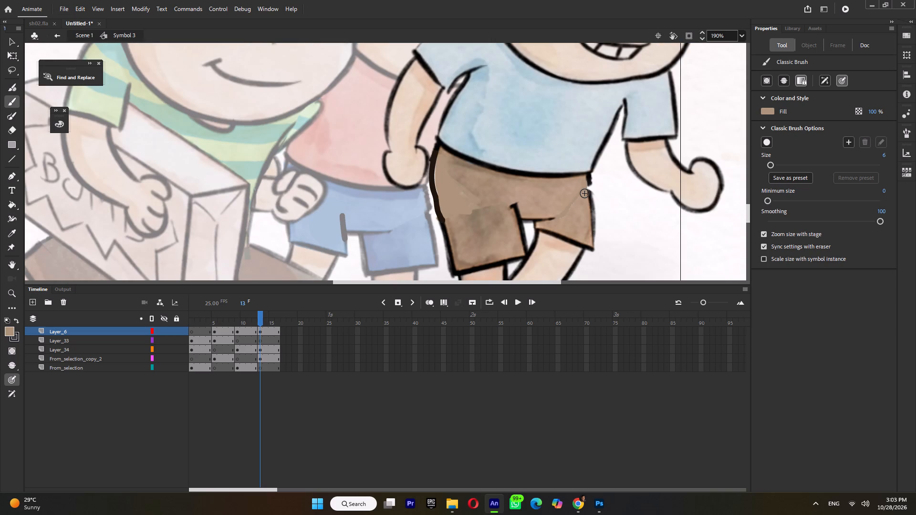
key(b)
click(763, 110)
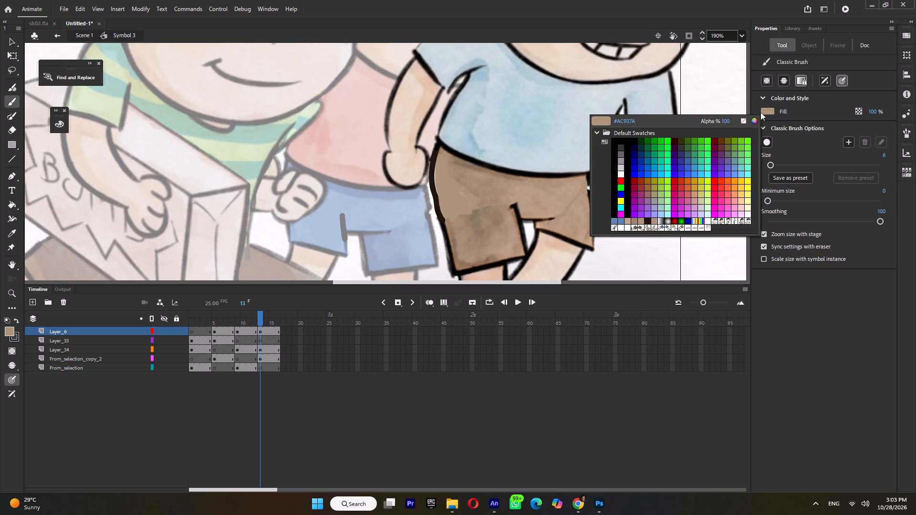
click(621, 140)
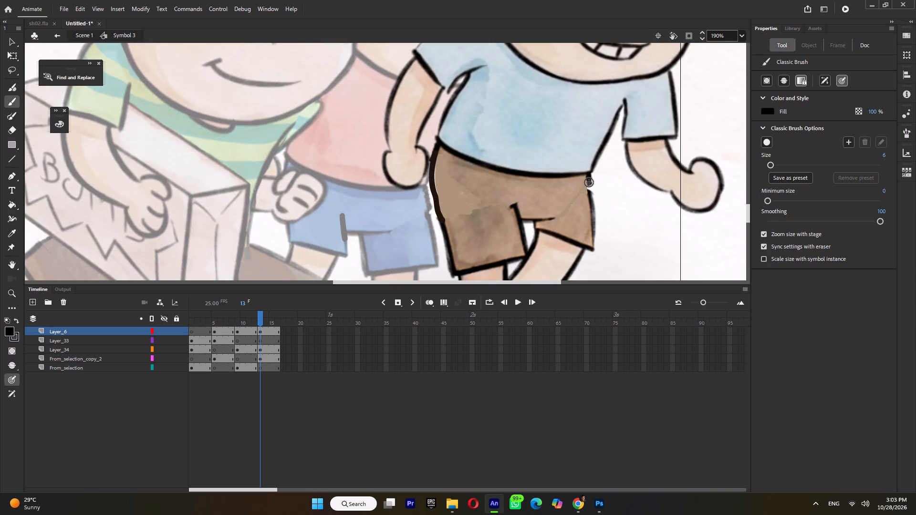
drag(589, 181, 592, 194)
key(ctrl+z)
drag(589, 177, 590, 195)
drag(590, 195, 591, 196)
Group the painted patches on Layer_6 separately in the frame 5, 9 and 13 poses.
ctrl+scroll(597, 214, down, 8)
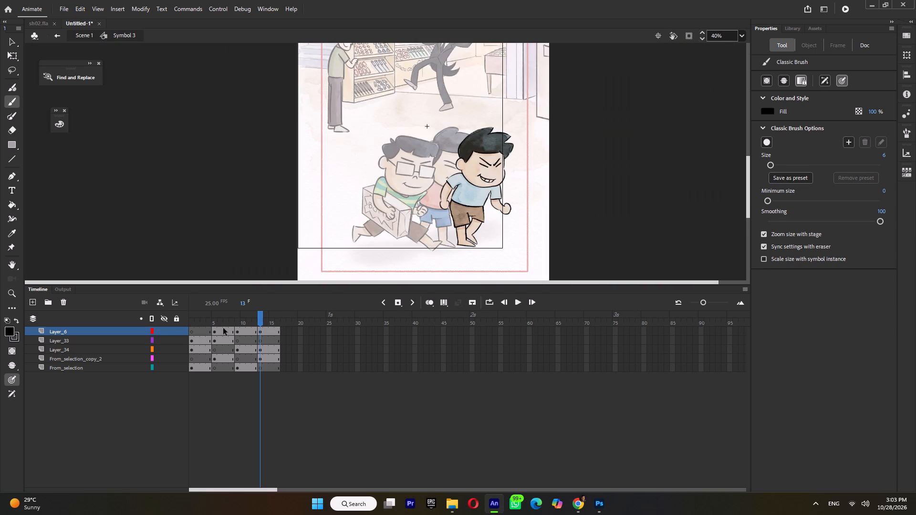
click(223, 328)
key(ctrl+g)
click(248, 329)
key(ctrl+g)
click(264, 330)
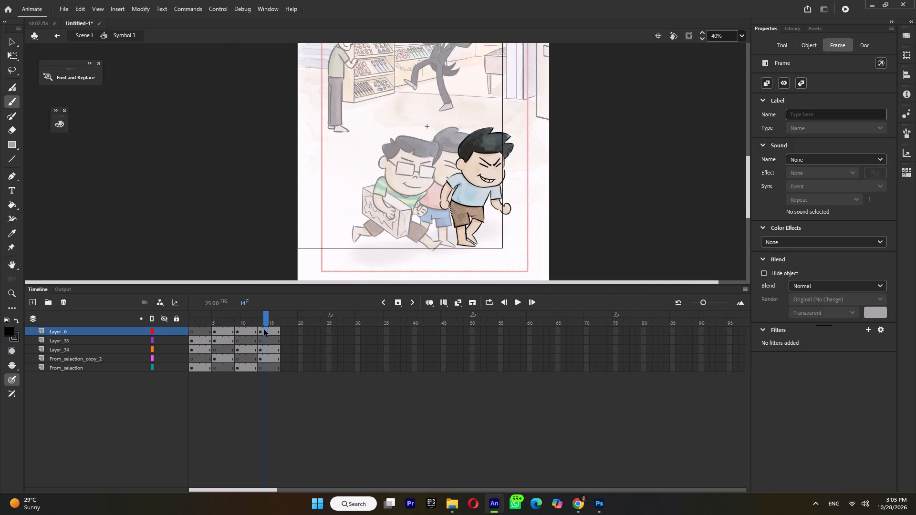
key(ctrl+g)
Select the boy's entire frame 5 pose, nudge it upward four times, and compare it with the first pose.
click(205, 320)
click(218, 317)
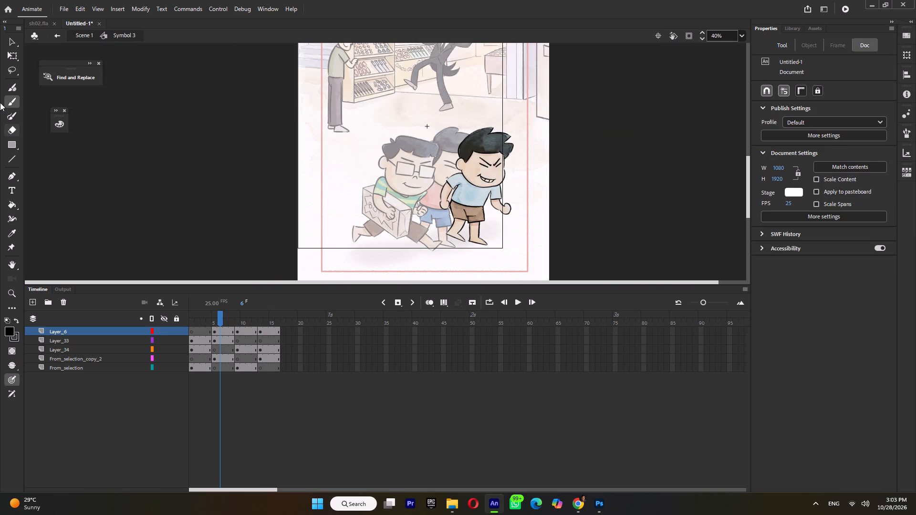
click(13, 55)
ctrl+scroll(385, 171, down, 2)
drag(511, 134, 370, 262)
key(Up)
key(Up)
key(Up)
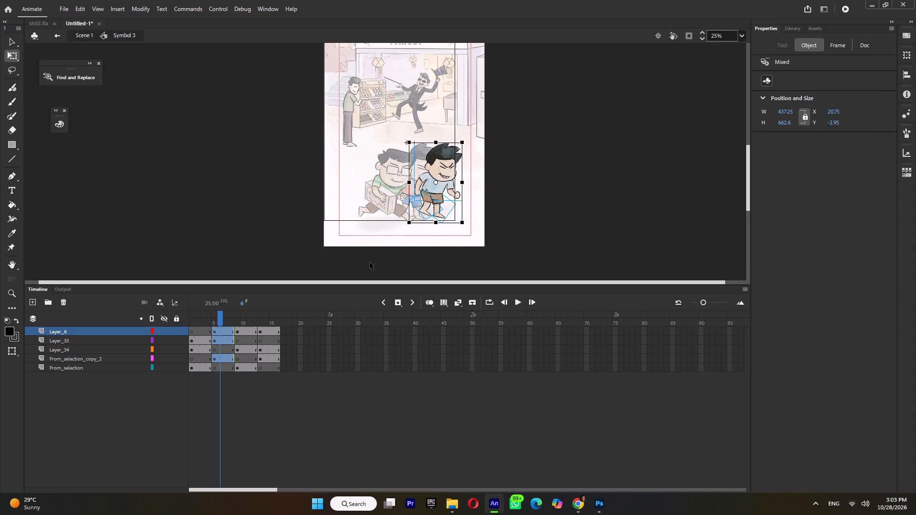
key(Up)
click(204, 322)
click(221, 323)
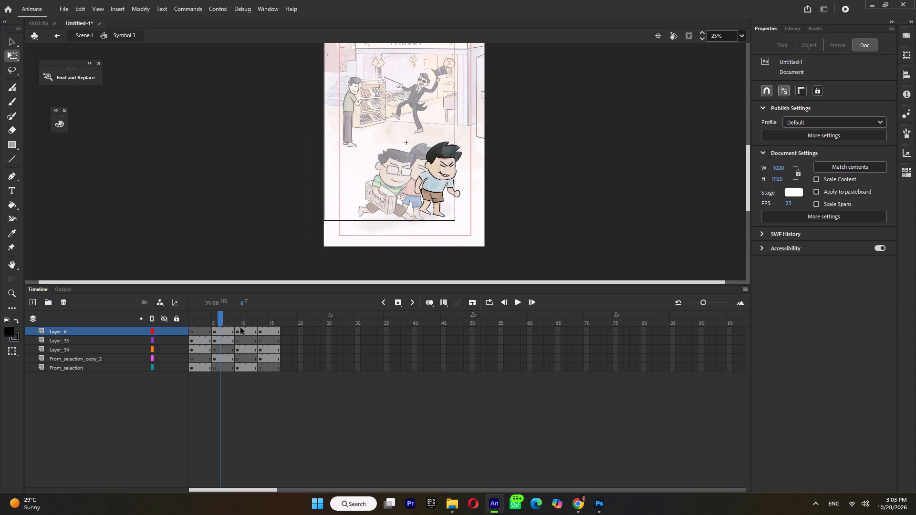
Select the boy's entire frame 13 pose and nudge it upward five times.
click(251, 322)
click(270, 320)
drag(489, 134, 396, 241)
key(Up)
key(Up)
key(Up)
key(Up)
key(Up)
Play back the light-blue-shirt boy's run cycle inside Symbol 3.
click(202, 319)
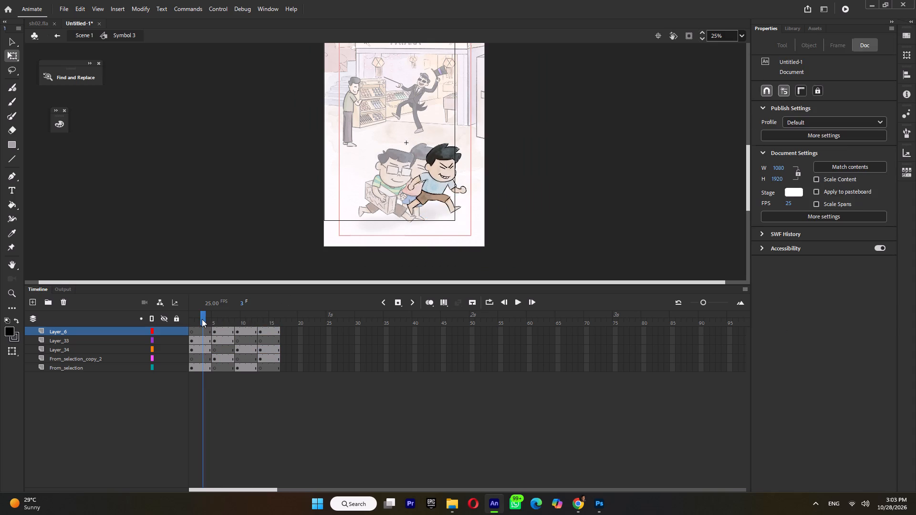
key(Return)
key(Return)
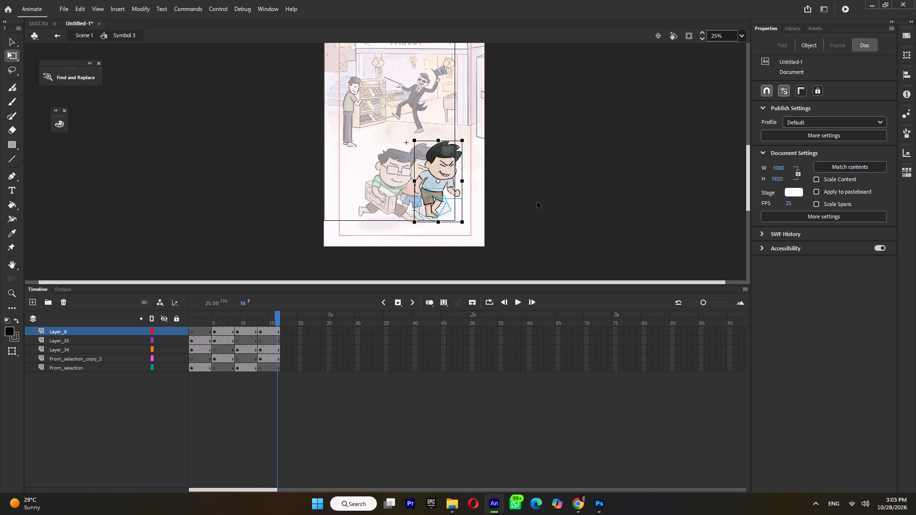
Return to Scene 1 and set frame 2 as the first loop frame of the light-blue-shirt boy's symbol.
double_click(537, 202)
key(Return)
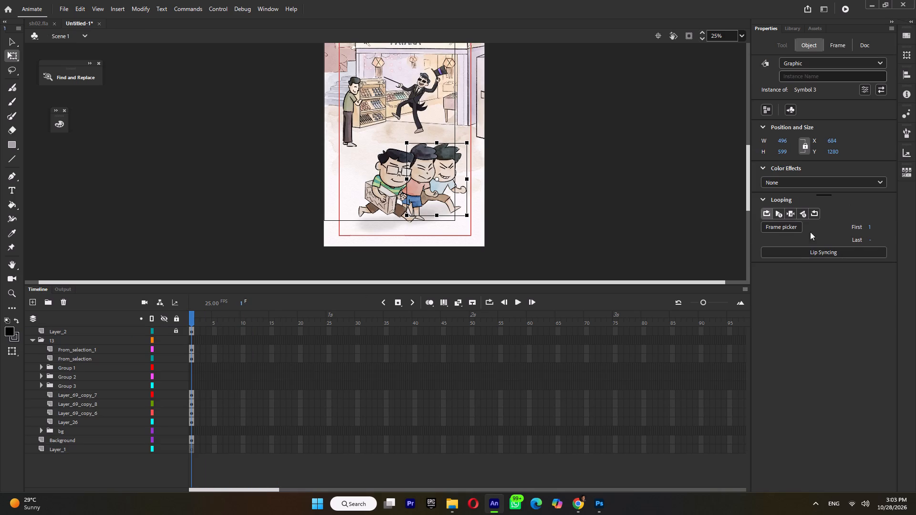
click(796, 229)
click(838, 228)
key(Return)
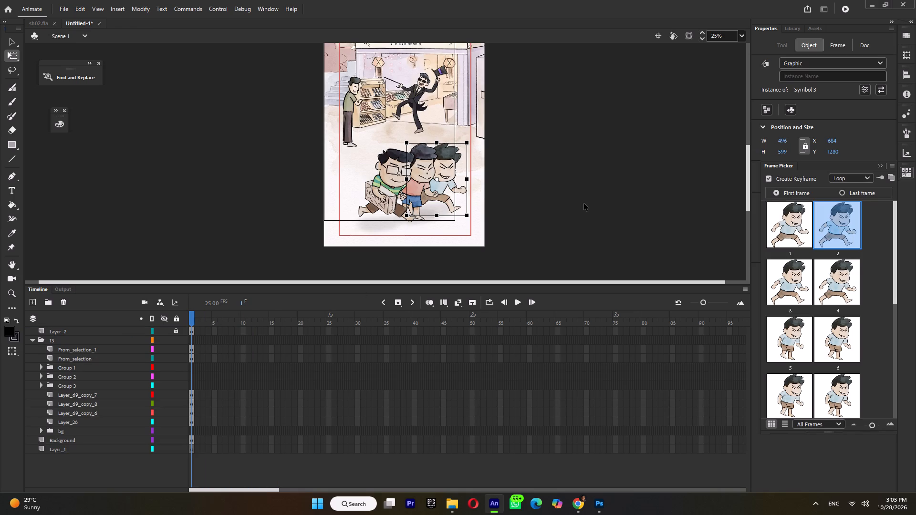
Extend all Scene 1 layers to frame 90.
double_click(571, 200)
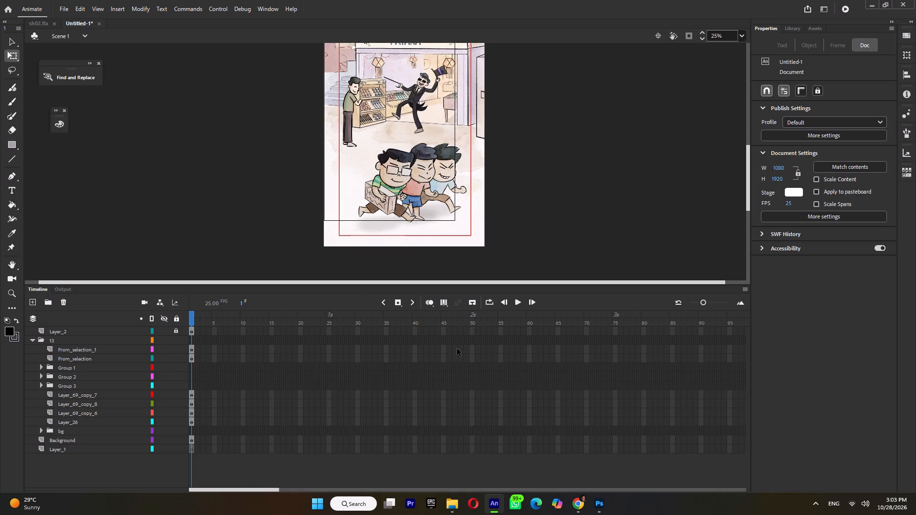
double_click(702, 315)
key(F5)
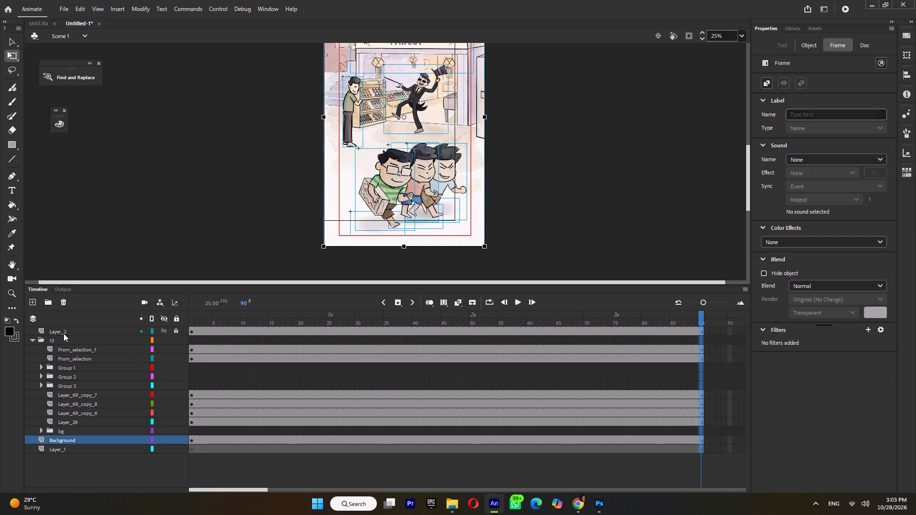
Convert the layers from folder 13 through Background into a single graphic symbol.
click(62, 339)
shift+click(62, 439)
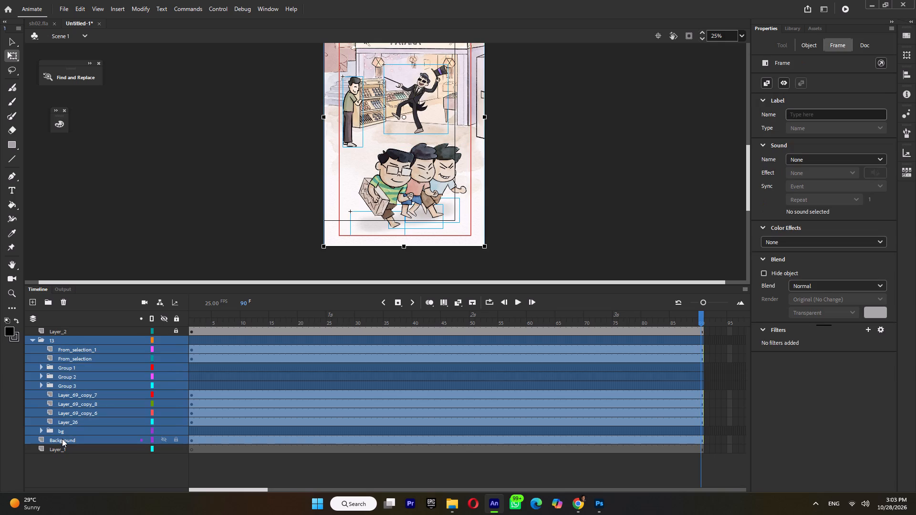
right_click(62, 439)
click(153, 298)
click(500, 124)
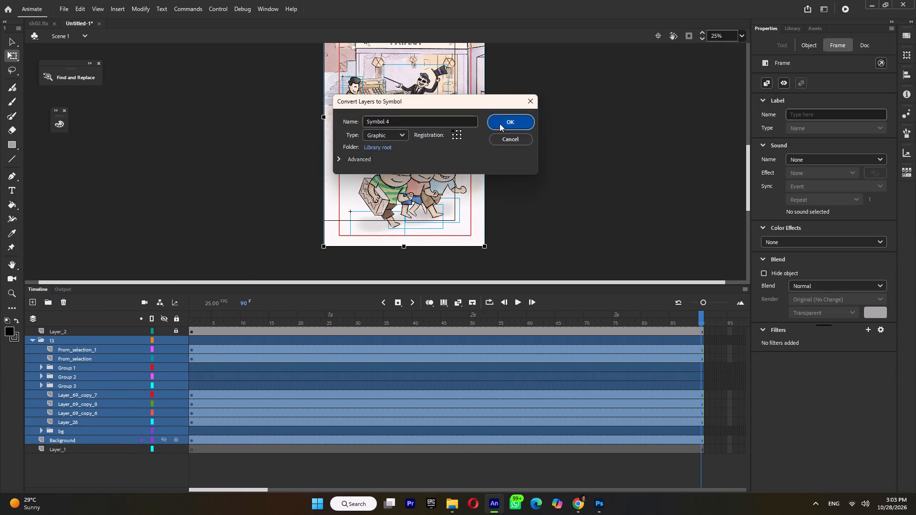
Copy the combined symbol instance from the stage.
right_click(421, 171)
click(450, 144)
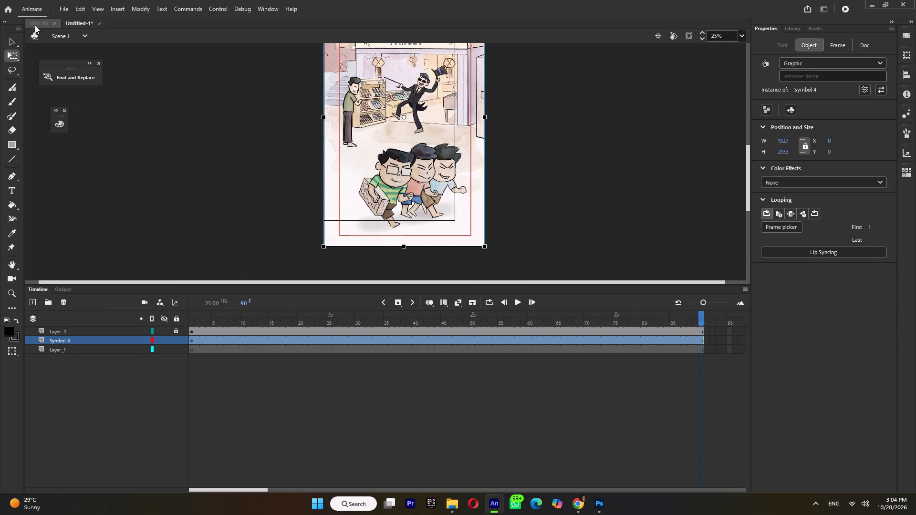
Switch to the sh02.fla document and save it.
click(35, 25)
key(ctrl+s)
Scrub through the beginning of sh02.fla's timeline to examine its storyboard shots.
drag(219, 316, 110, 336)
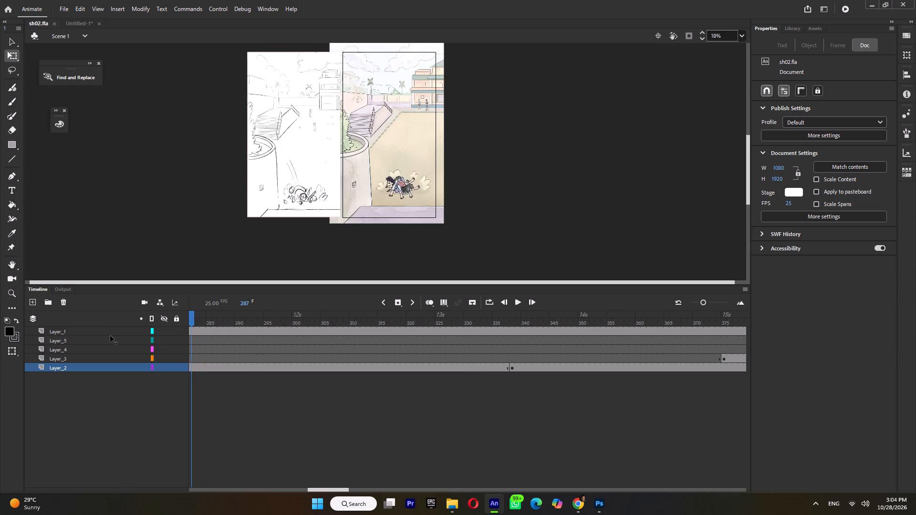
drag(110, 336, 109, 336)
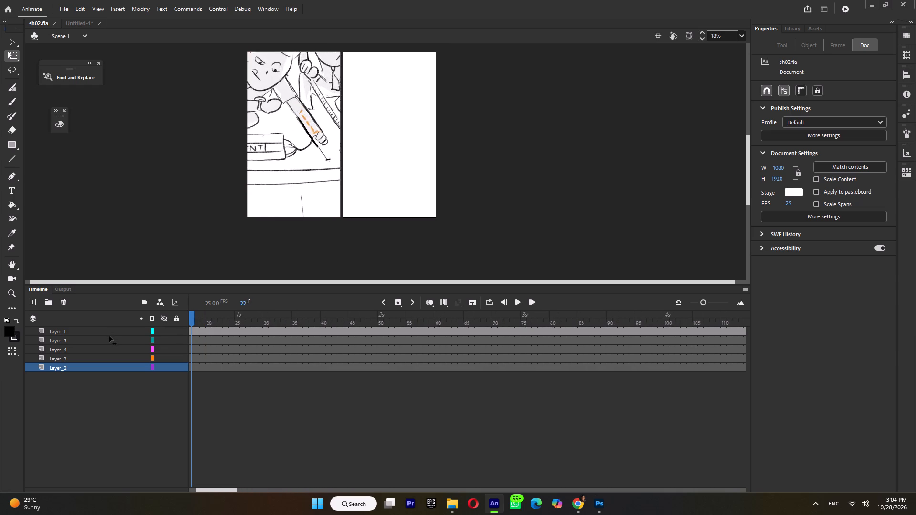
drag(109, 336, 729, 340)
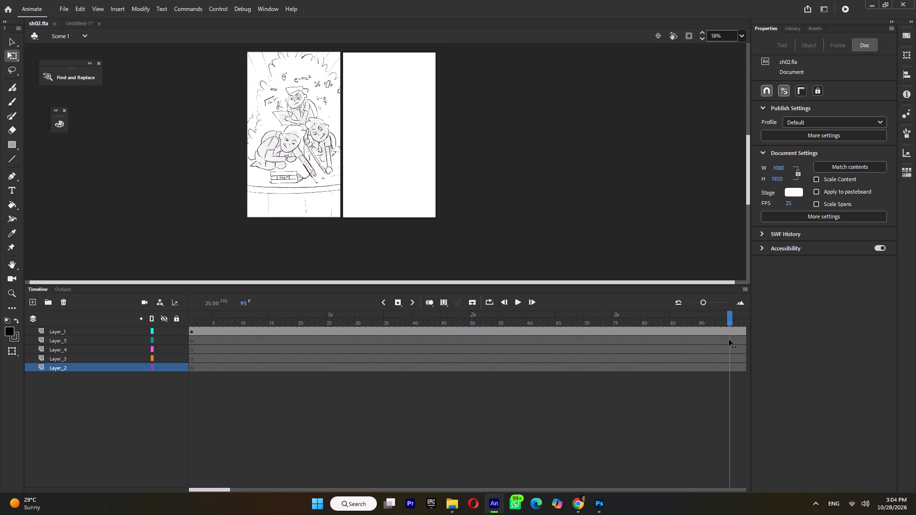
drag(729, 340, 104, 374)
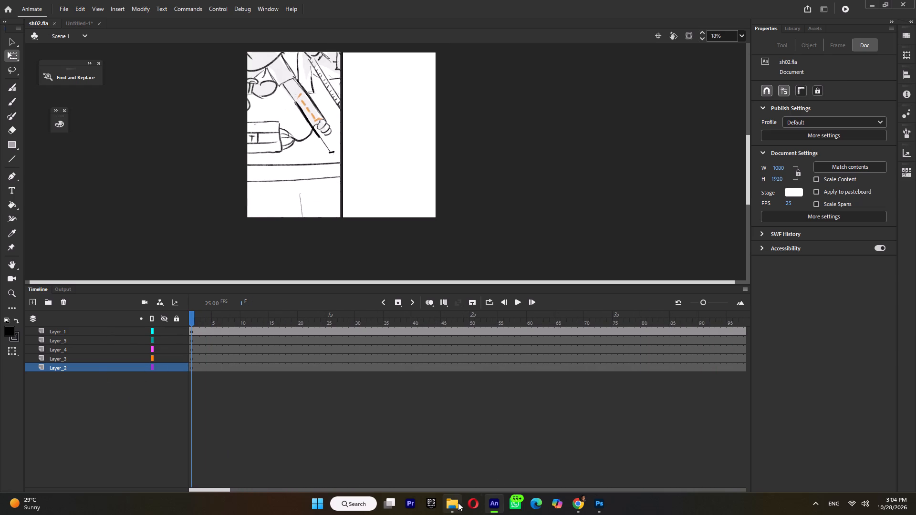
Switch to Windows Explorer and open sh01.fla in Animate.
click(456, 505)
double_click(727, 155)
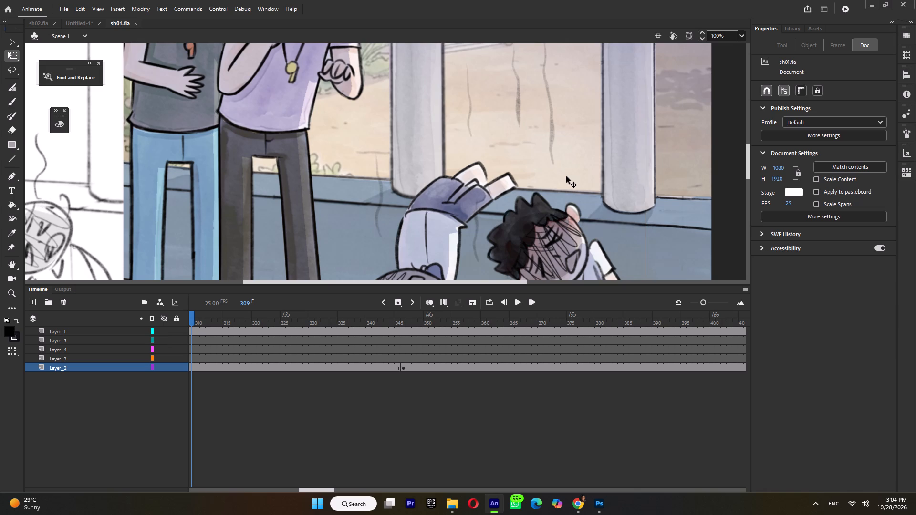
Paste the copied symbol in place on Layer_2 at frame 674 of sh01.fla, putting duplicate library items into a folder.
ctrl+scroll(458, 199, down, 6)
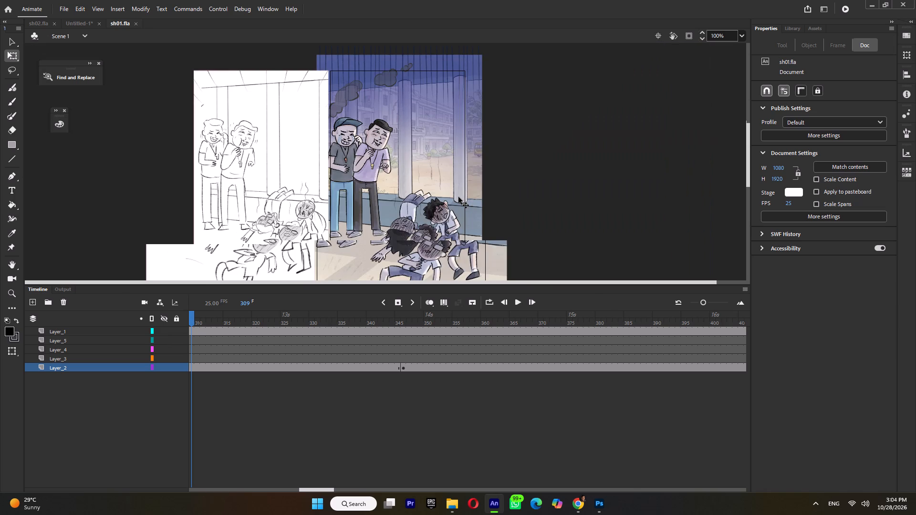
drag(339, 321, 893, 357)
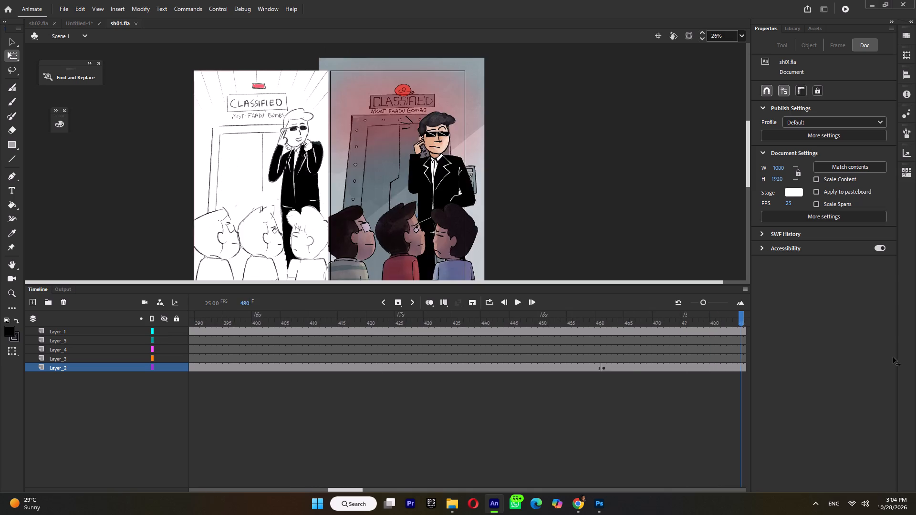
drag(893, 357, 514, 376)
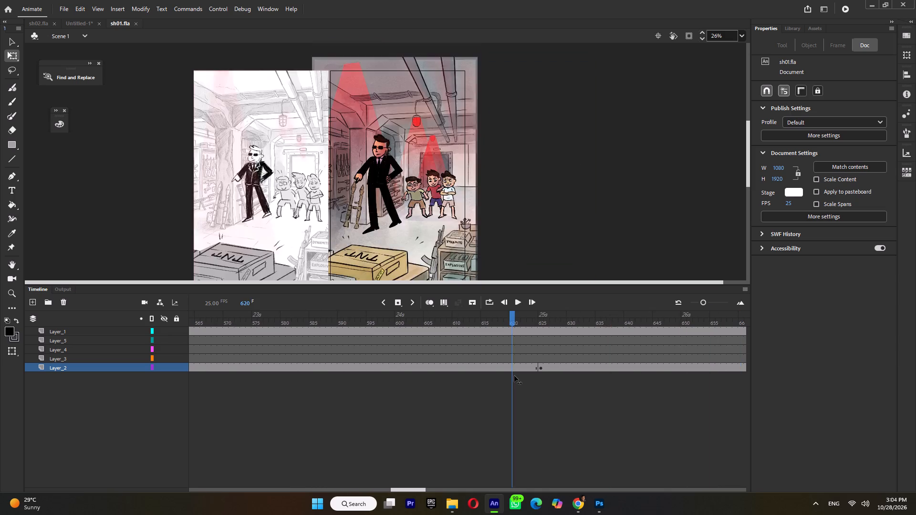
drag(514, 376, 96, 381)
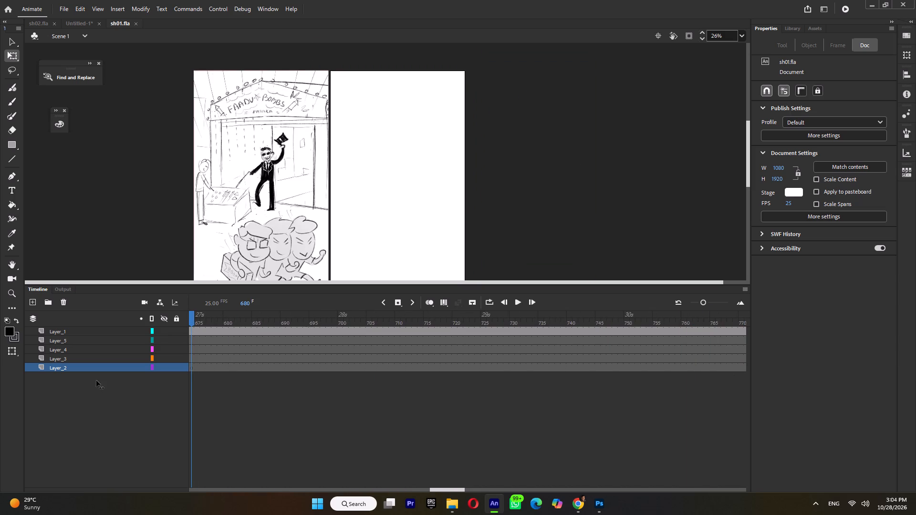
drag(96, 381, 304, 380)
click(306, 367)
right_click(539, 190)
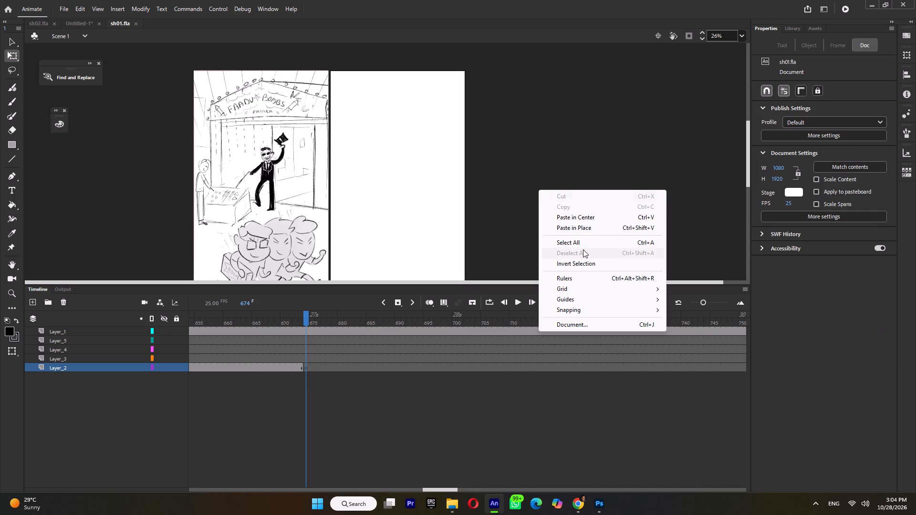
click(582, 232)
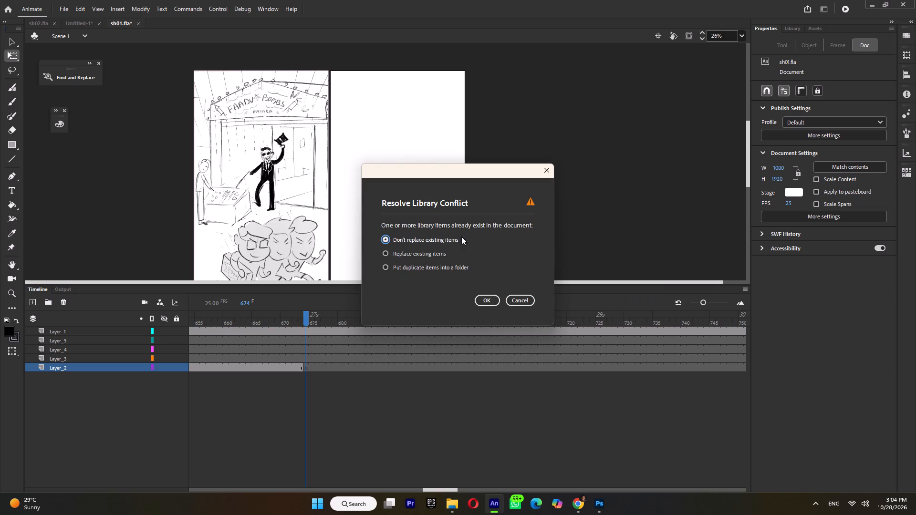
click(437, 263)
click(486, 297)
Position the pasted symbol over the stage frame at about X -99.65, Y -114.7.
drag(471, 211, 453, 212)
drag(453, 212, 452, 206)
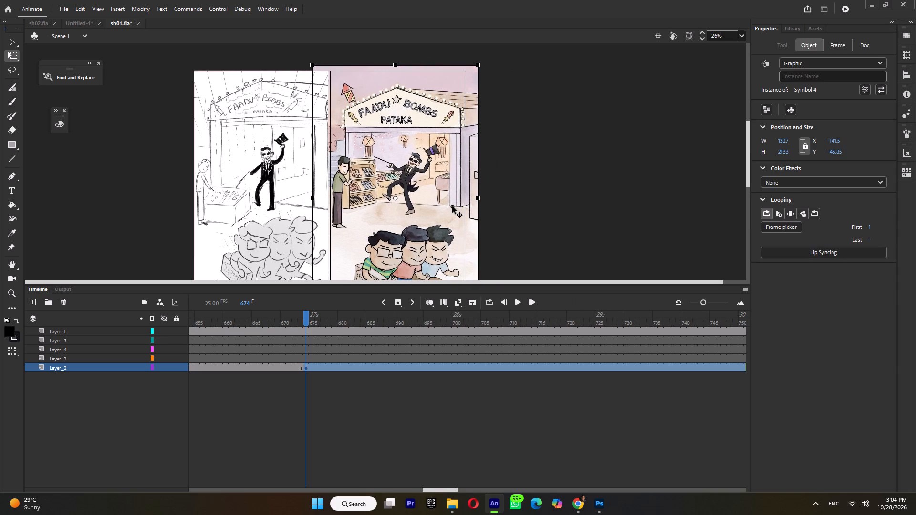
drag(452, 206, 452, 198)
ctrl+scroll(455, 192, down, 2)
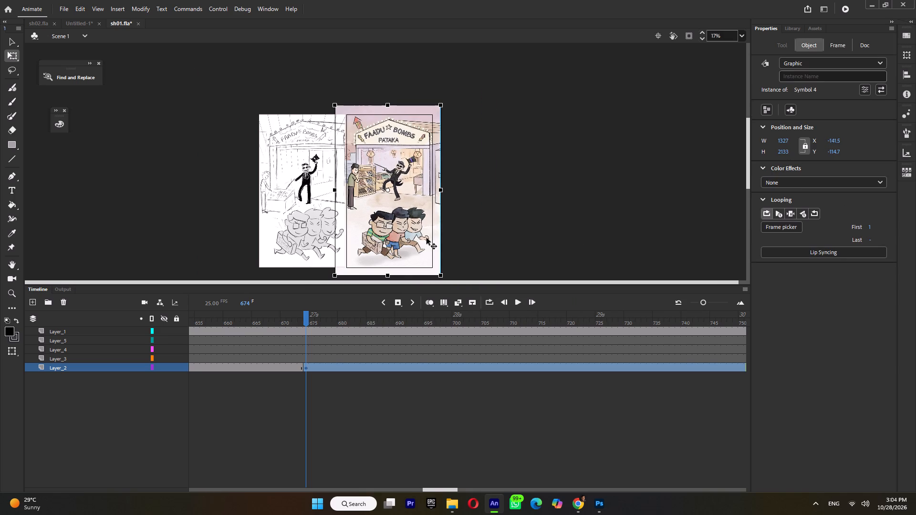
click(430, 233)
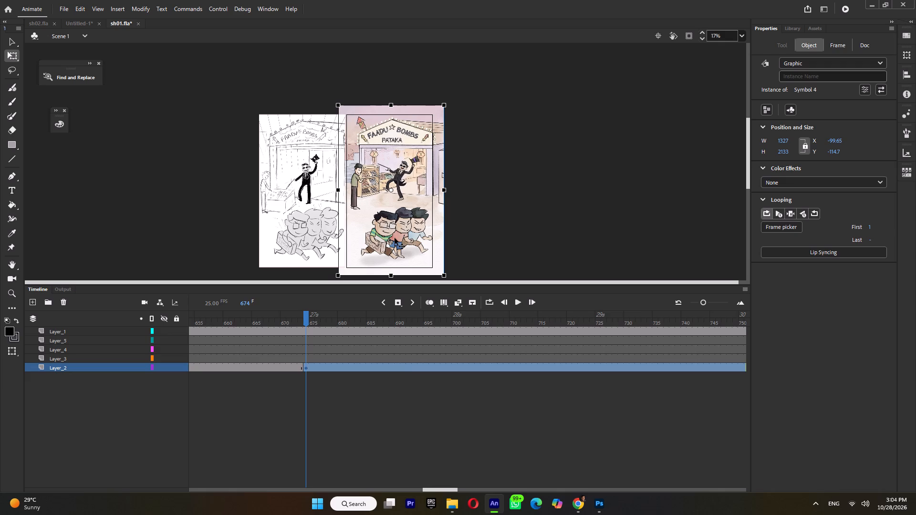
Inside the pasted symbol, move Layer_28, Layer_32 and Layer_33 out of their group folders to just above Group_1.
double_click(395, 238)
click(374, 240)
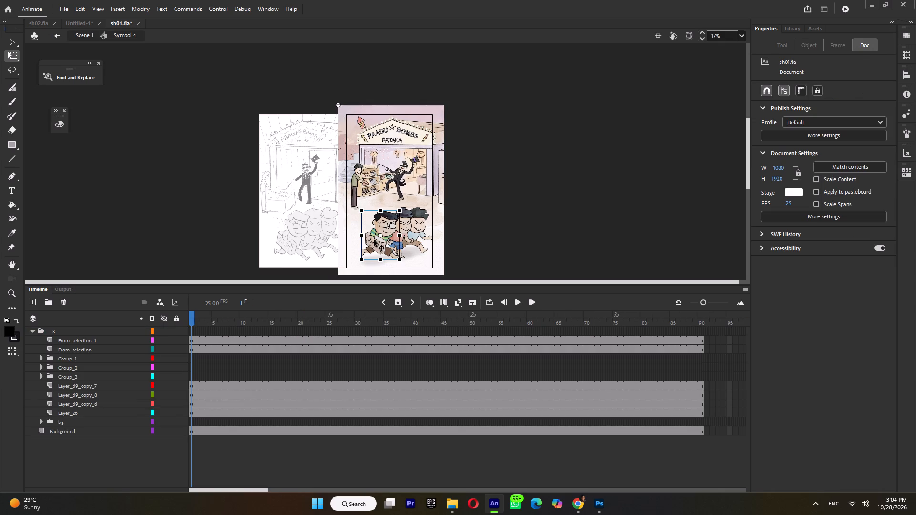
click(40, 359)
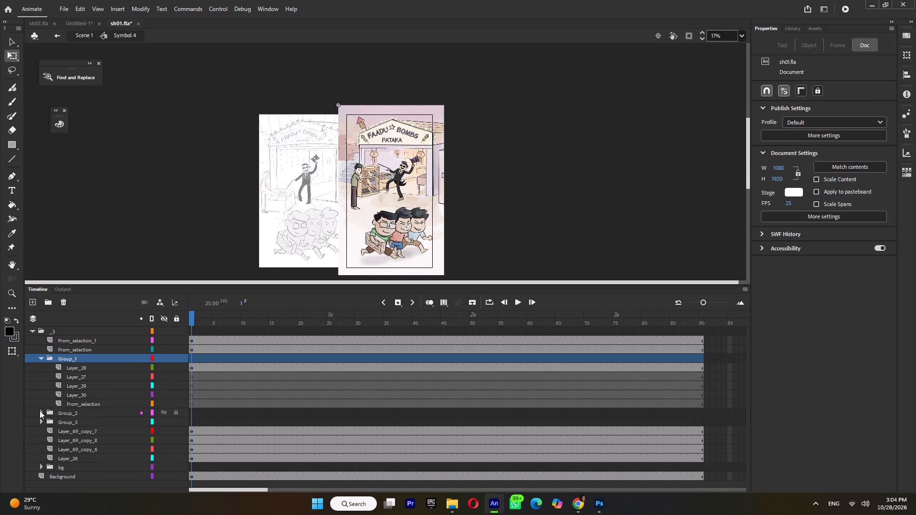
click(40, 410)
click(41, 458)
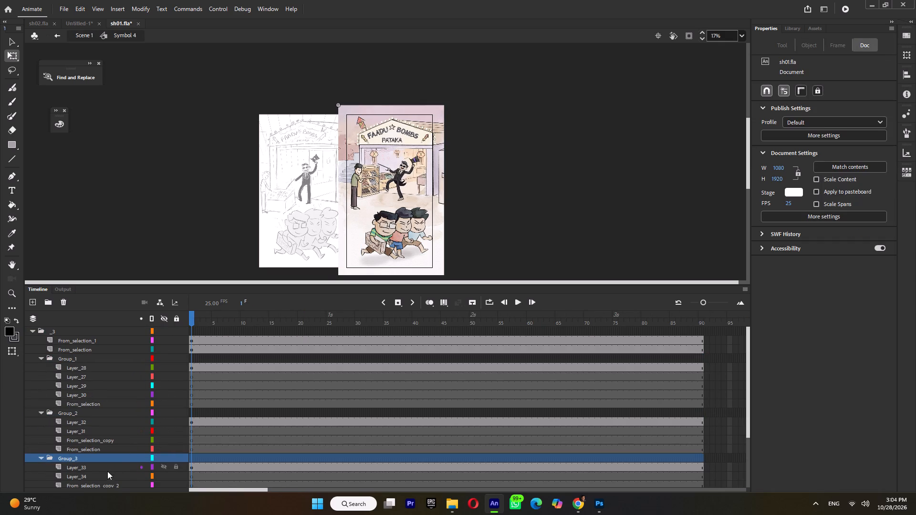
click(91, 470)
drag(81, 467, 85, 425)
shift+click(84, 421)
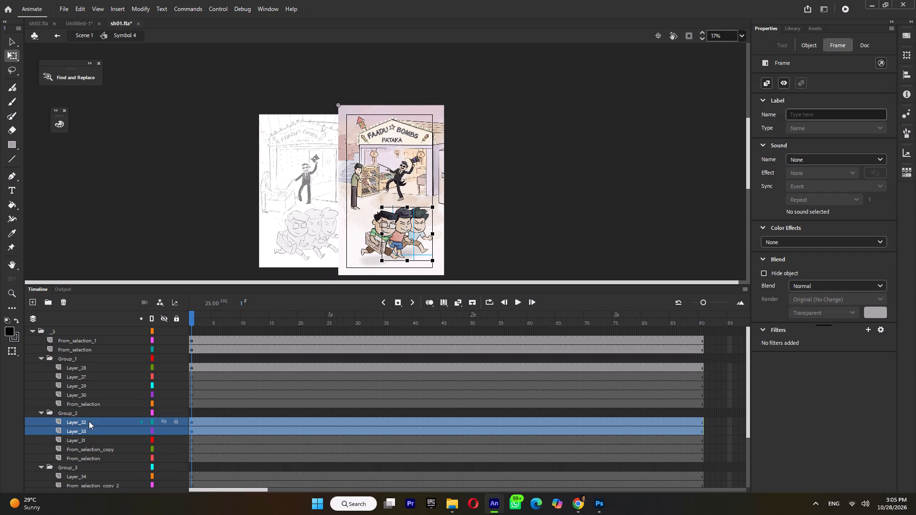
drag(86, 421, 87, 369)
shift+click(81, 366)
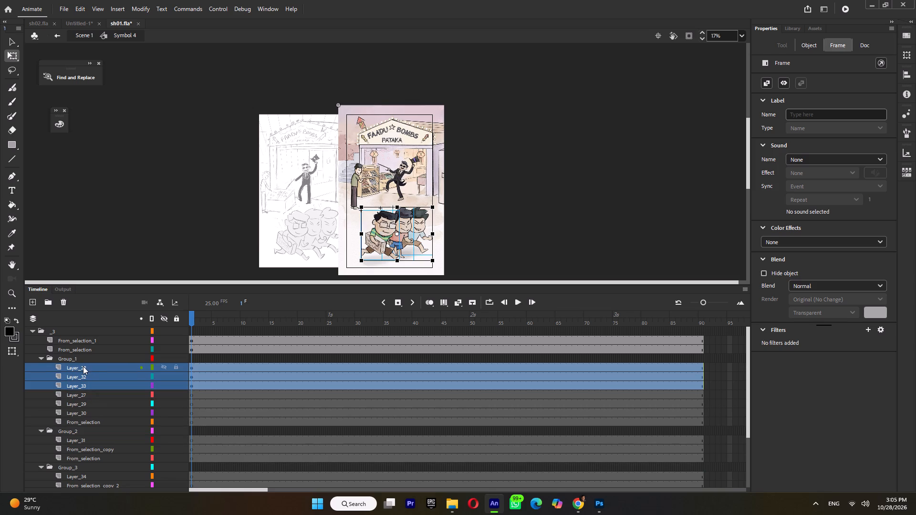
drag(83, 366, 81, 353)
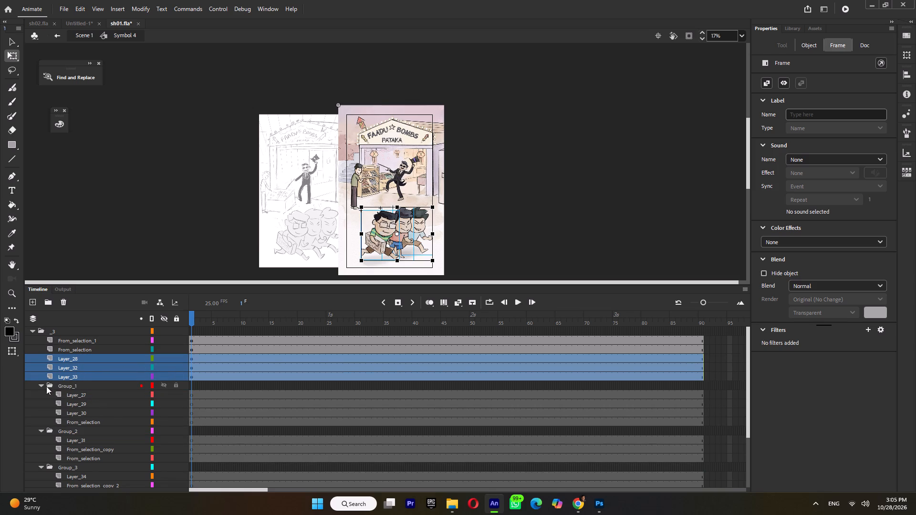
Delete the leftover Group_1, Group_2 and Group_3 folders from the symbol's timeline.
click(40, 385)
click(41, 394)
click(42, 402)
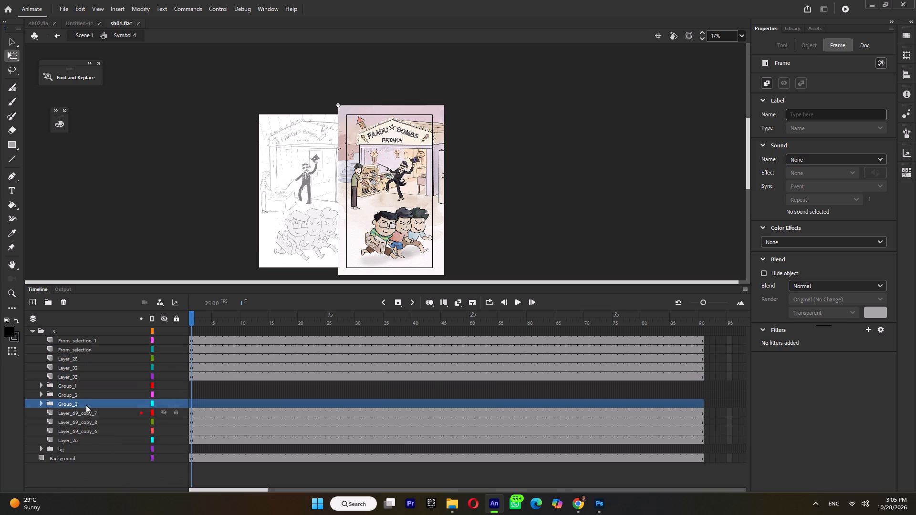
click(85, 402)
shift+click(87, 384)
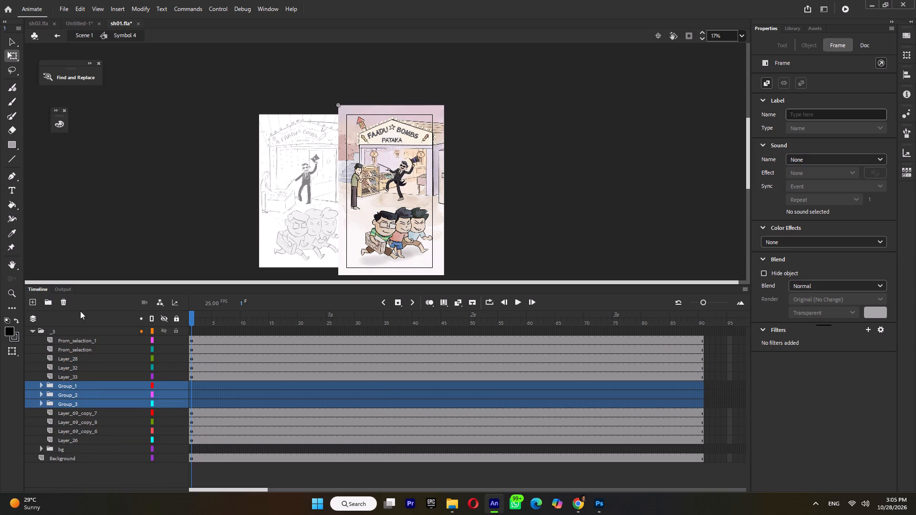
click(64, 304)
click(516, 281)
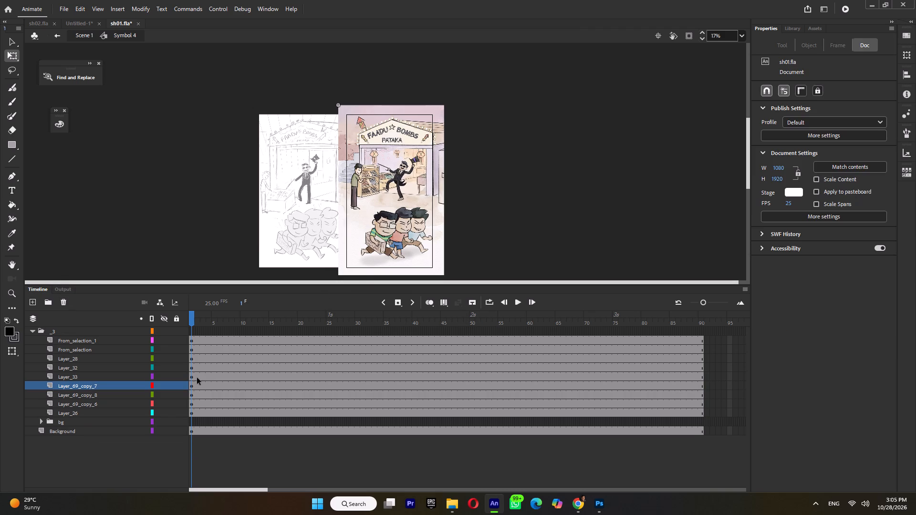
Find the shot's end near frame 734 in Scene 1, then insert keyframes on the symbol's layers at its frame 61.
double_click(617, 206)
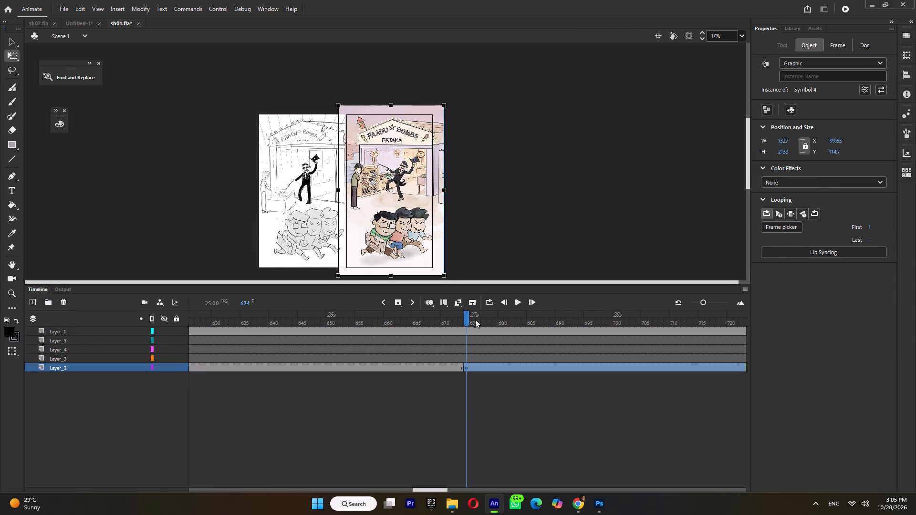
drag(475, 319, 406, 372)
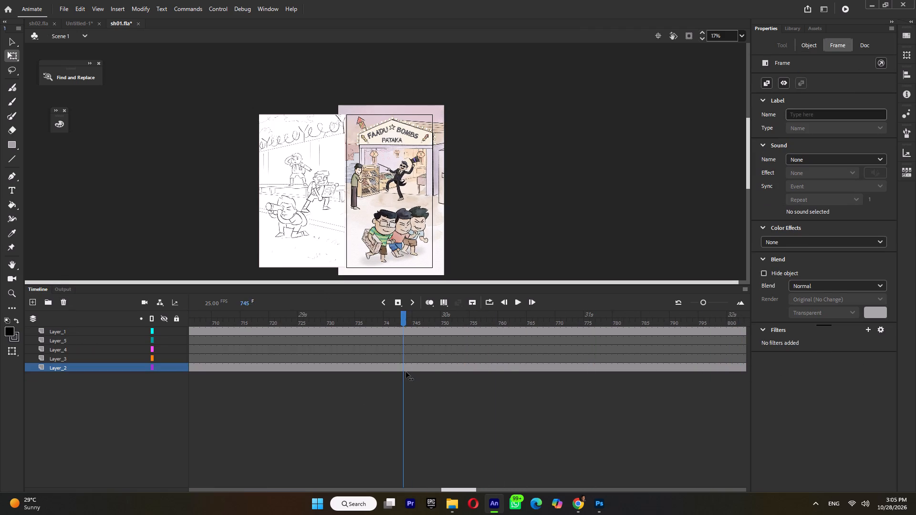
drag(406, 372, 343, 392)
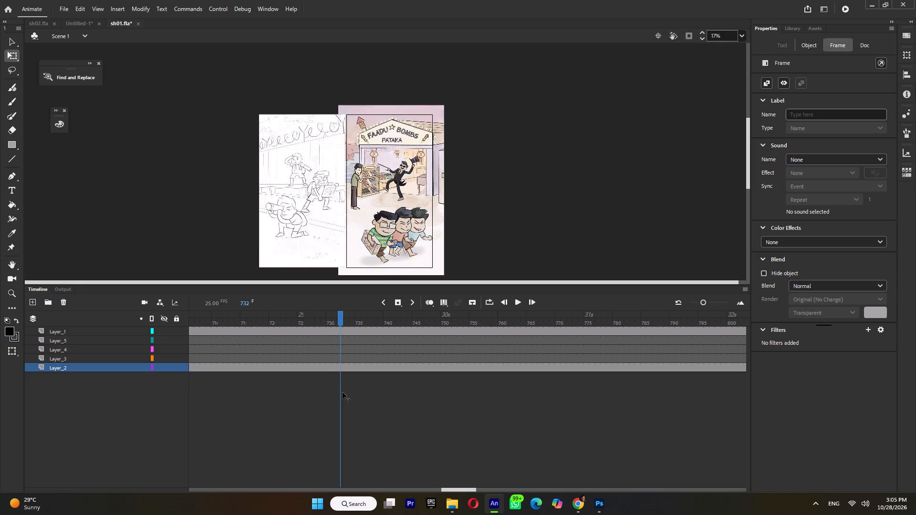
drag(343, 392, 350, 392)
click(354, 365)
double_click(389, 240)
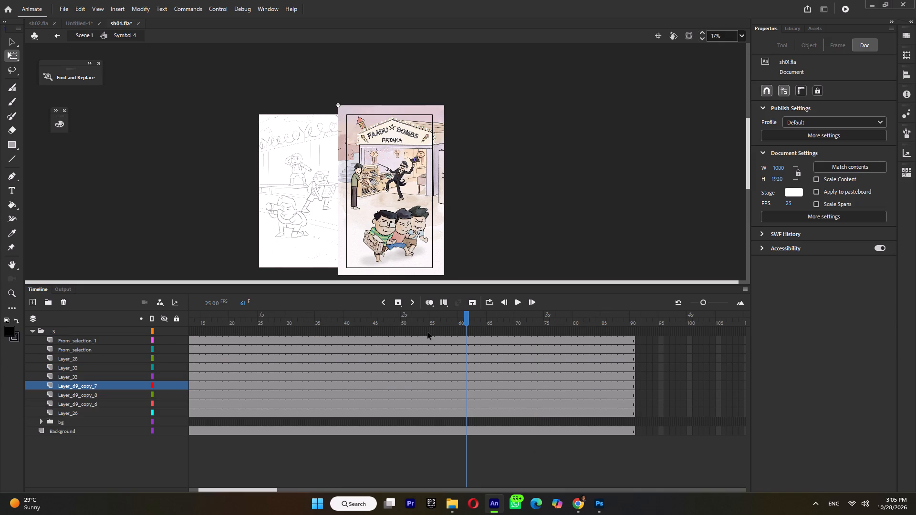
double_click(467, 316)
key(F6)
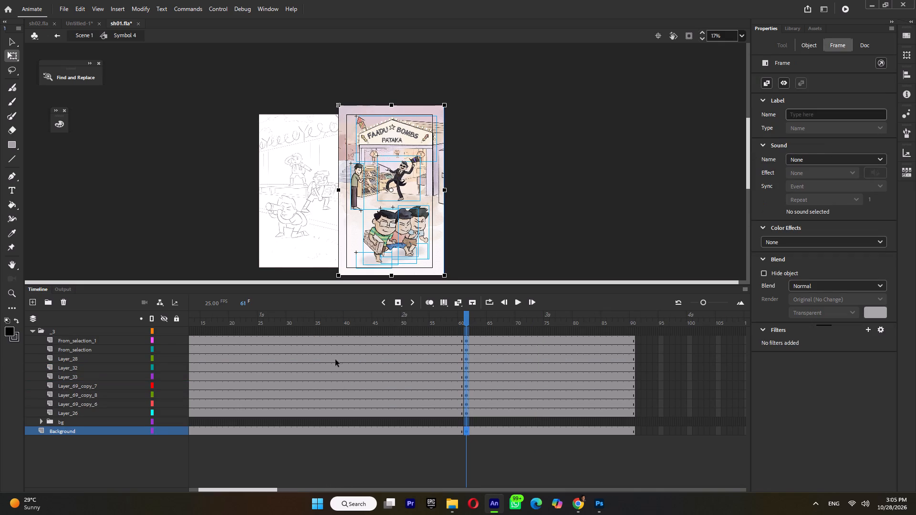
At frame 61, shift the three boys and their shadows, Layer_28 through Layer_69_copy_6, rightward past the stage frame's edge.
click(80, 357)
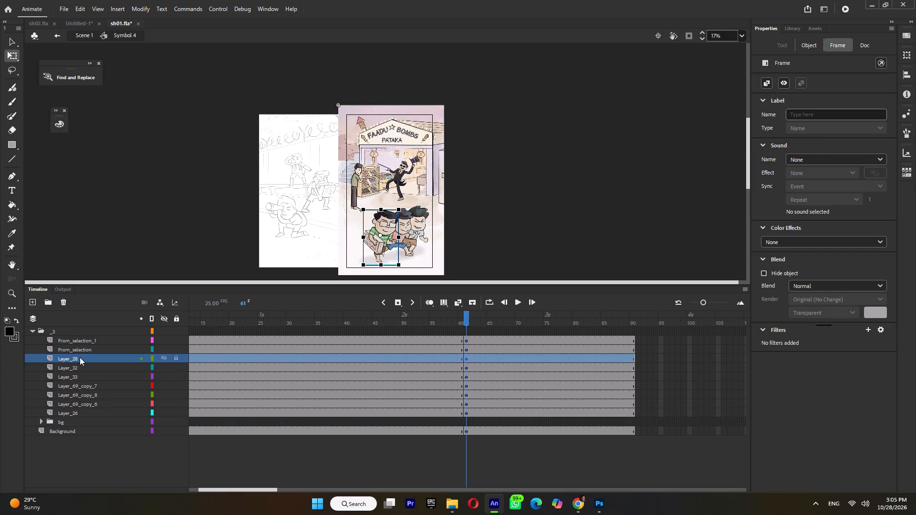
shift+click(75, 377)
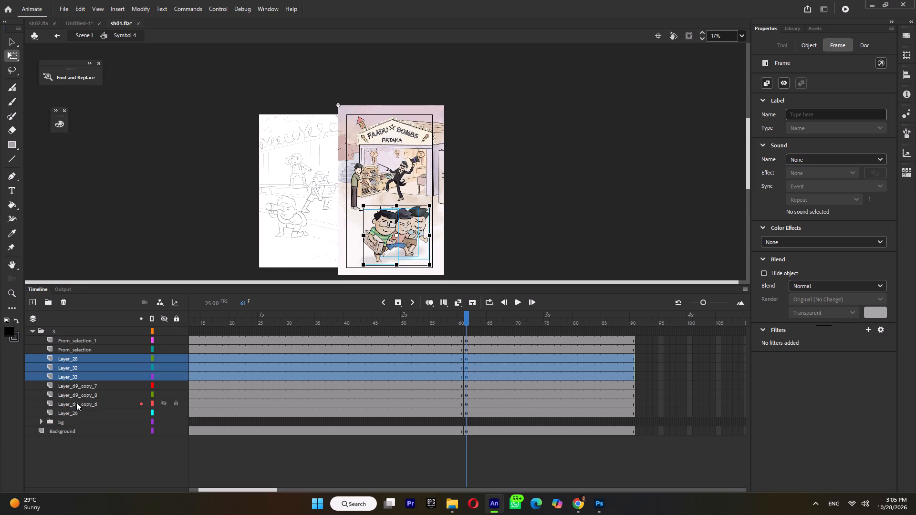
shift+click(76, 402)
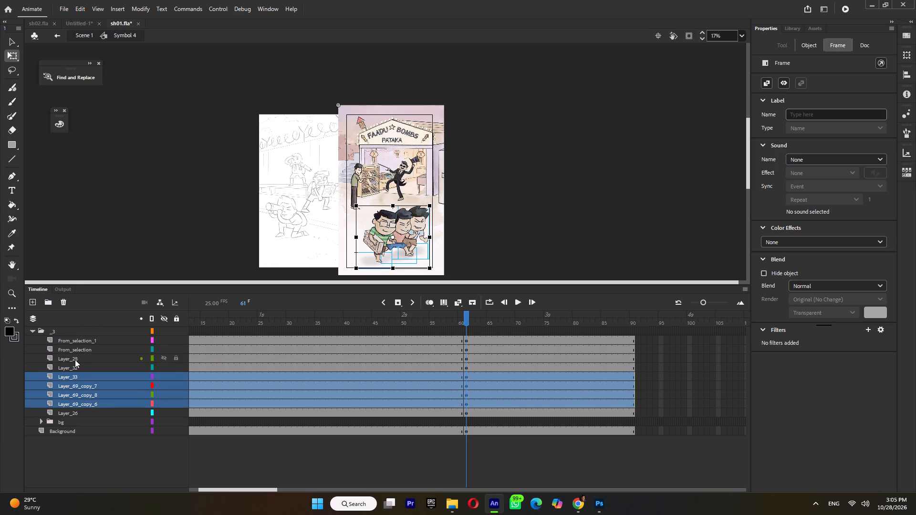
ctrl+click(75, 360)
ctrl+click(75, 367)
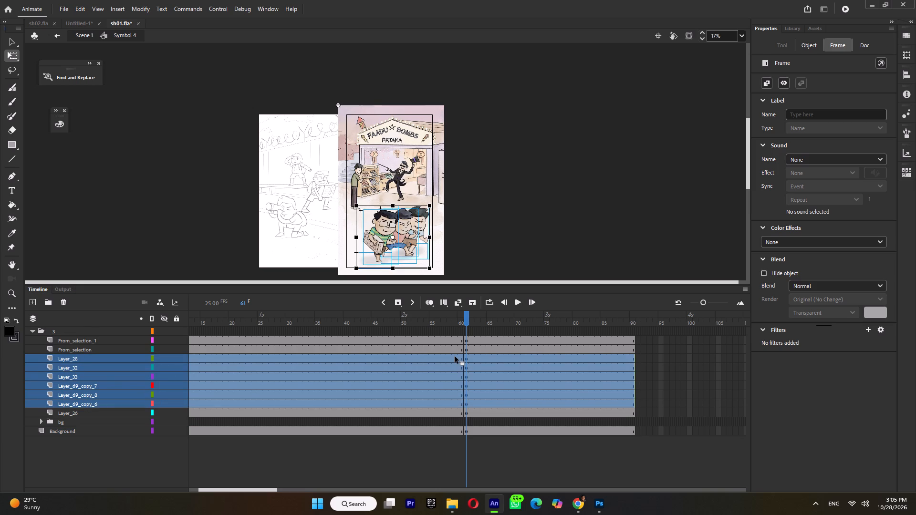
key(shift+Right)
key(shift+Right)
key(shift+Right)
key(shift+Right)
key(shift+Right)
key(shift+Right)
key(shift+Right)
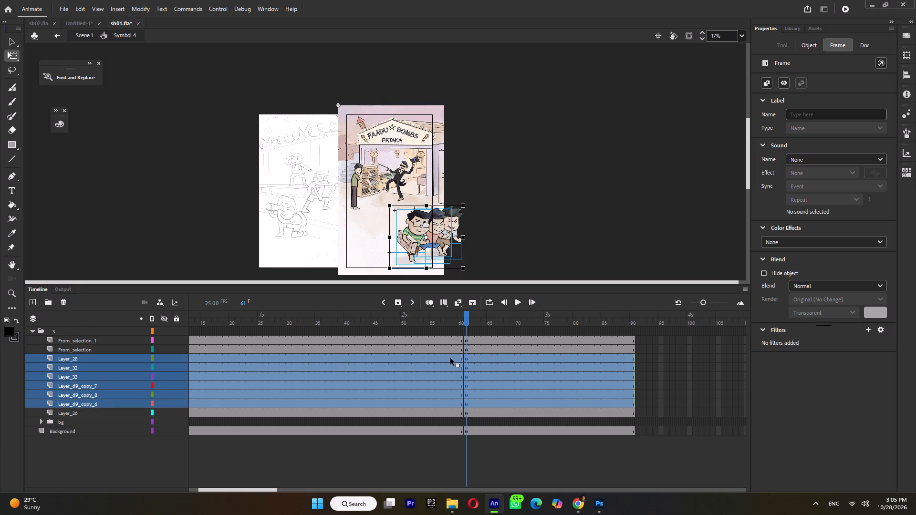
key(shift+Right)
key(shift+Right)
key(shift+Right)
key(shift+Right)
key(shift+Right)
key(shift+Left)
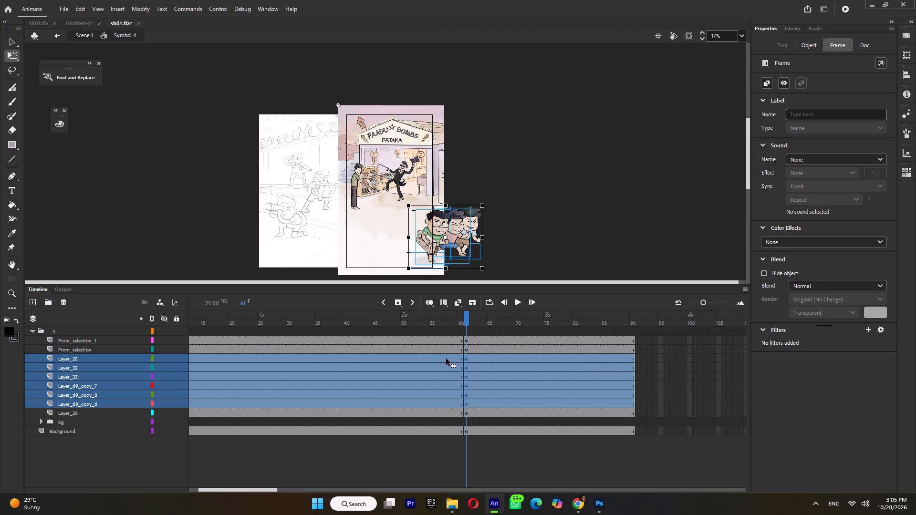
key(shift+Left)
click(542, 227)
Nudge the green-shirted boy and his shadow, Layer_28 and Layer_69_copy_7, right and down to X 893, Y 1354 at frame 61.
click(429, 246)
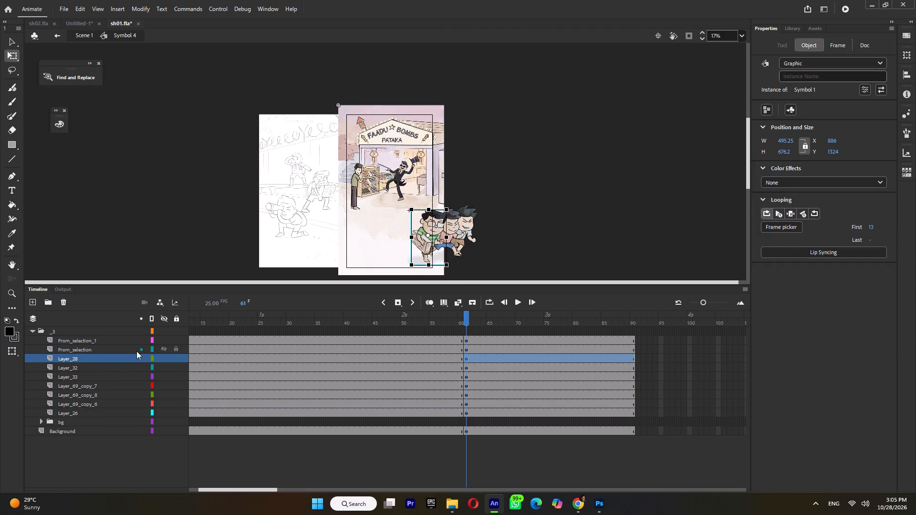
click(74, 386)
shift+click(427, 230)
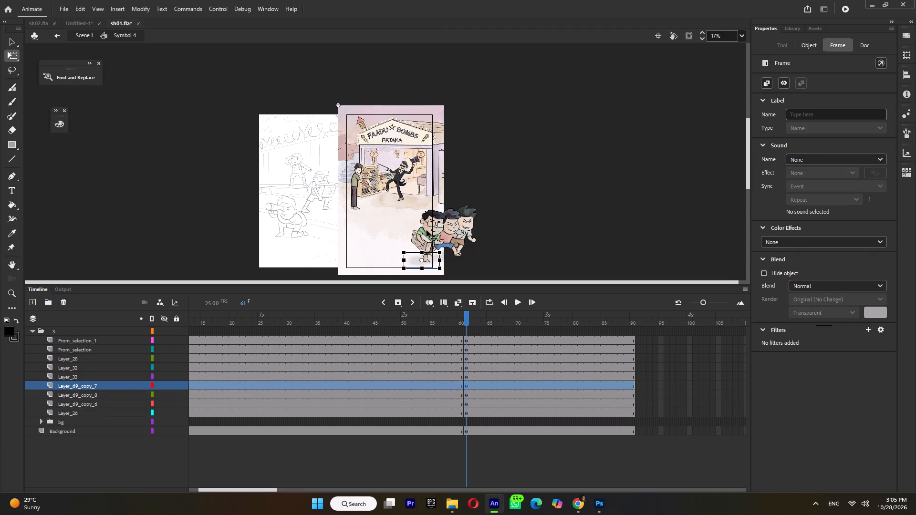
key(Right)
key(Right)
key(Right)
key(Right)
key(Right)
key(Right)
key(Right)
key(Right)
key(Right)
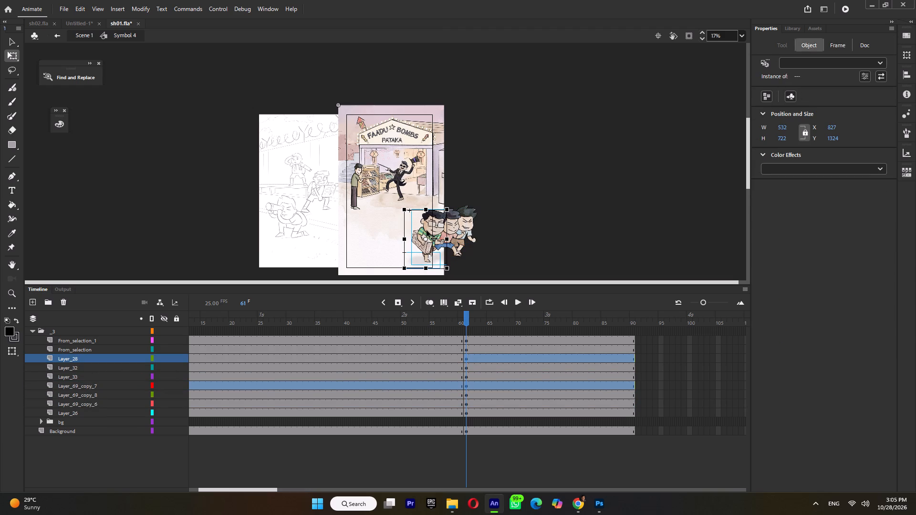
key(Down)
key(Down)
key(Right)
key(Down)
key(Down)
key(Right)
key(Right)
key(Down)
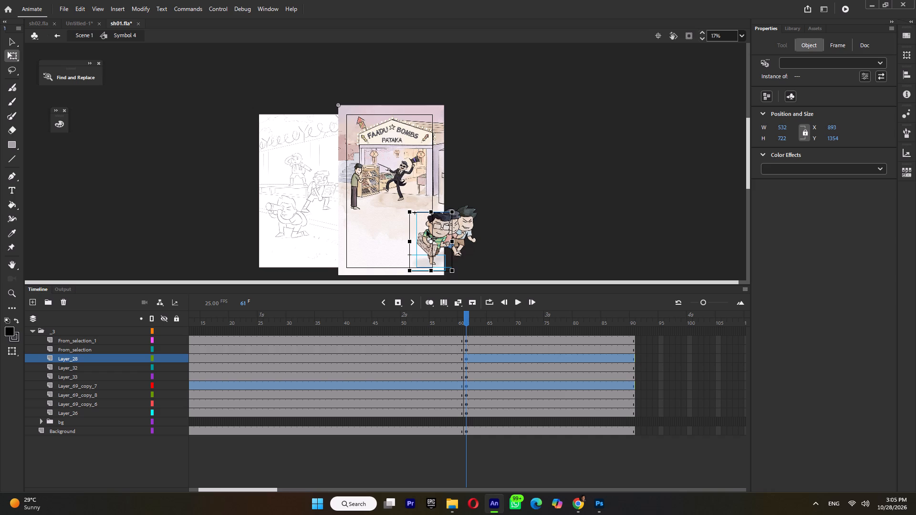
Apply classic tweens leading up to frame 61 on Layer_28 through Layer_26.
drag(434, 357, 435, 405)
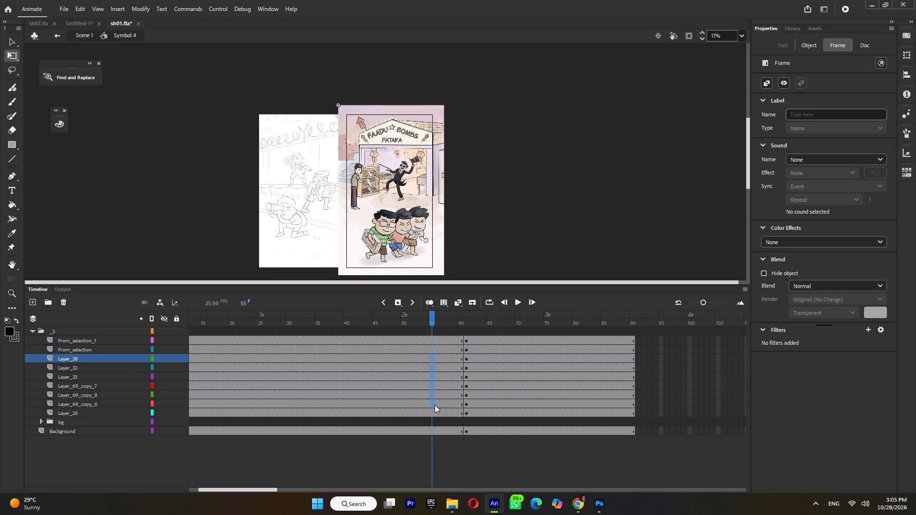
drag(435, 405, 435, 409)
key(ctrl+m)
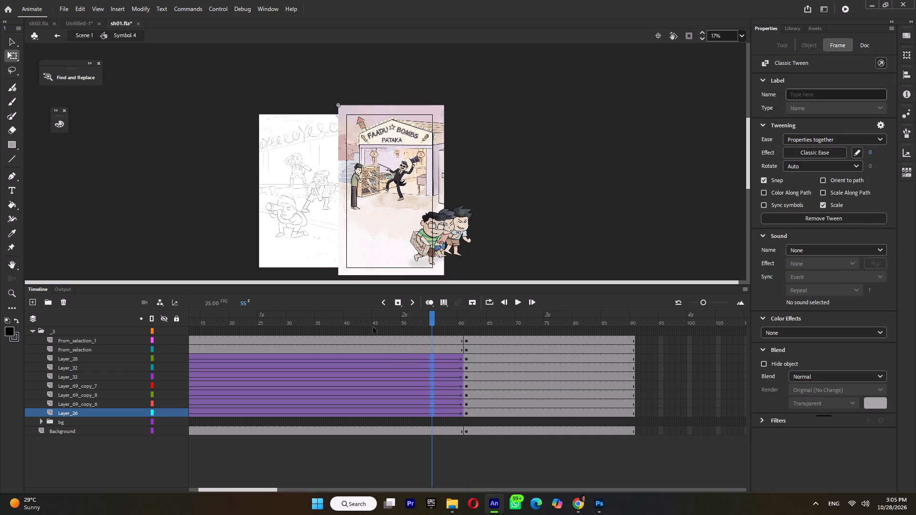
At frame 1, nudge the three boys and their shadows, Layer_28 through Layer_26, slightly left and up.
drag(378, 316, 0, 343)
key(Return)
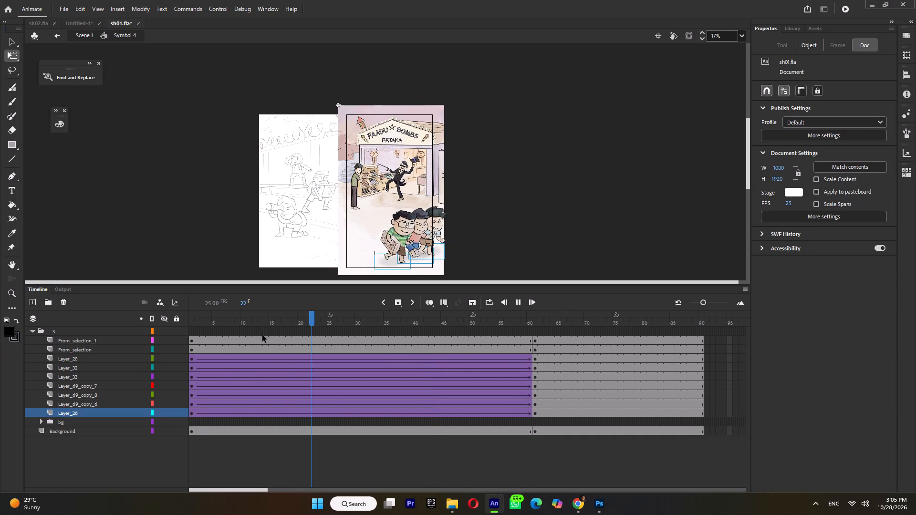
key(Return)
drag(265, 326, 59, 340)
drag(247, 326, 63, 340)
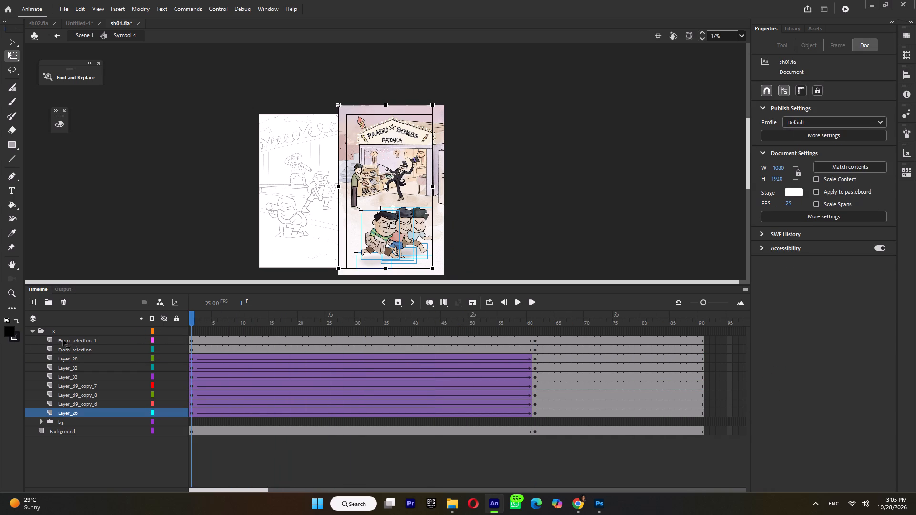
drag(63, 340, 61, 340)
drag(192, 359, 188, 414)
key(Left)
key(Up)
key(Up)
key(Up)
key(Up)
key(Up)
key(Up)
key(Up)
key(Up)
key(Up)
key(Up)
key(Up)
key(Up)
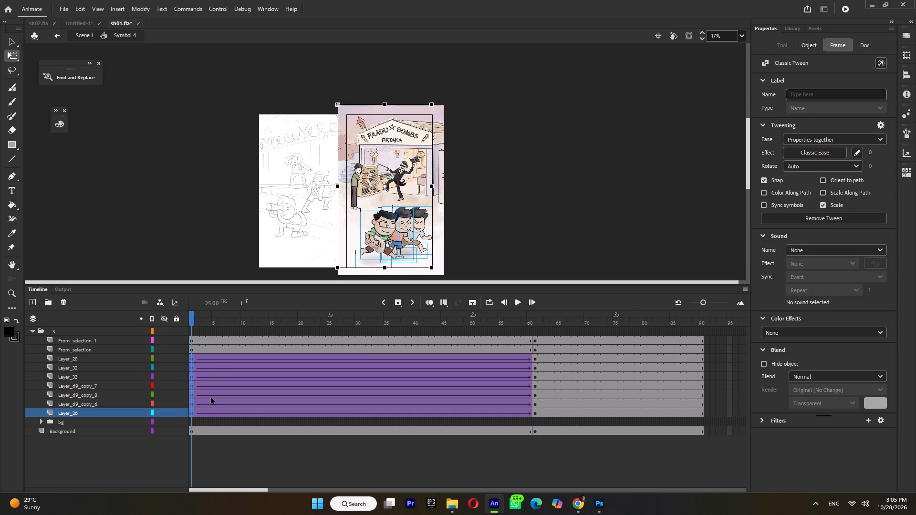
key(Left)
key(Left)
key(Left)
key(Left)
key(Left)
key(Left)
key(Left)
key(Left)
key(Left)
key(Left)
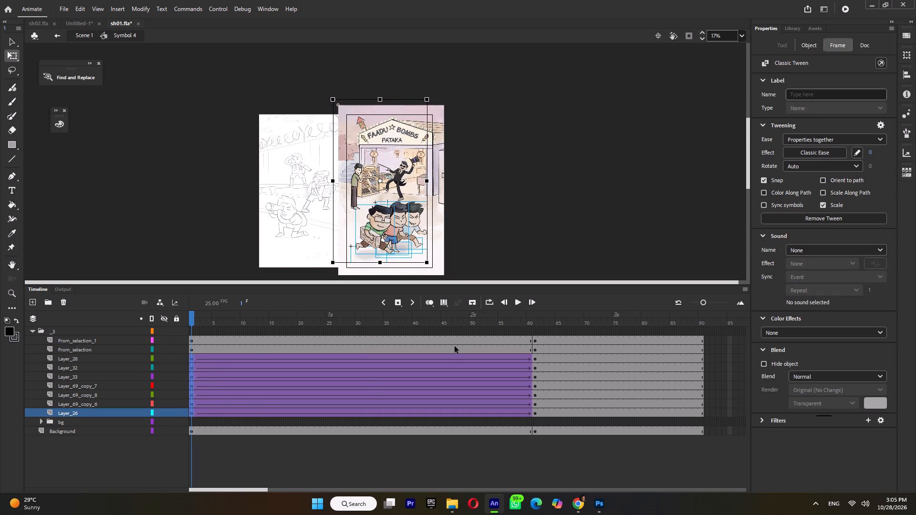
key(Left)
key(Up)
key(Left)
At frame 61, shift Layer_28 through Layer_26 farther right, past the background's edge, and return to Scene 1.
key(Return)
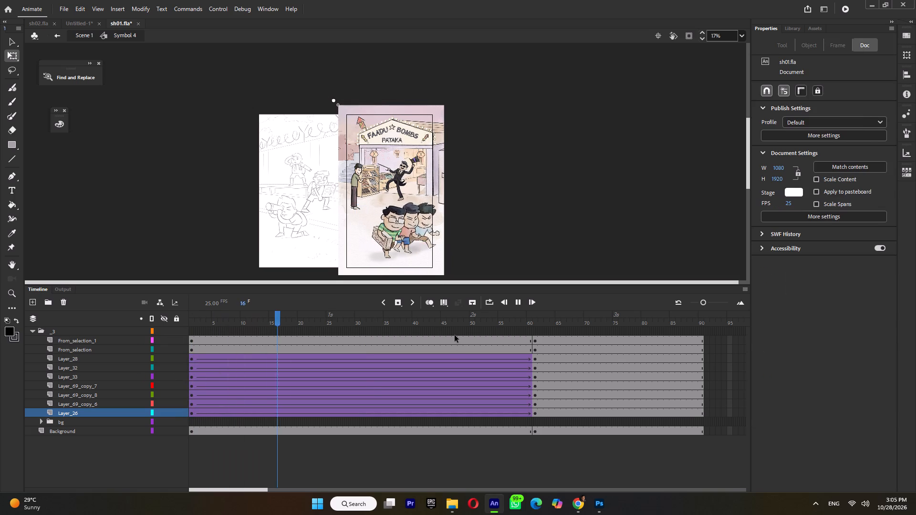
key(Return)
drag(536, 358, 536, 411)
key(shift+Right)
key(shift+Right)
key(shift+Right)
key(shift+Right)
key(shift+Right)
key(shift+Right)
key(shift+Right)
double_click(574, 212)
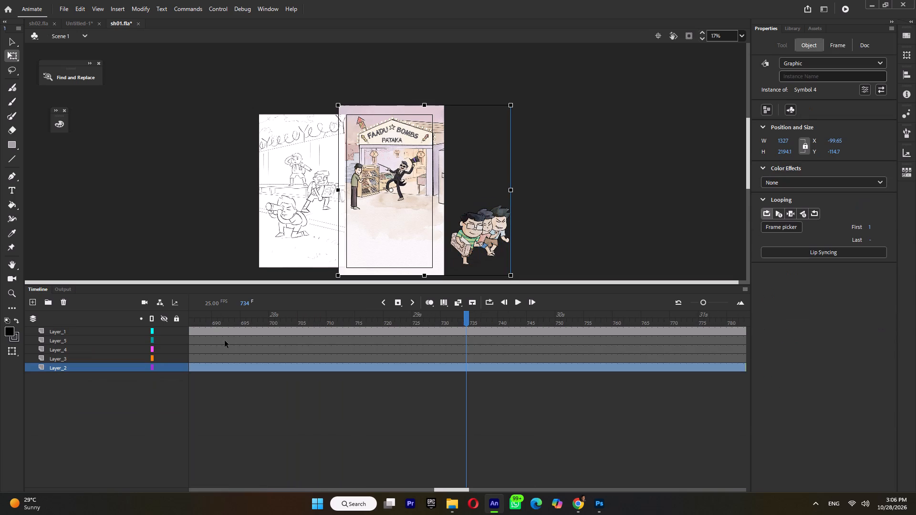
Play back the shot in Scene 1 and insert a keyframe on Layer_3 at frame 722.
drag(232, 322, 123, 330)
key(Return)
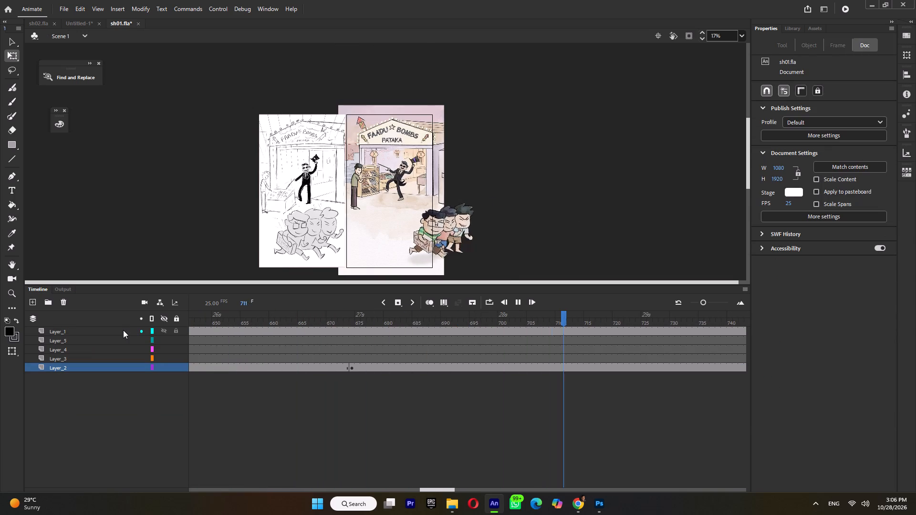
key(Return)
drag(653, 321, 621, 332)
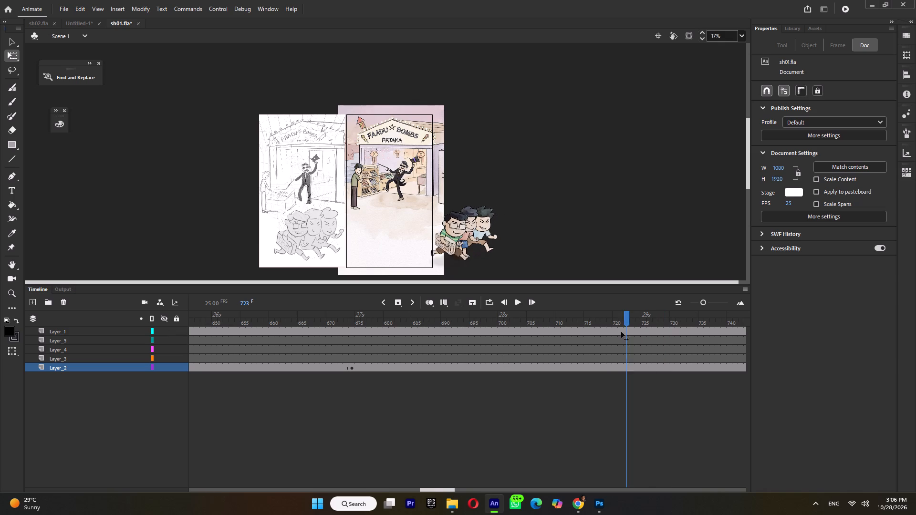
drag(621, 332, 624, 339)
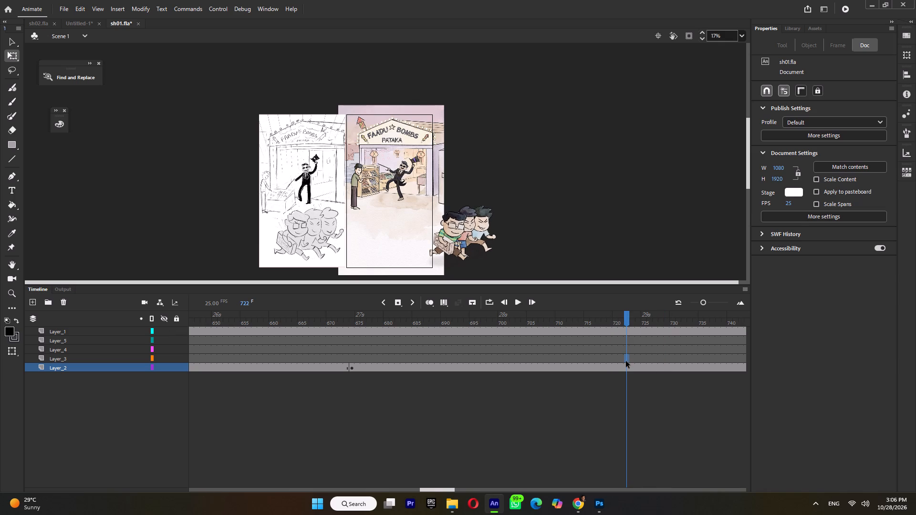
click(626, 361)
key(F6)
Find the shot's end and insert a blank keyframe on Layer_2 at frame 738.
drag(640, 319, 900, 338)
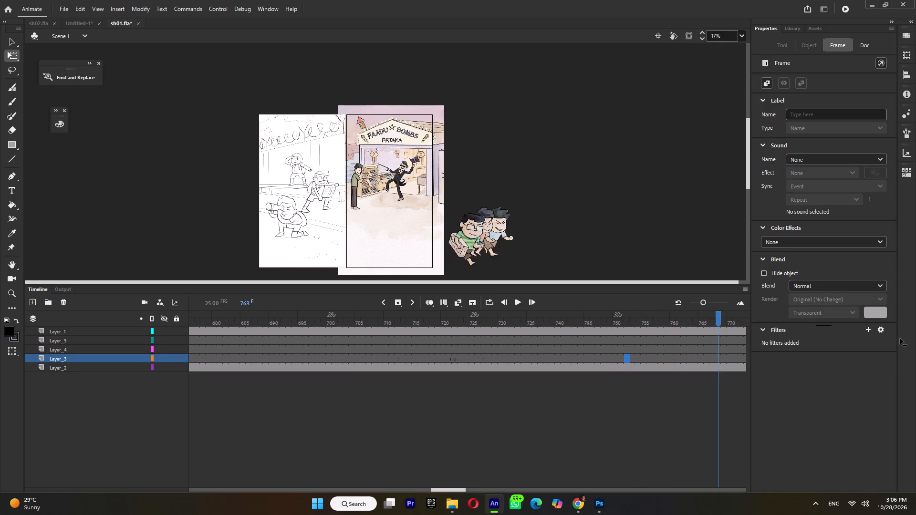
drag(900, 338, 316, 398)
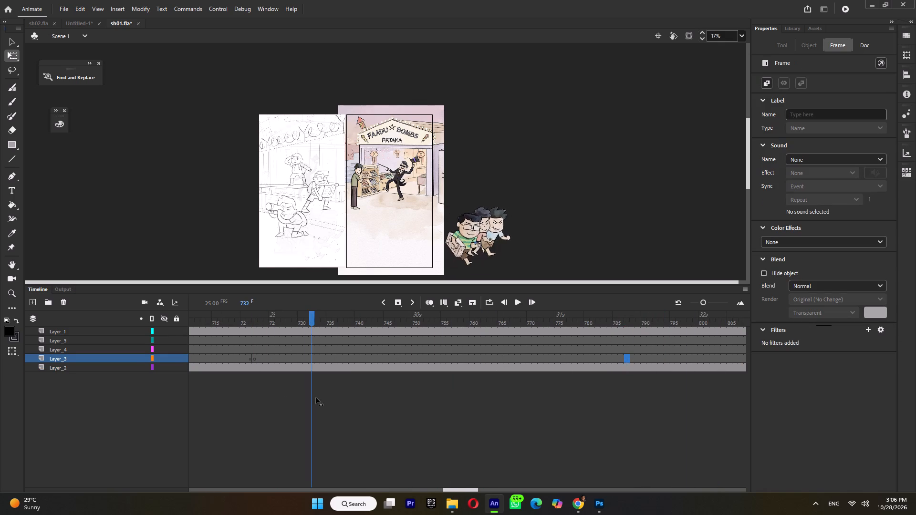
drag(316, 398, 328, 398)
click(343, 368)
key(F7)
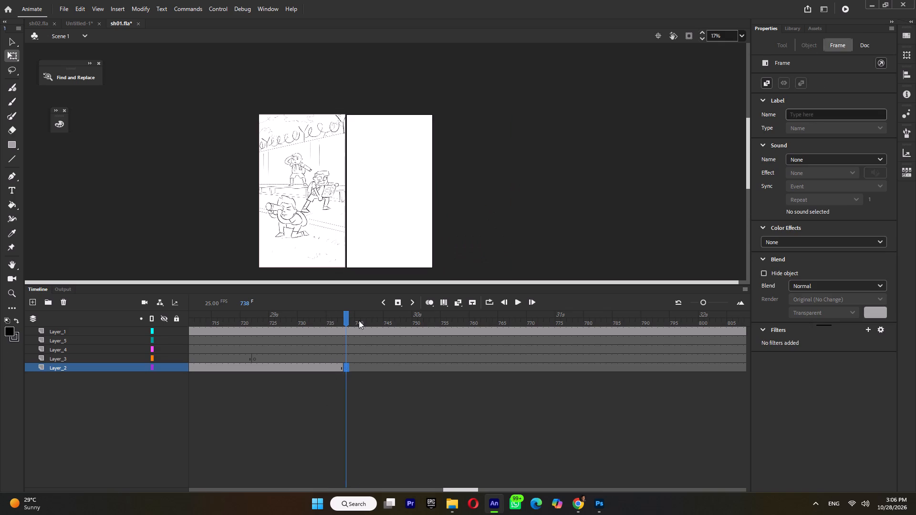
drag(359, 320, 601, 377)
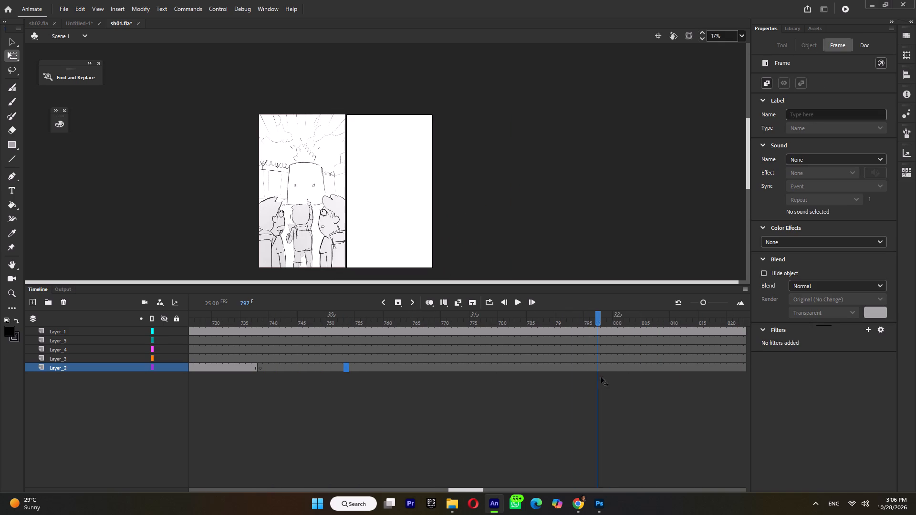
Insert keyframes on Layer_3 and Layer_2 at frame 797, where the current shot ends.
drag(601, 377, 595, 380)
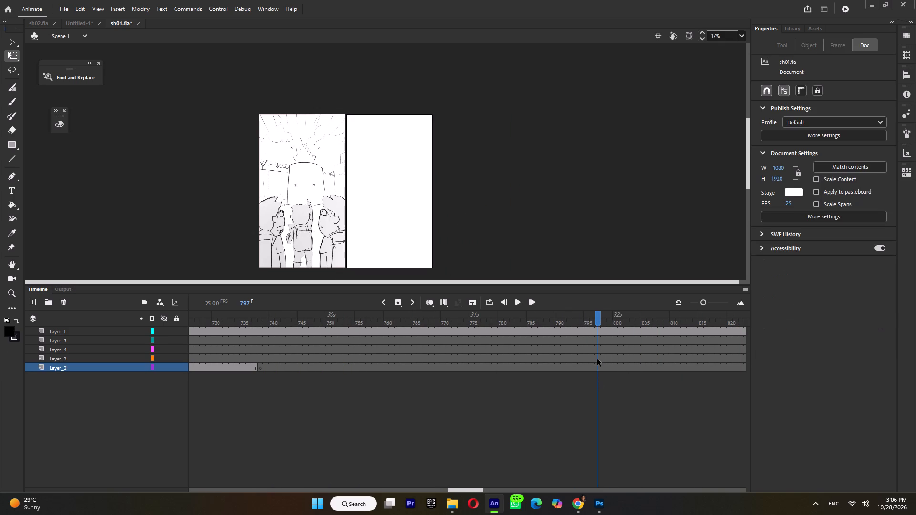
drag(597, 359, 597, 367)
key(F6)
Find the next shot change in the storyboard and insert keyframes on Layer_3 and Layer_2 at frame 851.
drag(613, 319, 893, 333)
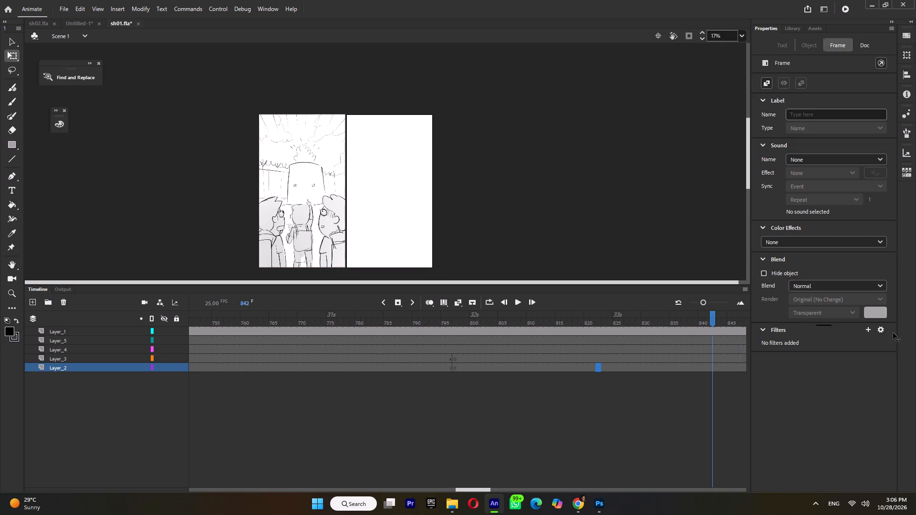
drag(893, 333, 476, 384)
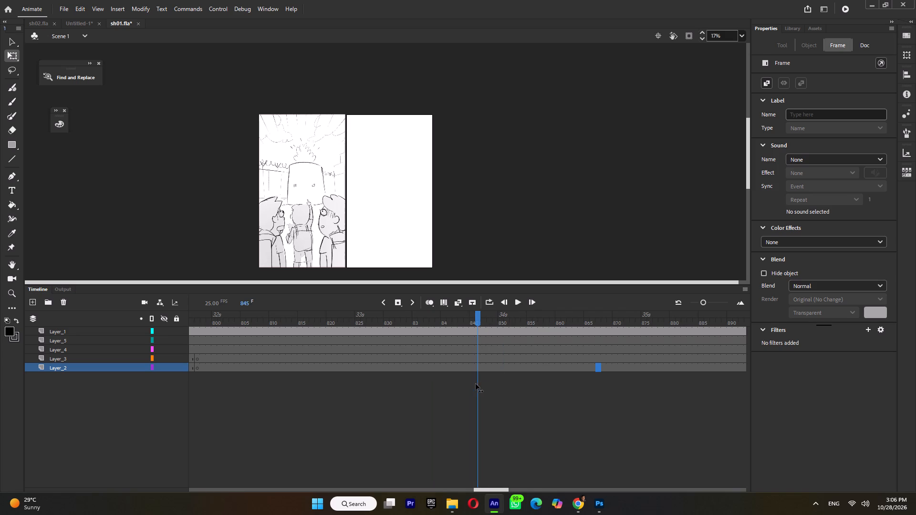
drag(476, 384, 505, 390)
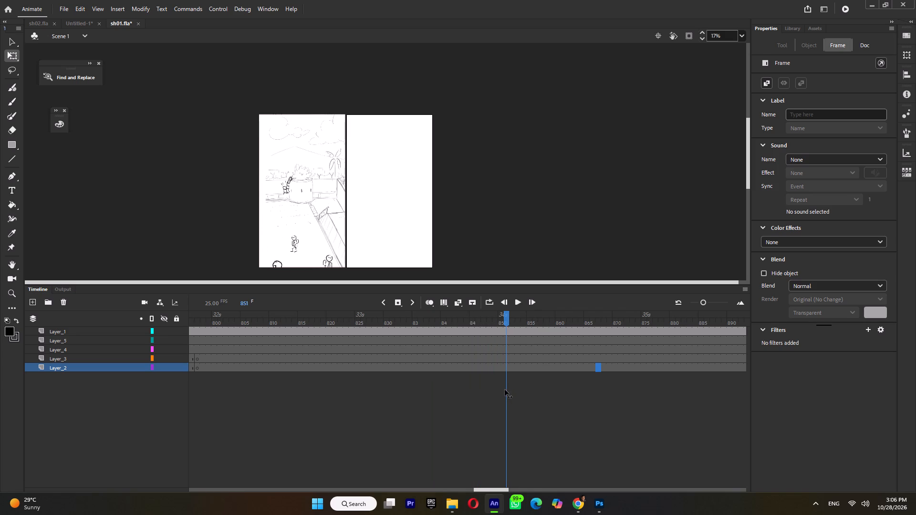
drag(505, 390, 503, 391)
drag(505, 358, 505, 364)
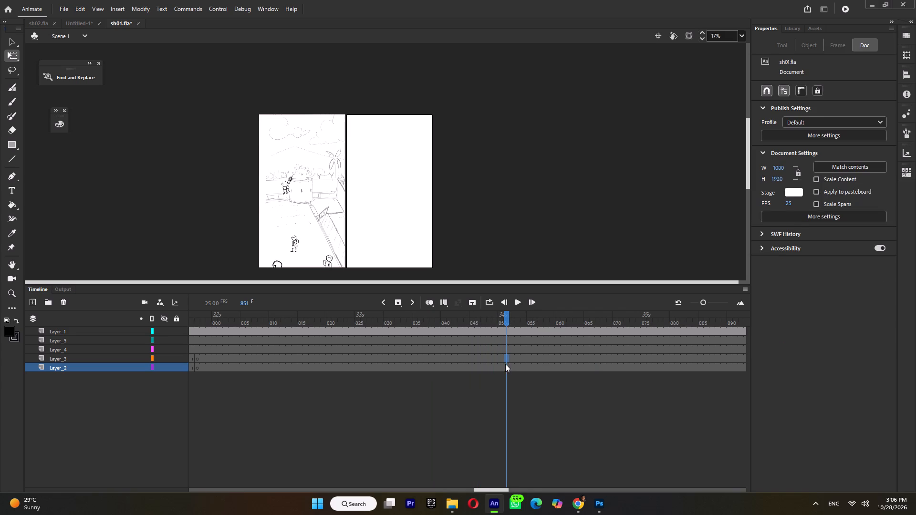
drag(505, 364, 505, 366)
key(F6)
Go to the end of the timeline at frame 959 and save sh01.fla.
drag(513, 313, 762, 330)
key(ctrl+s)
Switch to the Gmail chat in Chrome, react with a thumbs-up to the 42-46.psd message, and return to Animate.
click(579, 497)
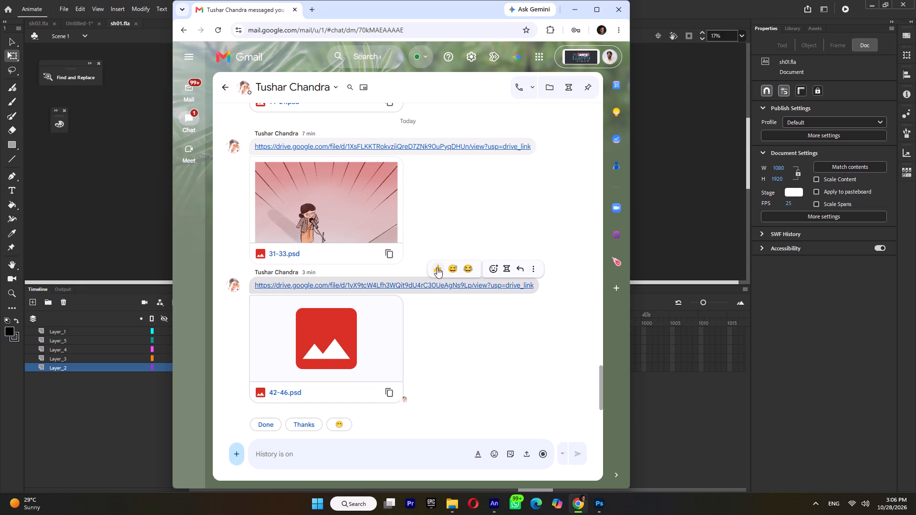
click(437, 265)
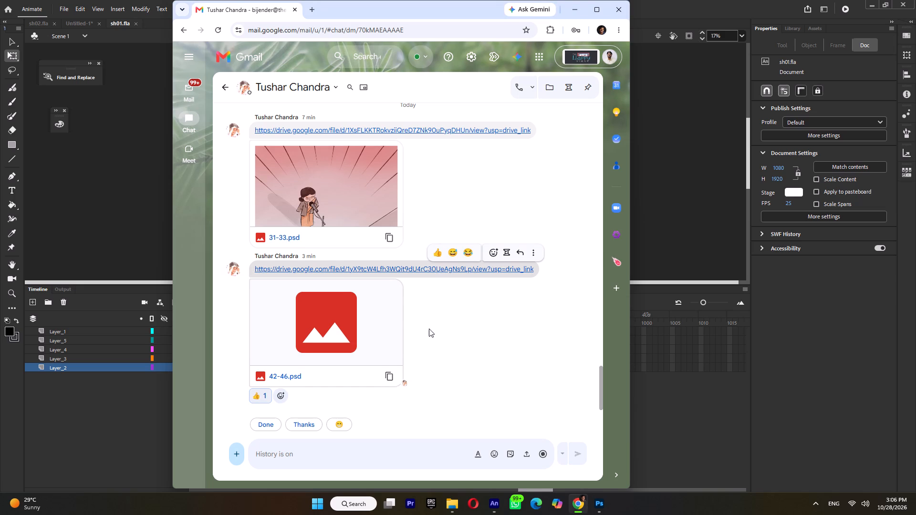
click(667, 0)
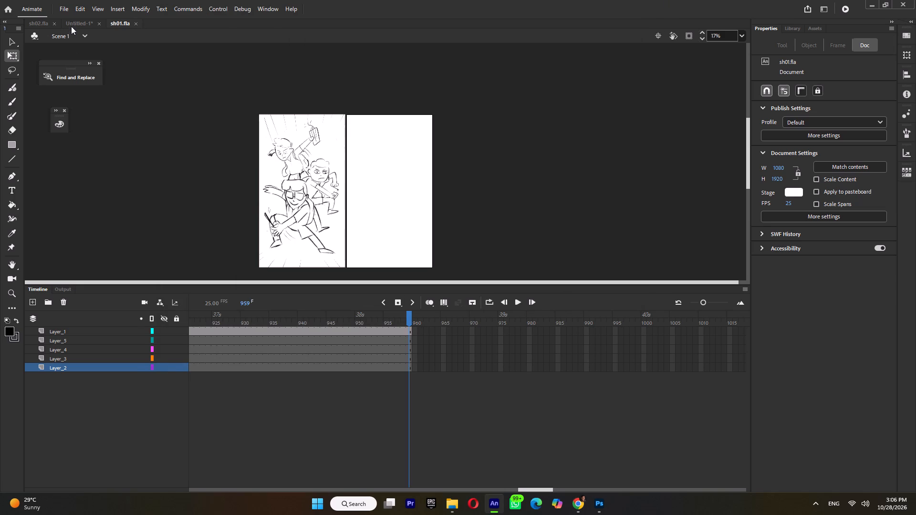
In the Untitled-1 document, delete Layer_2, Symbol 4 and Layer_1 together, clearing the finished shot from the timeline.
click(71, 21)
click(71, 346)
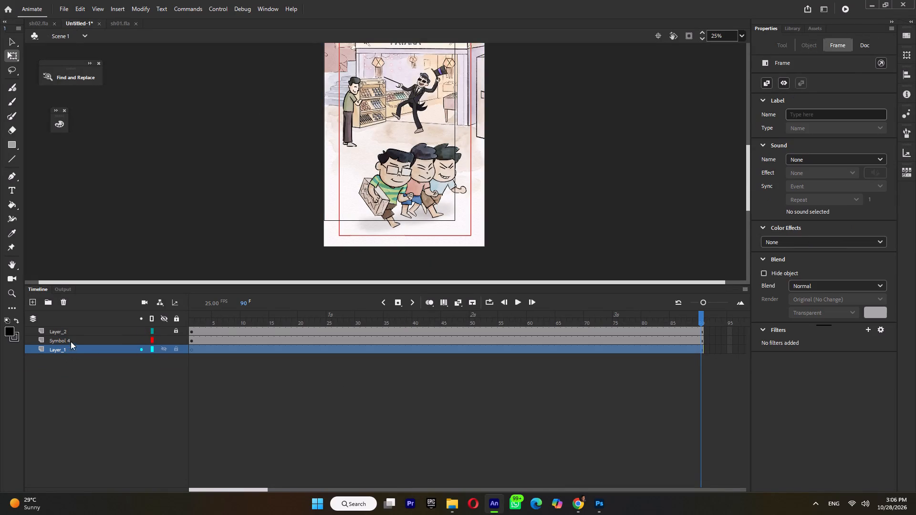
shift+click(69, 333)
click(61, 300)
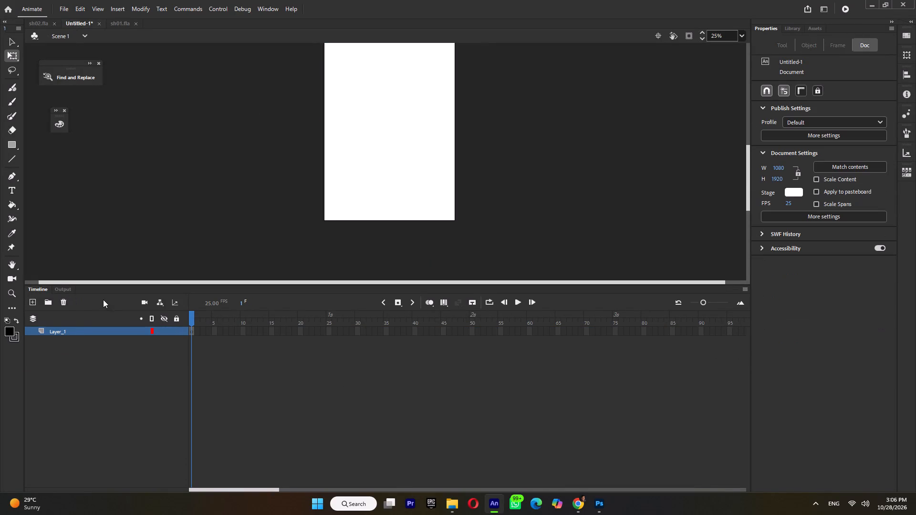
Switch to File Explorer showing the Diwali km project folder.
click(454, 509)
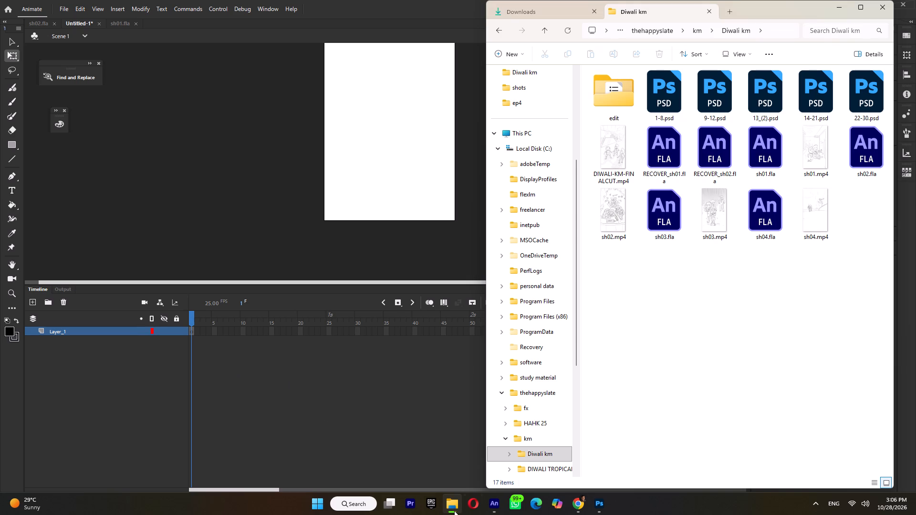
Bring 14-21.psd from the Diwali km folder into the empty Untitled-1 document.
click(805, 101)
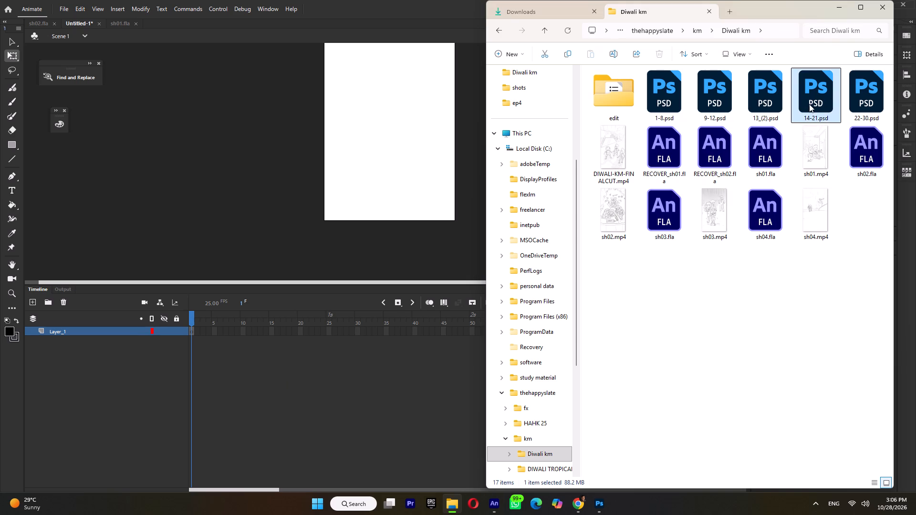
drag(811, 95, 368, 147)
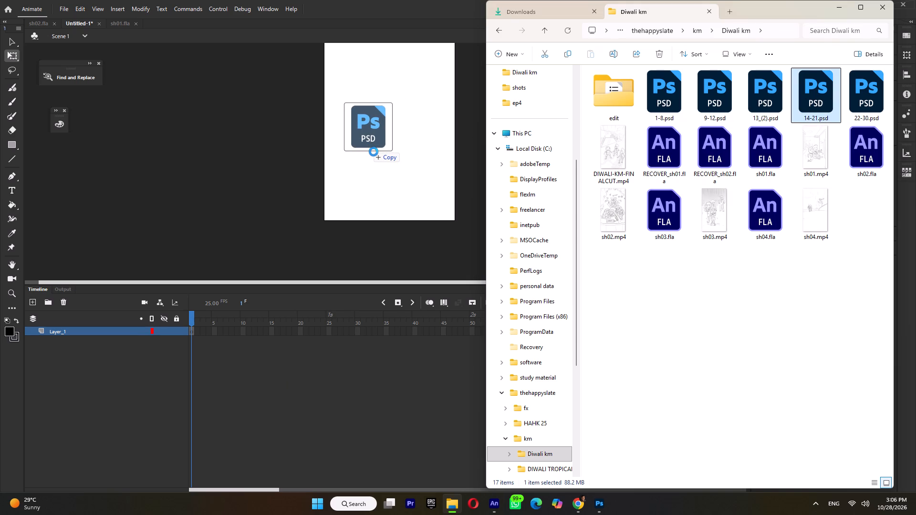
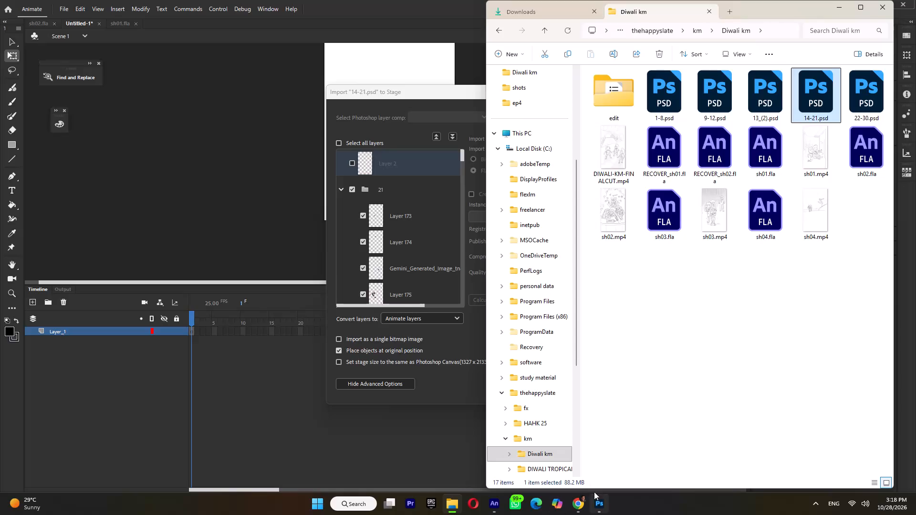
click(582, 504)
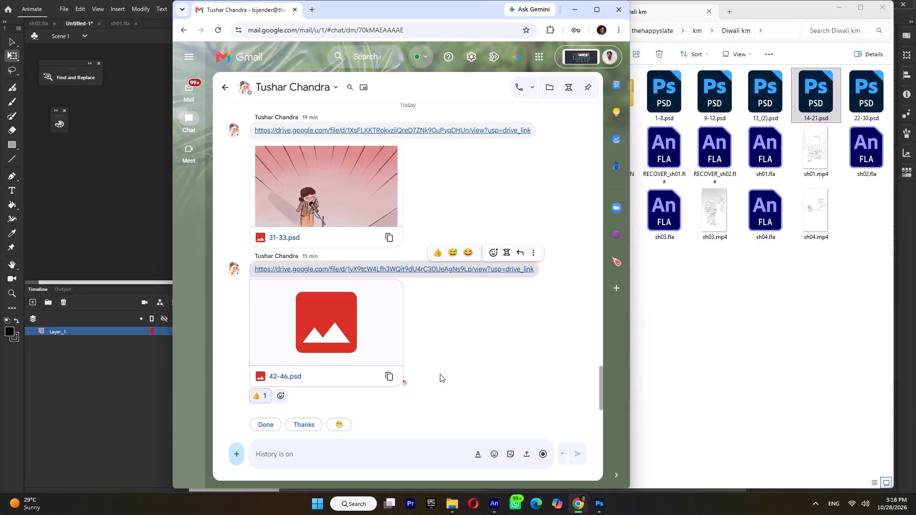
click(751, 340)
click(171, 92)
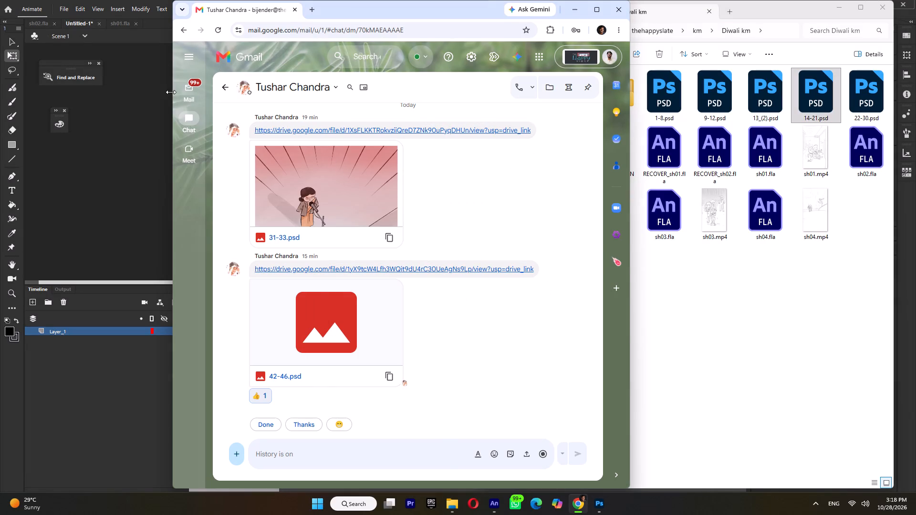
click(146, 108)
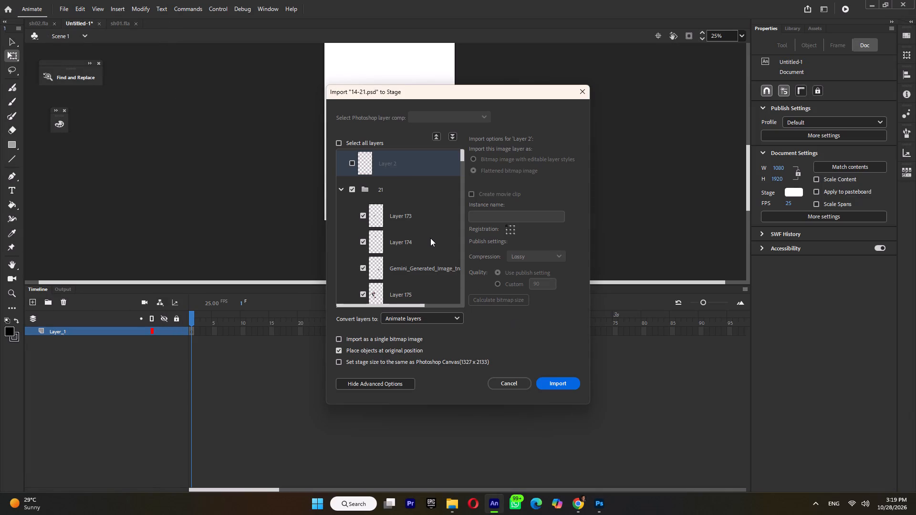
In the 14-21.psd import settings, include all layers and highlight the full layer list from Layer 2 down to Background.
click(358, 144)
scroll(409, 237, down, 9)
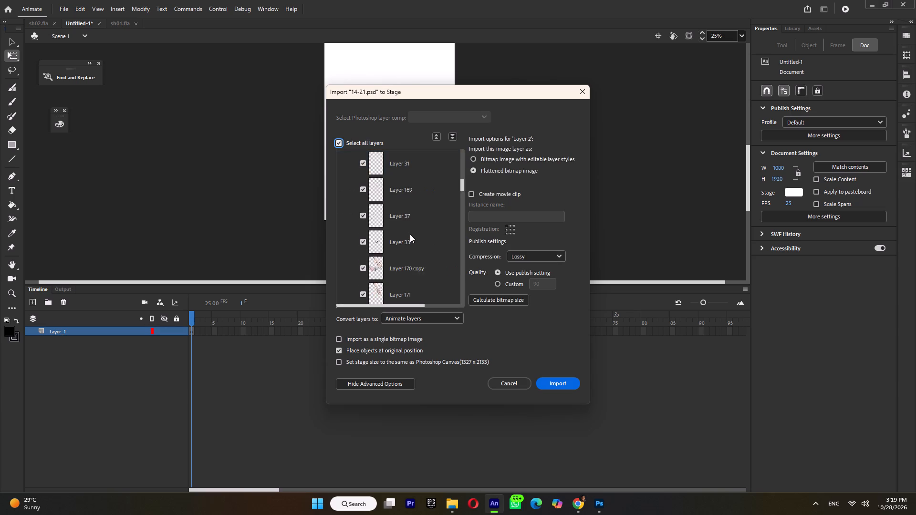
scroll(410, 234, down, 20)
scroll(410, 234, down, 10)
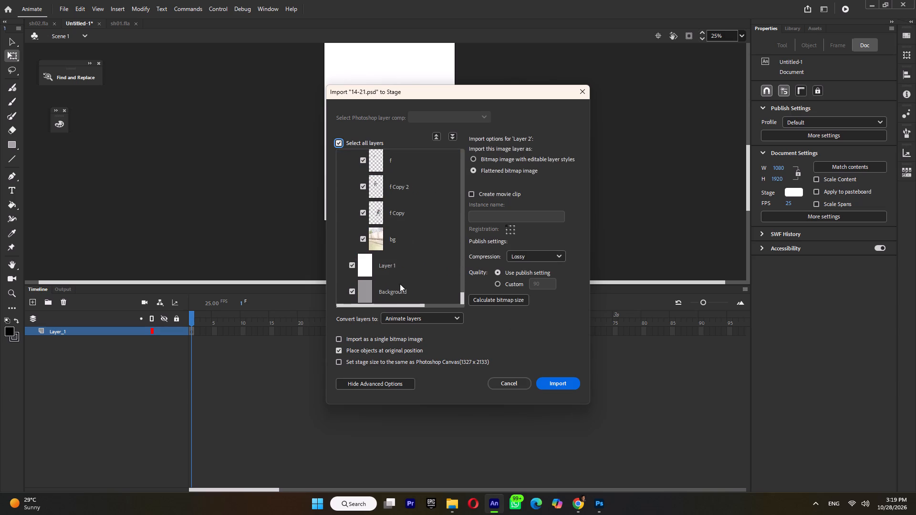
shift+click(399, 286)
scroll(405, 282, up, 3)
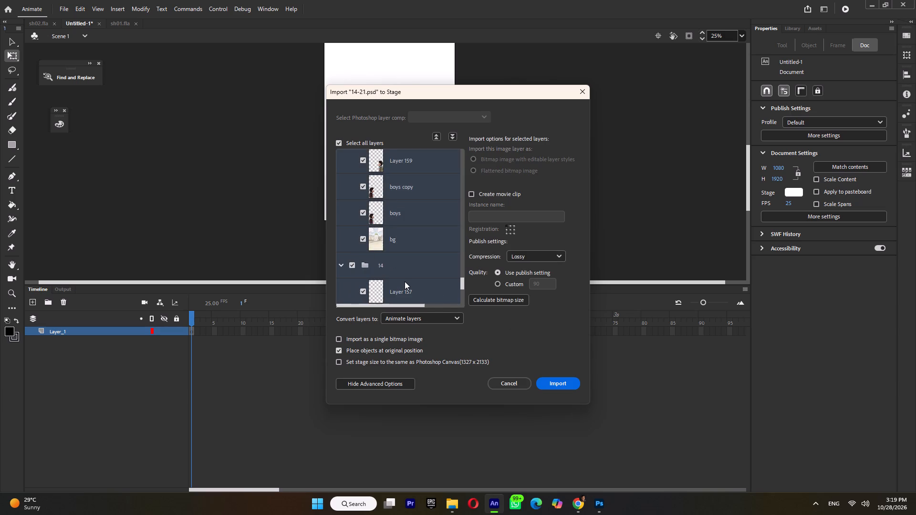
ctrl+click(378, 270)
scroll(416, 271, up, 3)
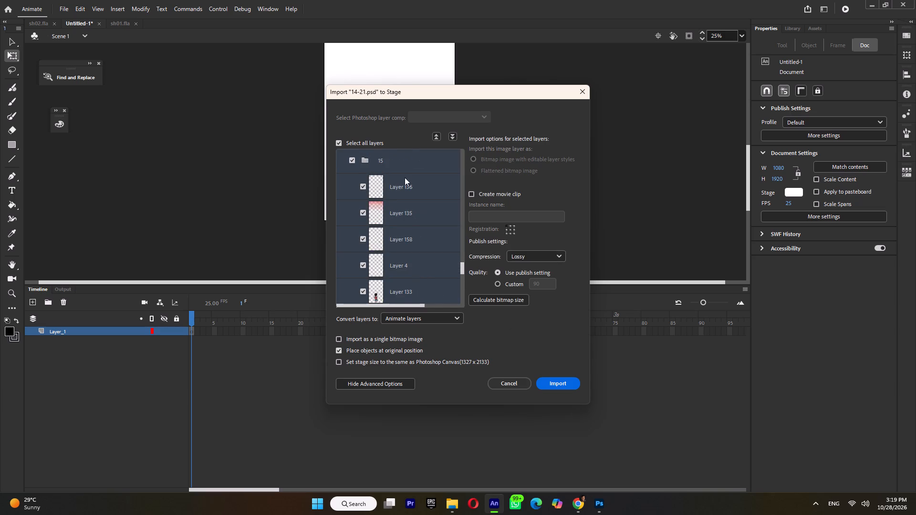
Exclude folders 15, bg, 16 and 17 from the highlighted layer selection, leaving them checked for import.
ctrl+click(398, 161)
scroll(410, 197, up, 1)
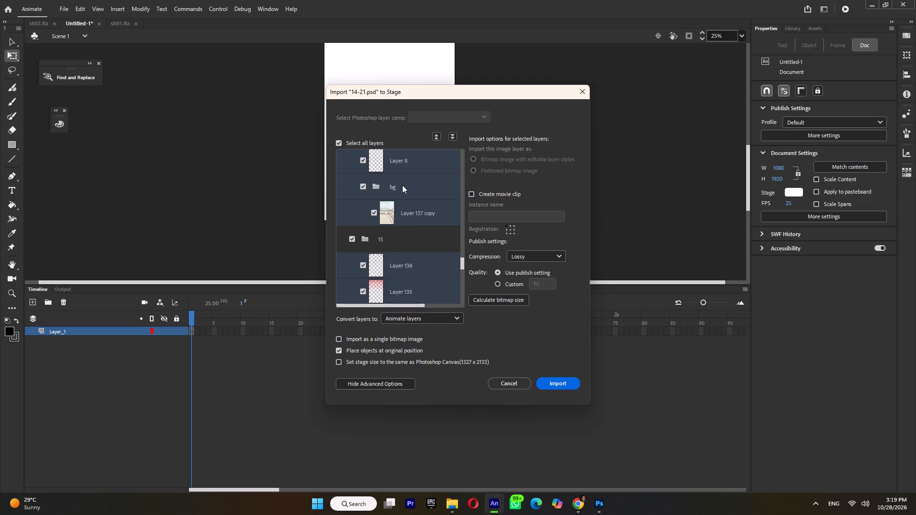
ctrl+click(402, 185)
scroll(415, 200, up, 4)
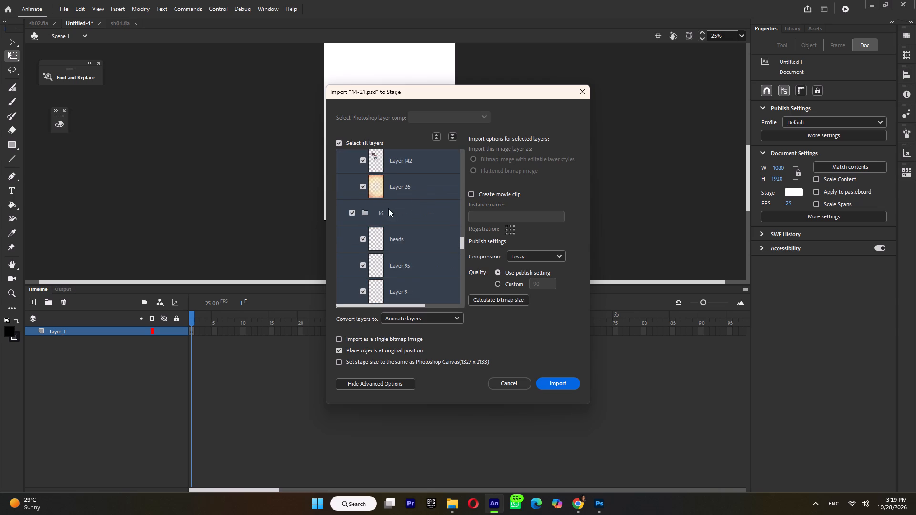
ctrl+click(388, 208)
scroll(425, 214, up, 3)
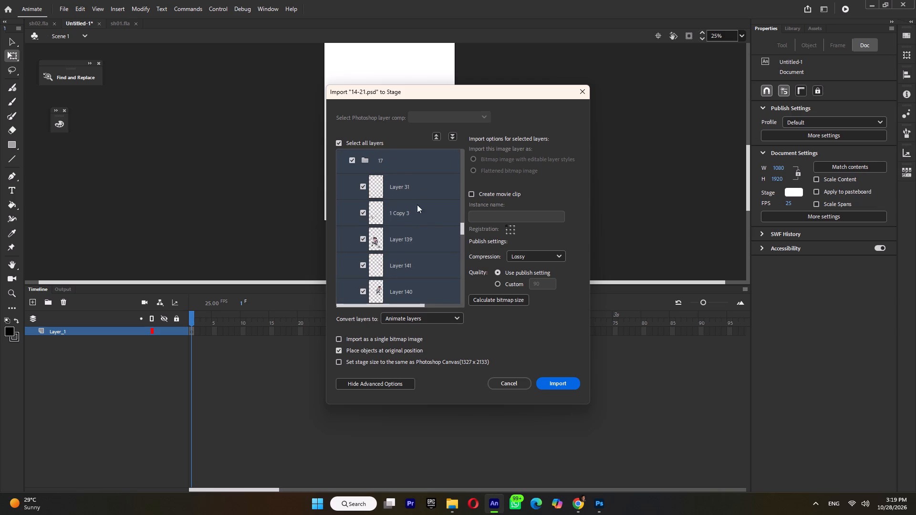
ctrl+click(400, 162)
Exclude folders 21, 20, 19 and 18 from the highlighted selection too, so only image layers remain highlighted.
scroll(408, 183, up, 2)
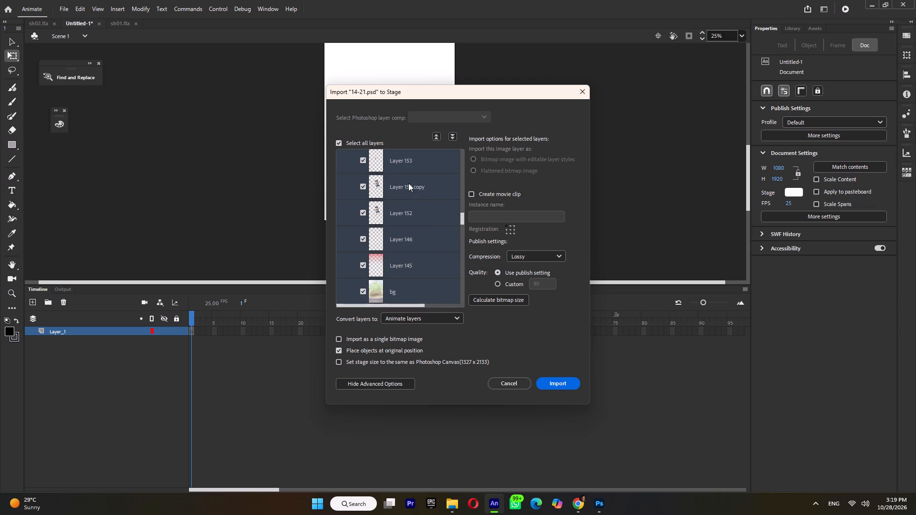
scroll(407, 209, down, 2)
scroll(407, 209, up, 19)
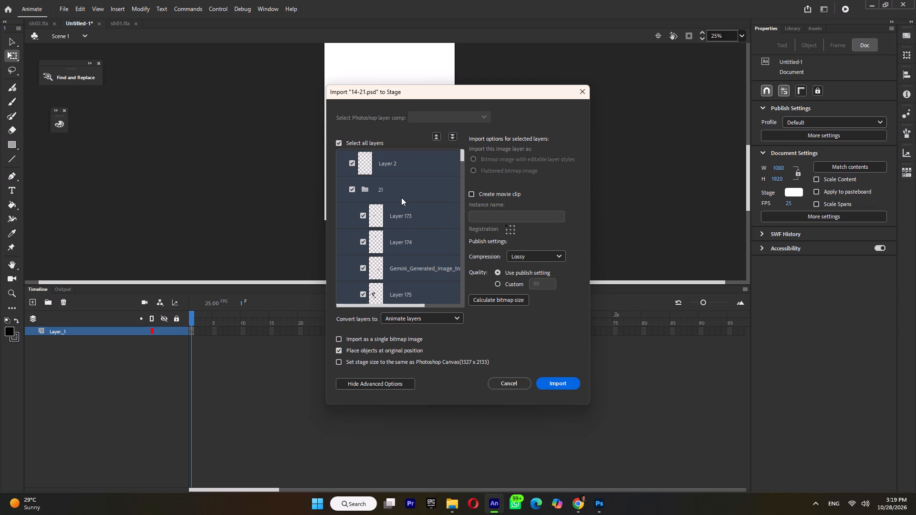
ctrl+click(401, 197)
scroll(417, 196, down, 3)
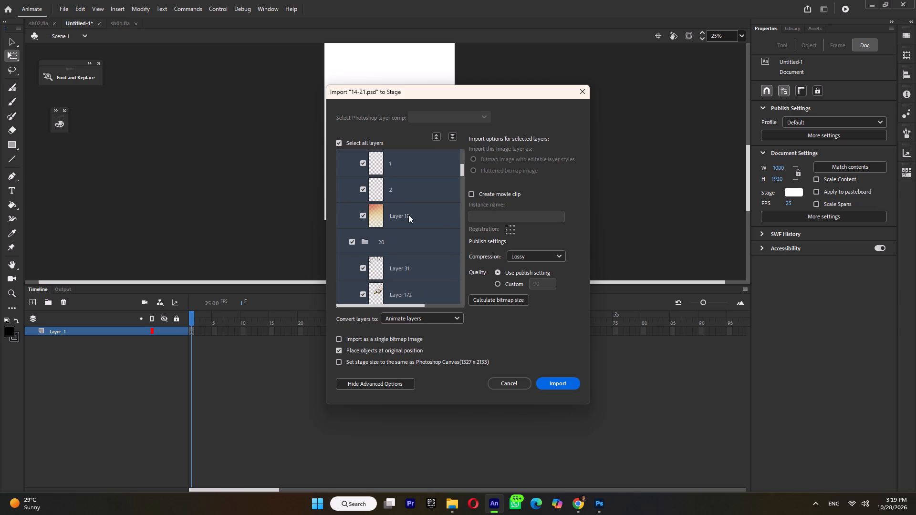
ctrl+click(389, 242)
scroll(435, 225, down, 2)
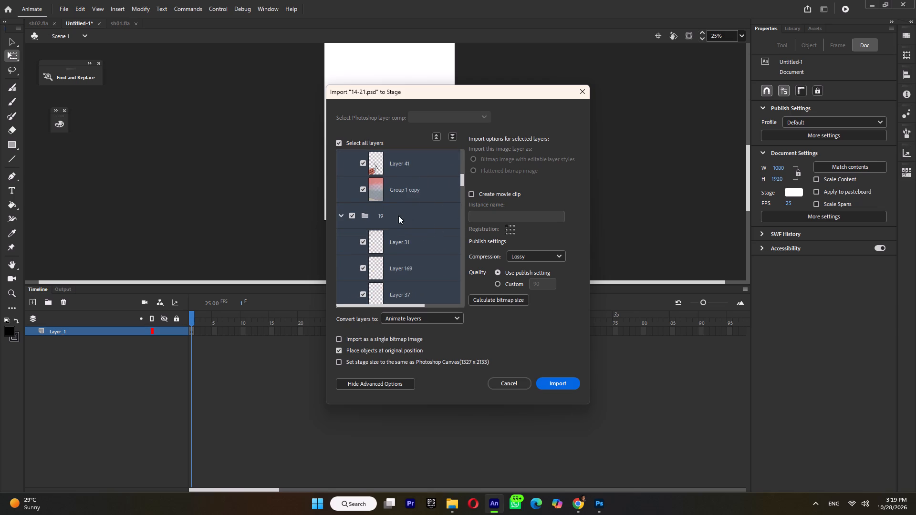
ctrl+click(395, 214)
scroll(417, 229, down, 3)
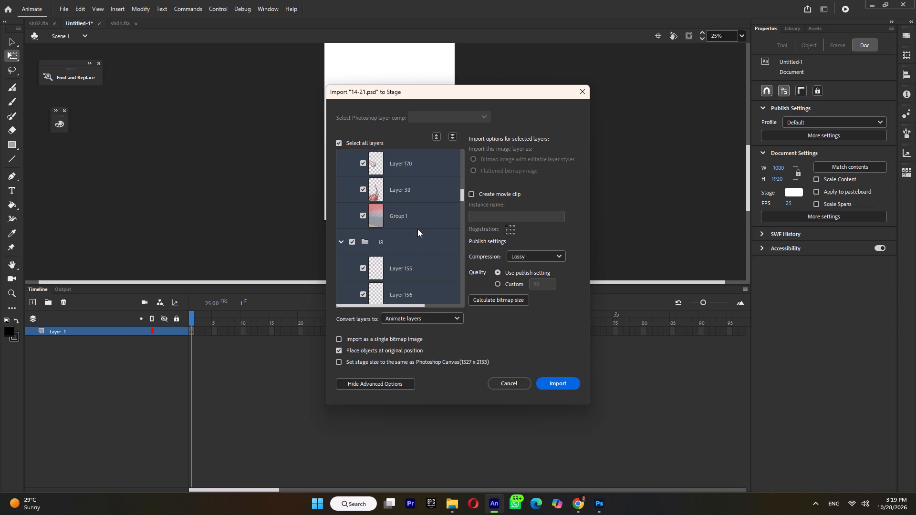
ctrl+click(399, 244)
Import 14-21.psd with the highlighted layers as bitmap images with editable layer styles and Lossless compression.
scroll(420, 247, down, 2)
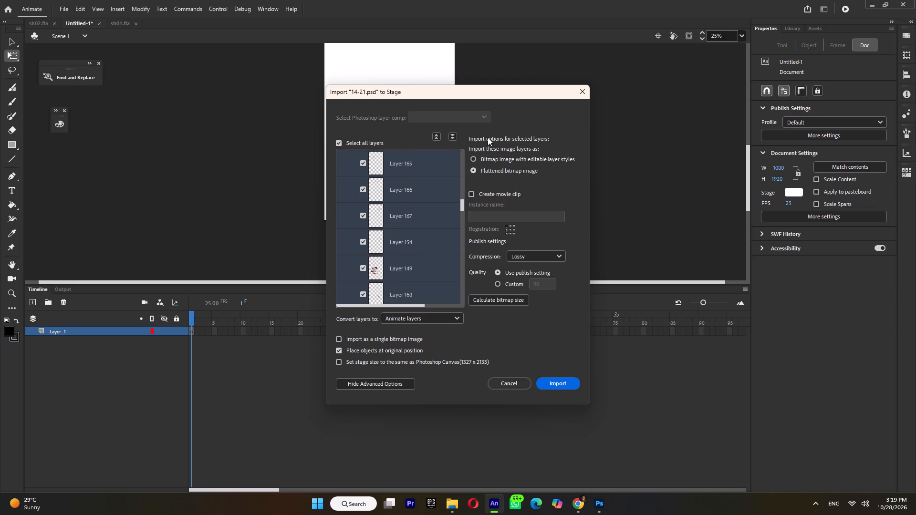
click(486, 158)
click(535, 257)
click(539, 281)
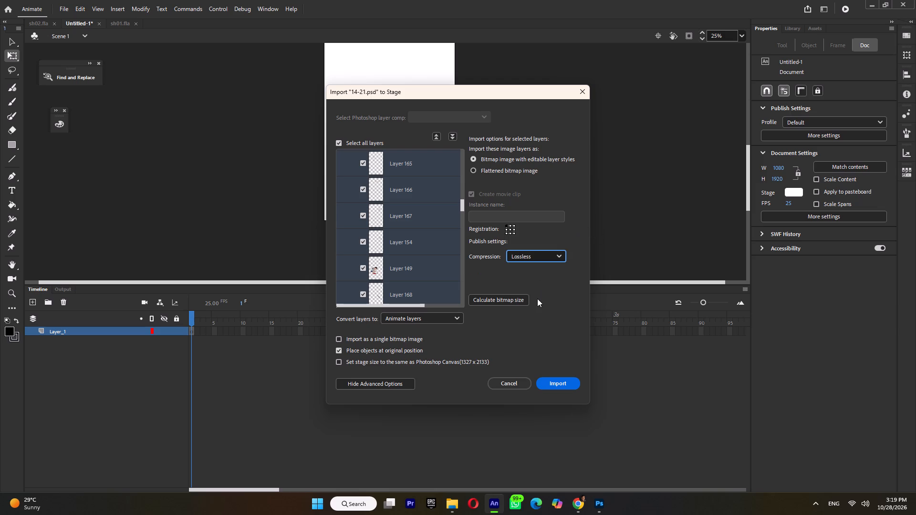
click(555, 384)
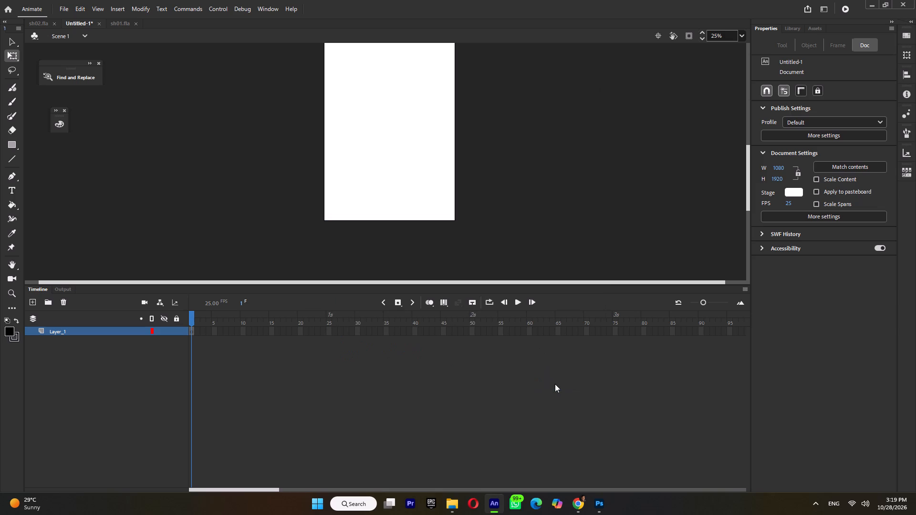
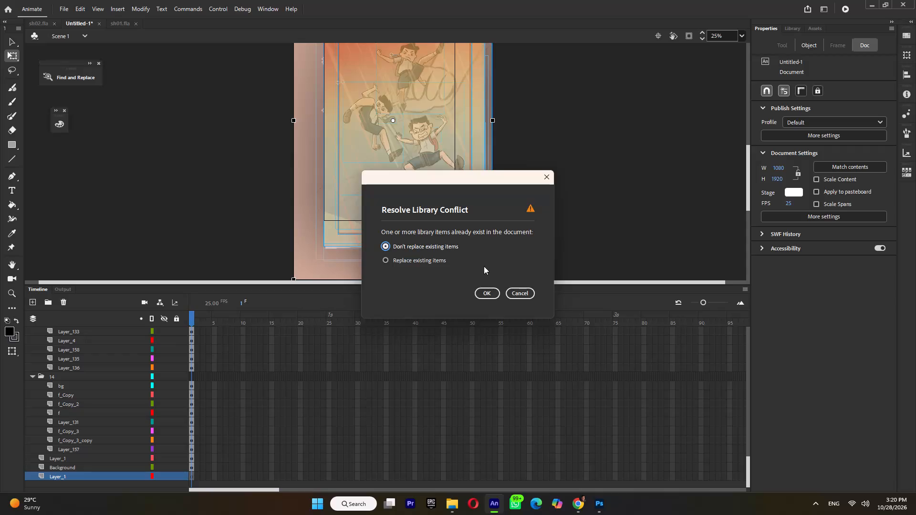
Resolve the library conflict by keeping the existing library items rather than replacing them.
click(489, 296)
Collapse the imported layer folders 21, 20, 19, 18, 17, 16, 15 and 14 in the timeline.
scroll(54, 411, up, 2)
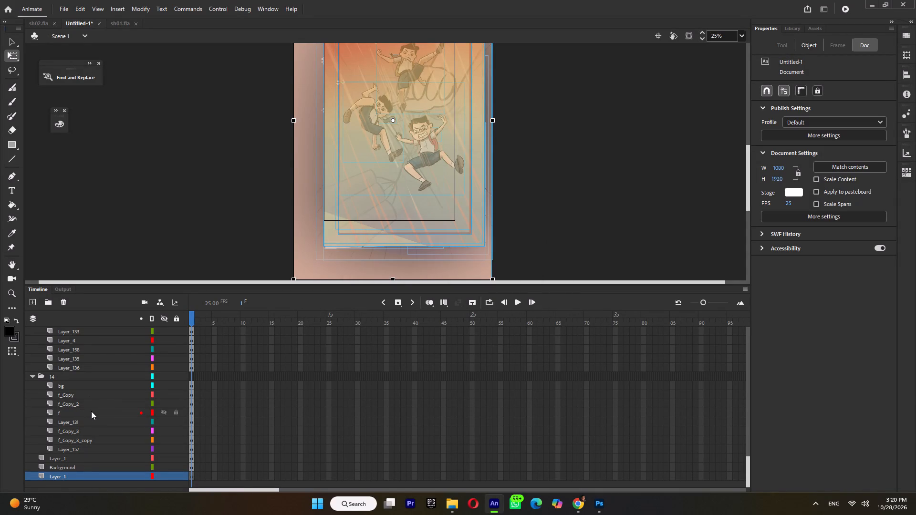
scroll(97, 405, up, 5)
scroll(97, 405, up, 20)
scroll(97, 405, up, 5)
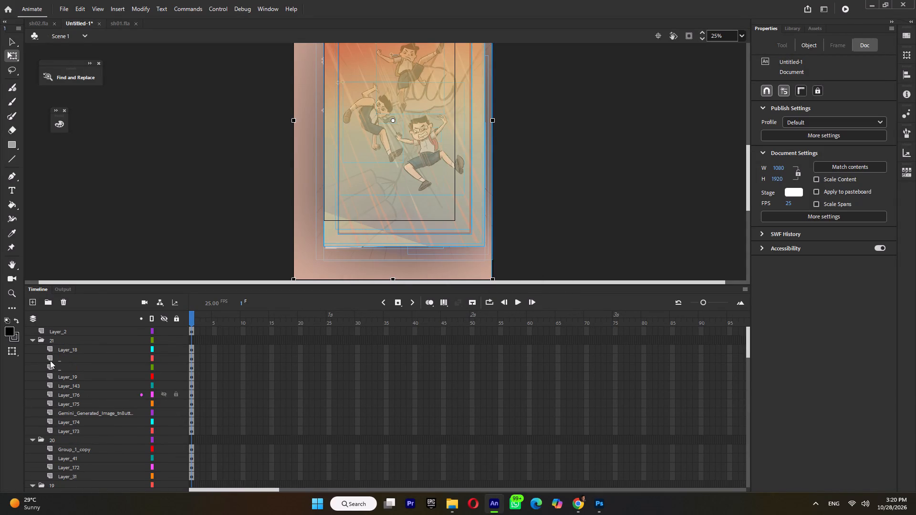
click(33, 340)
click(32, 349)
click(32, 360)
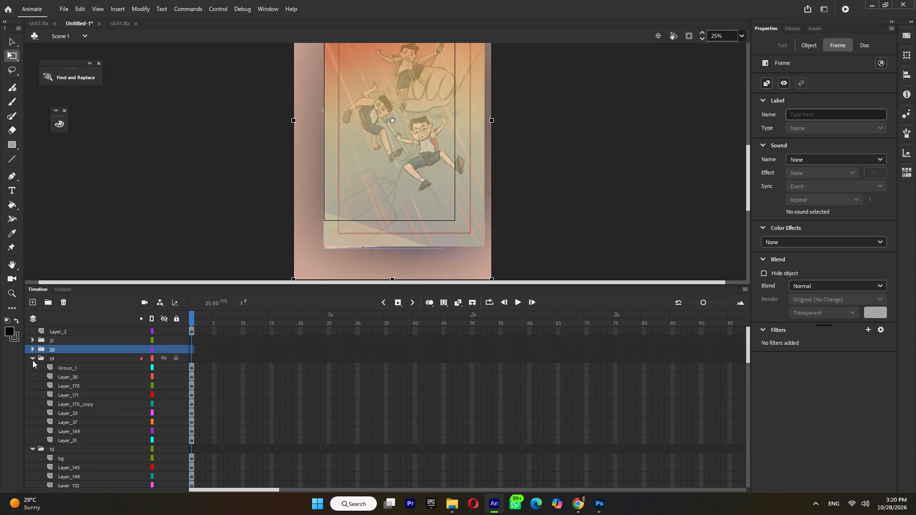
click(33, 366)
click(32, 378)
click(33, 386)
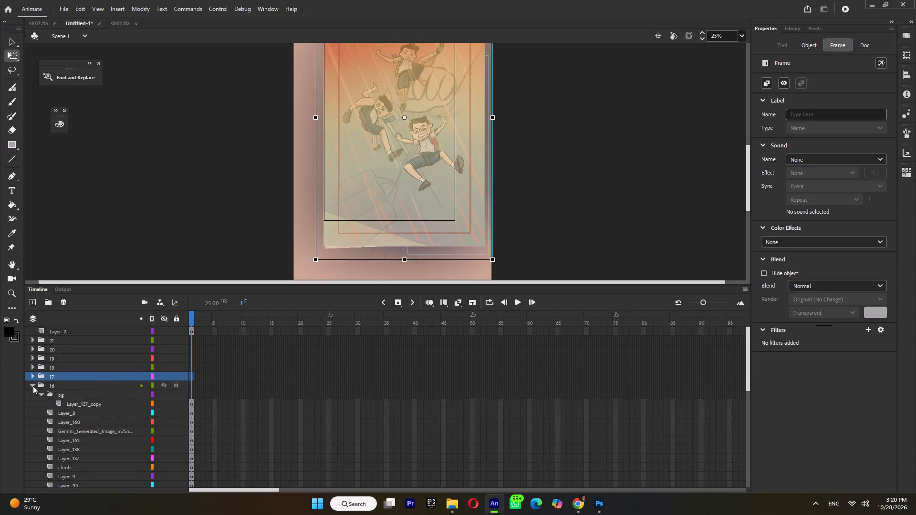
click(31, 393)
click(31, 403)
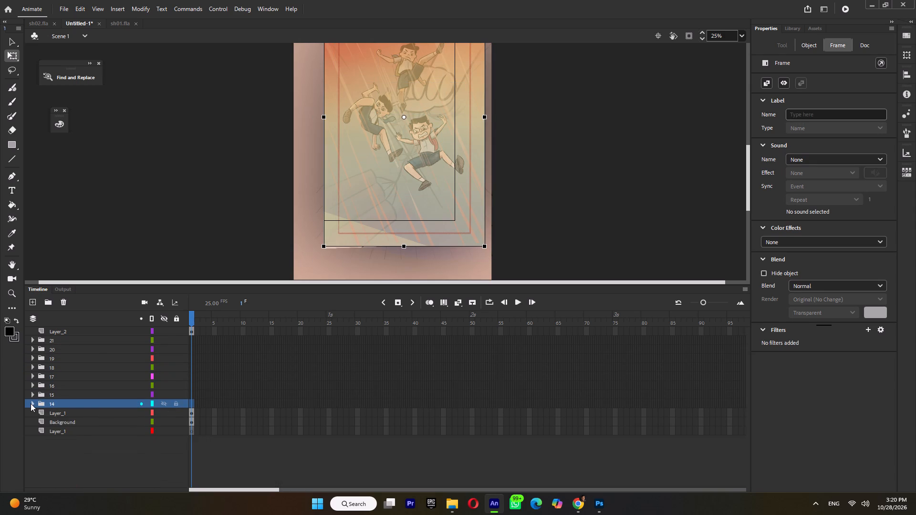
Select all the imported artwork on the stage and change its symbol instances from Movie Clip to Graphic.
ctrl+scroll(280, 85, down, 4)
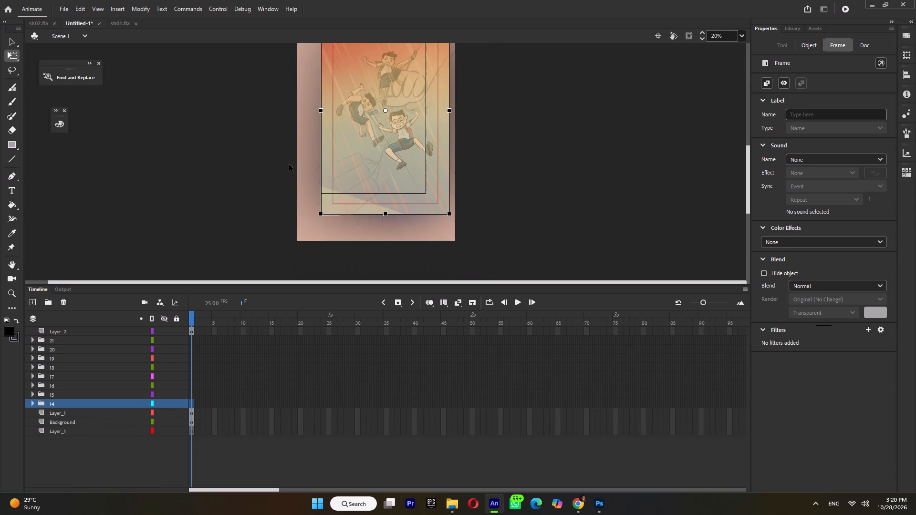
key(space)
key(space)
key(space)
key(space)
key(space)
key(space)
key(space)
key(space)
key(space)
key(space)
key(space)
key(space)
key(space)
key(space)
key(space)
key(space)
key(space)
key(space)
key(space)
key(space)
drag(234, 151, 238, 216)
drag(192, 60, 294, 150)
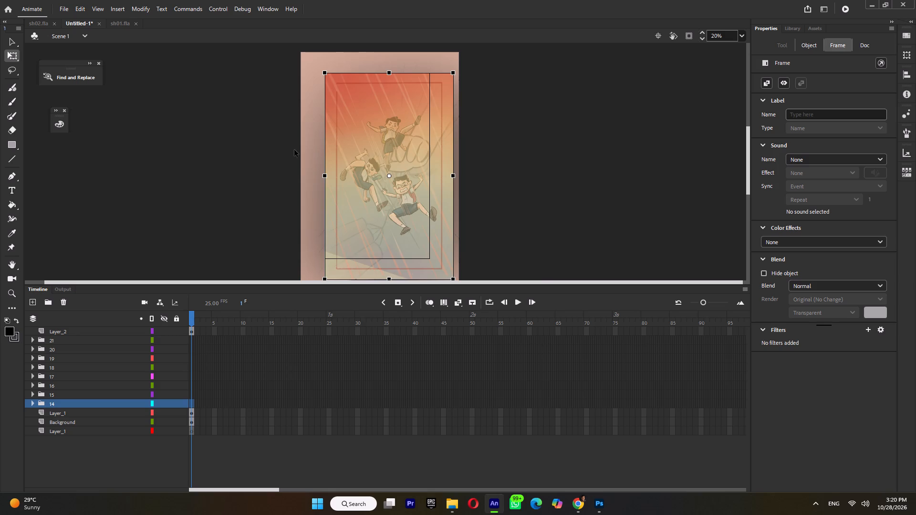
drag(294, 150, 543, 342)
click(811, 59)
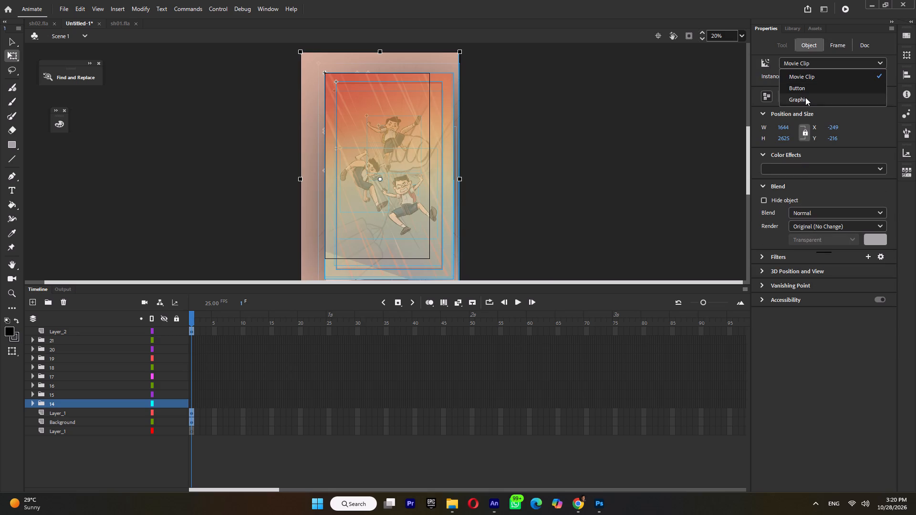
click(805, 97)
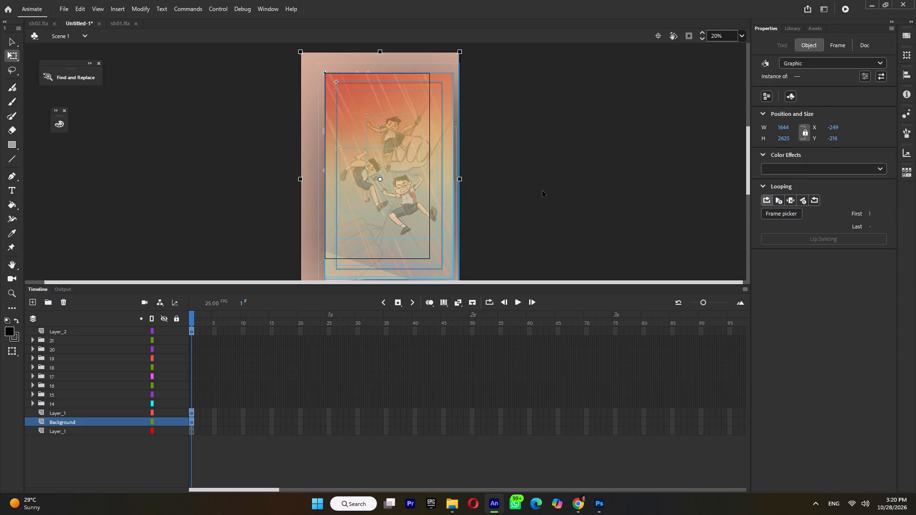
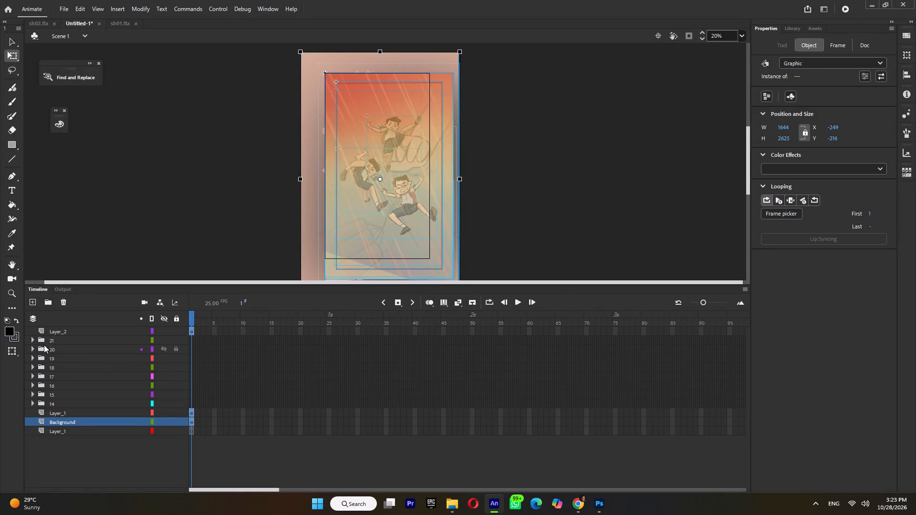
Extend all the layers to about frame 97 and return the playhead to frame 1.
double_click(739, 324)
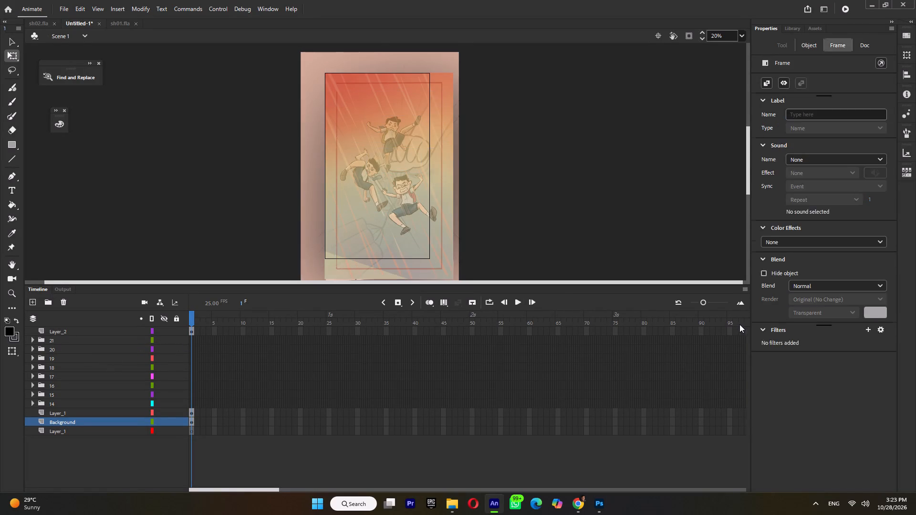
key(F5)
drag(701, 317, 31, 362)
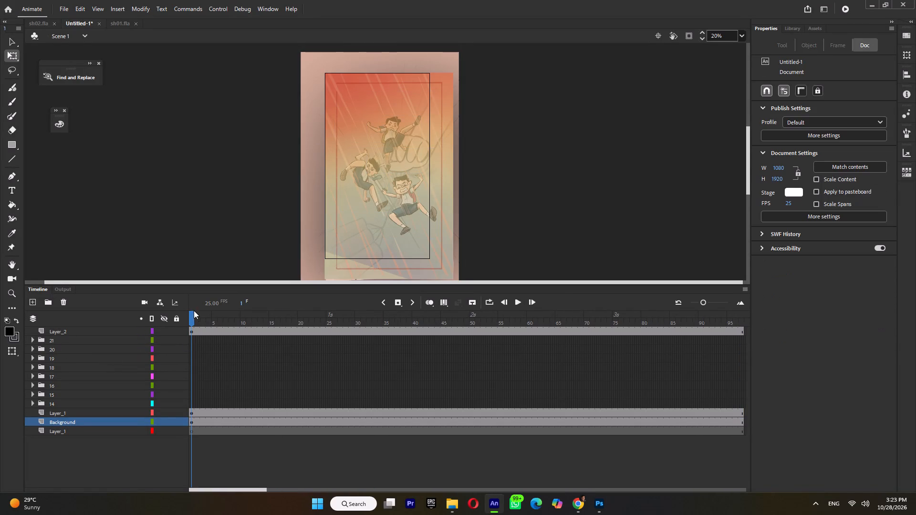
Hide every layer except folder 14 and expand that folder.
click(166, 316)
click(162, 400)
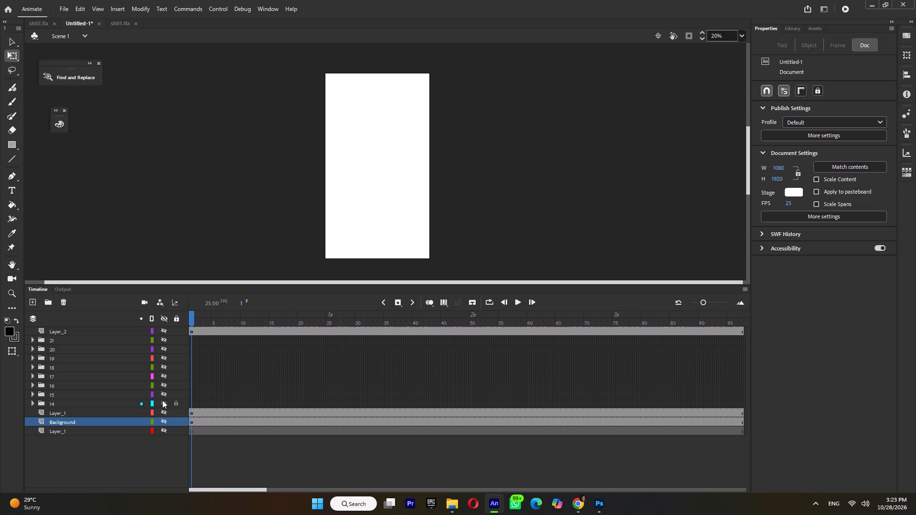
click(33, 402)
Reorder folder 14 so bg is the bottom layer, with f_Copy directly above it and f_Copy_2 above that.
scroll(139, 396, down, 3)
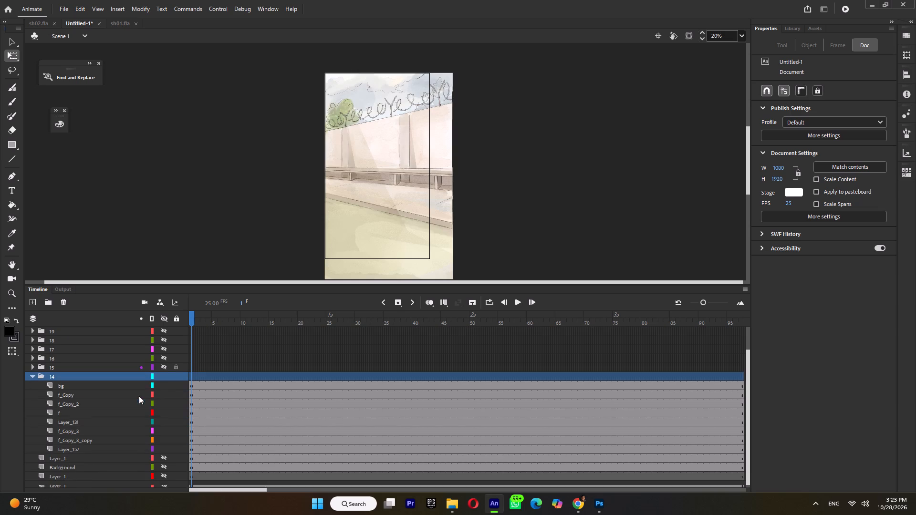
click(70, 385)
drag(65, 387, 54, 453)
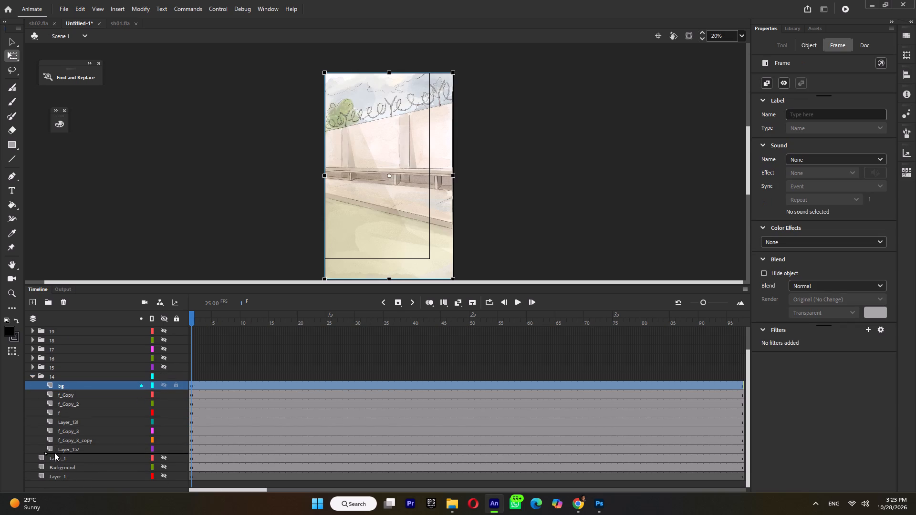
drag(54, 453, 54, 456)
click(72, 382)
drag(74, 385, 66, 443)
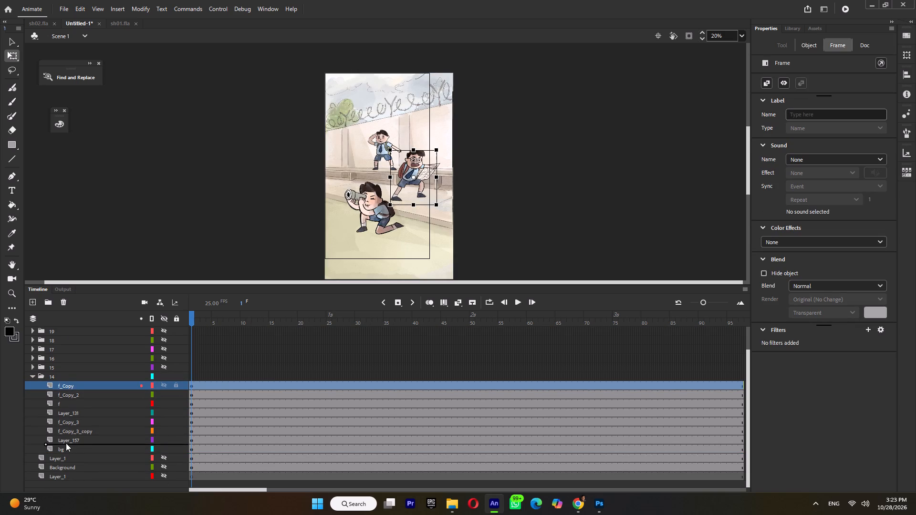
drag(66, 443, 66, 444)
click(71, 385)
drag(74, 386, 69, 435)
Stack f, Layer_131, f_Copy_3 and f_Copy_3_copy in that order above f_Copy_2, leaving Layer_157 on top of folder 14.
click(71, 382)
drag(73, 384, 67, 426)
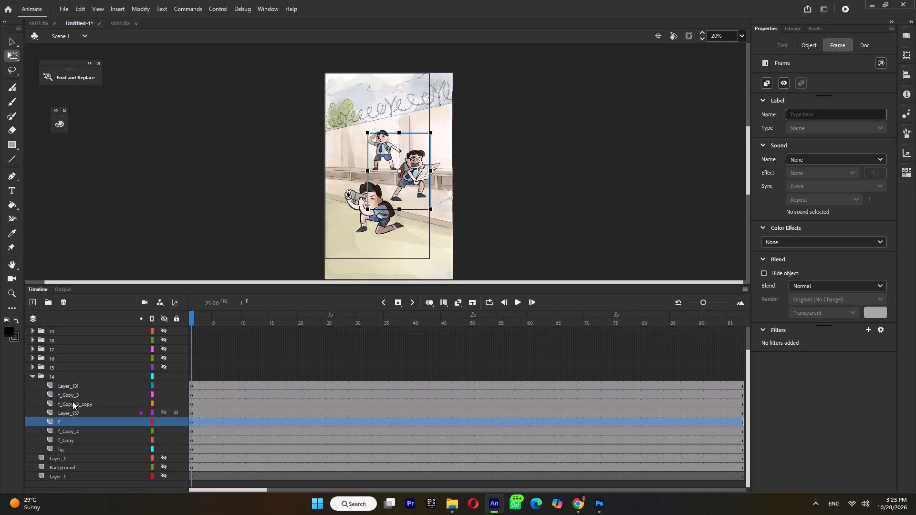
click(73, 382)
drag(75, 384, 70, 419)
click(75, 384)
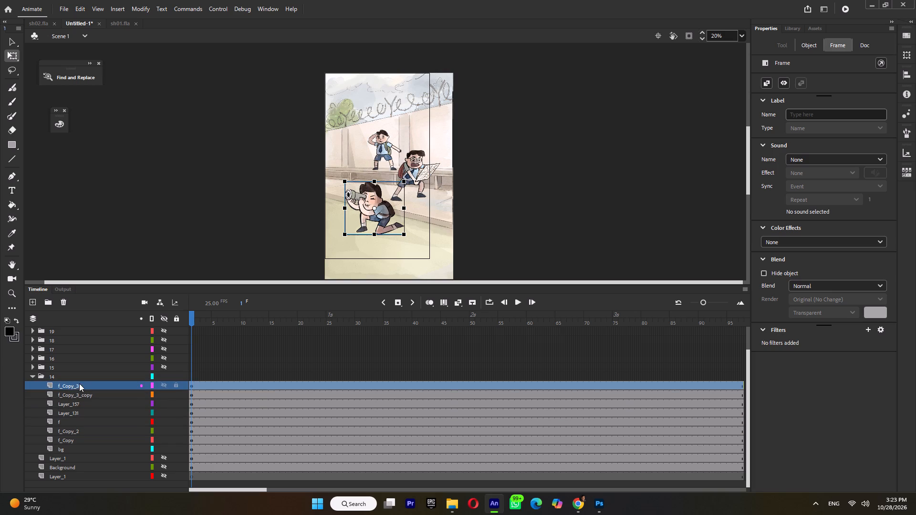
drag(76, 384, 73, 408)
drag(73, 383, 72, 410)
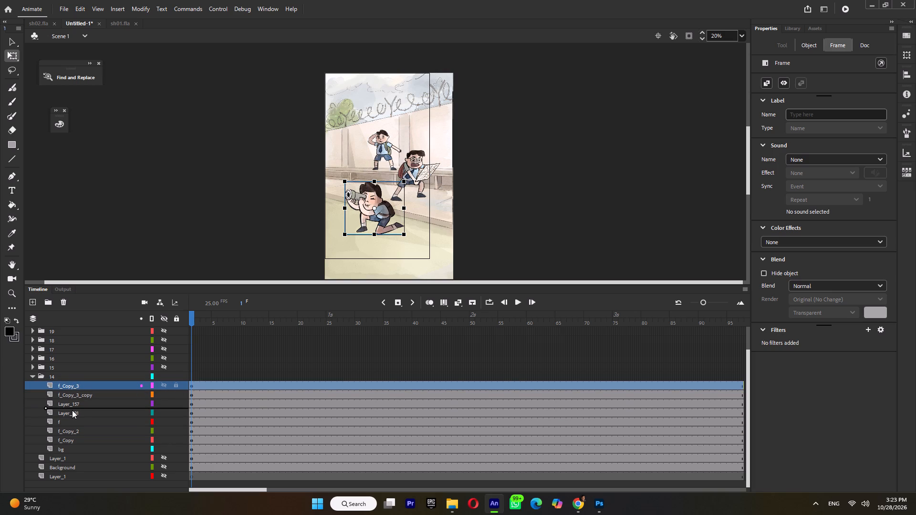
drag(72, 410, 71, 407)
click(83, 382)
drag(78, 382, 75, 397)
Examine which artwork each layer in folder 14 holds, toggling the visibility of f_Copy, f_Copy_2 and f.
click(77, 404)
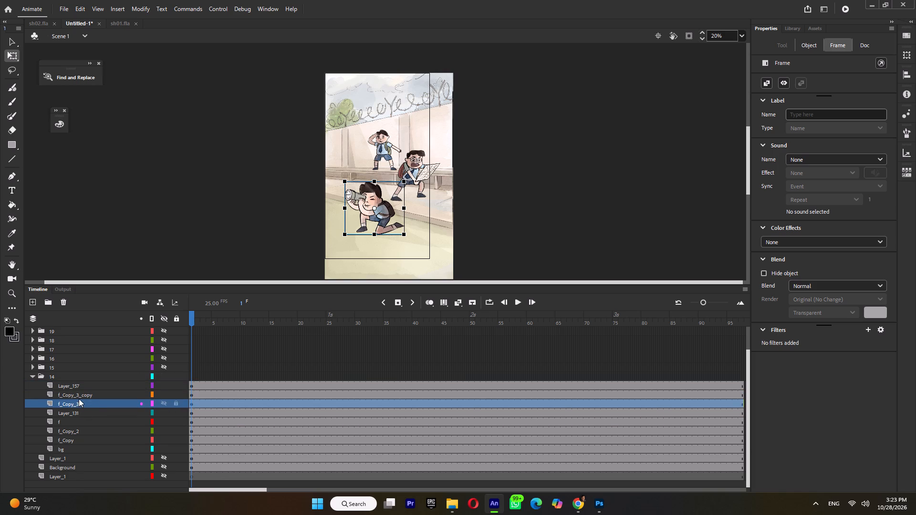
click(79, 399)
click(78, 412)
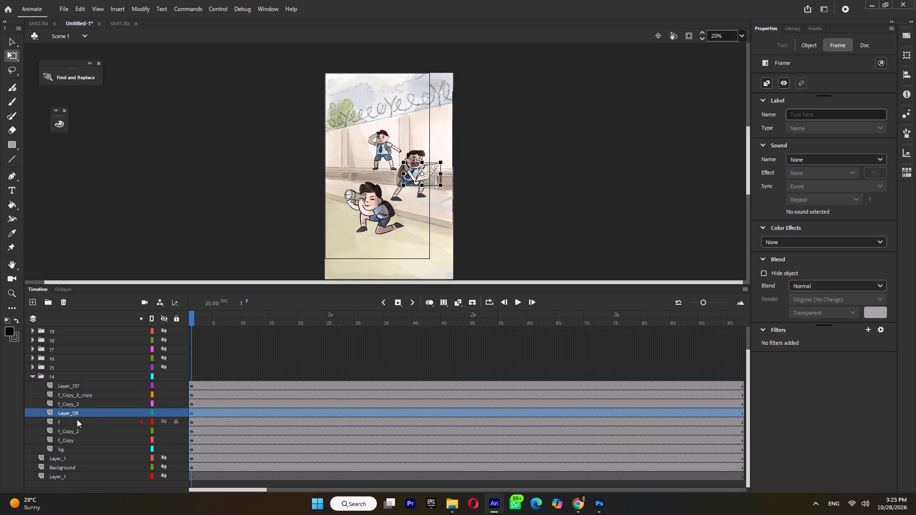
click(76, 420)
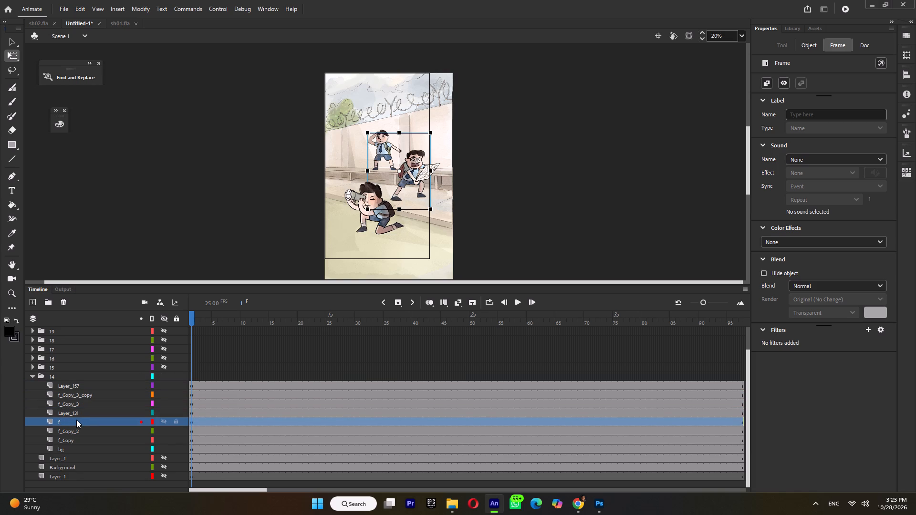
click(73, 429)
click(71, 439)
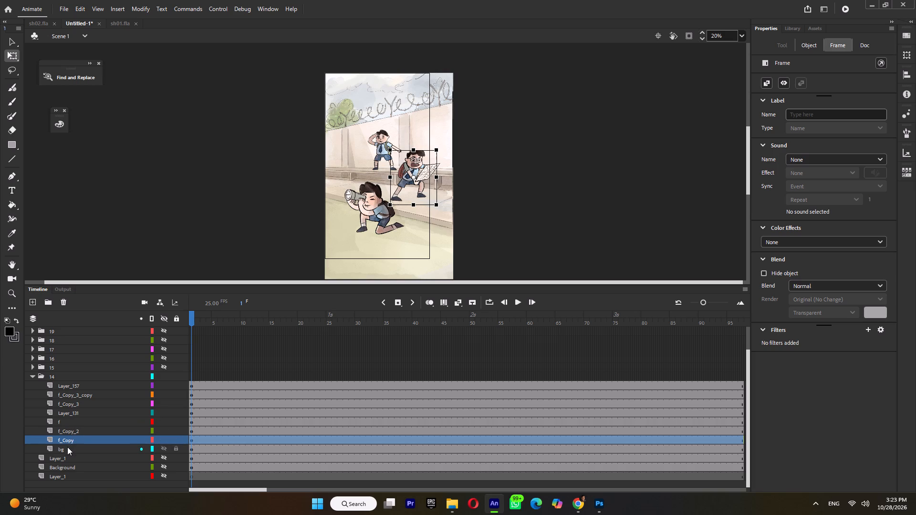
click(67, 447)
click(73, 440)
click(163, 437)
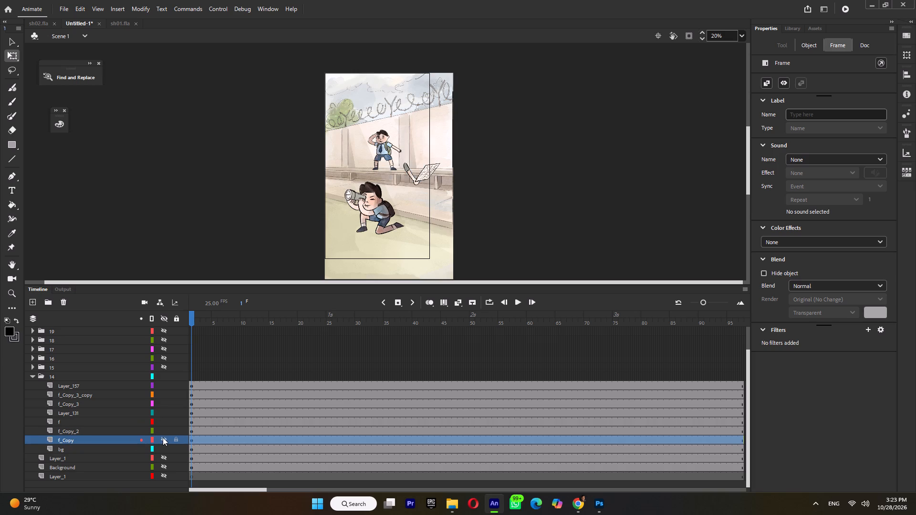
click(163, 438)
click(164, 433)
click(164, 433)
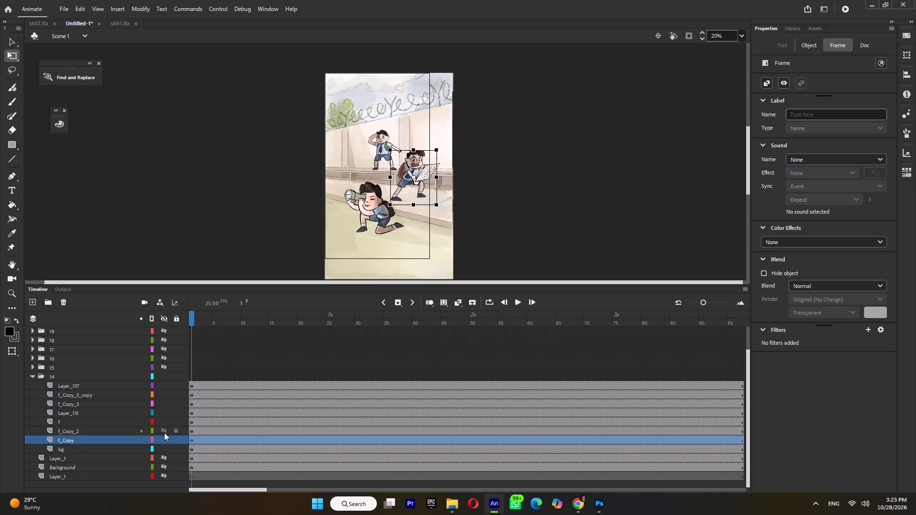
click(73, 422)
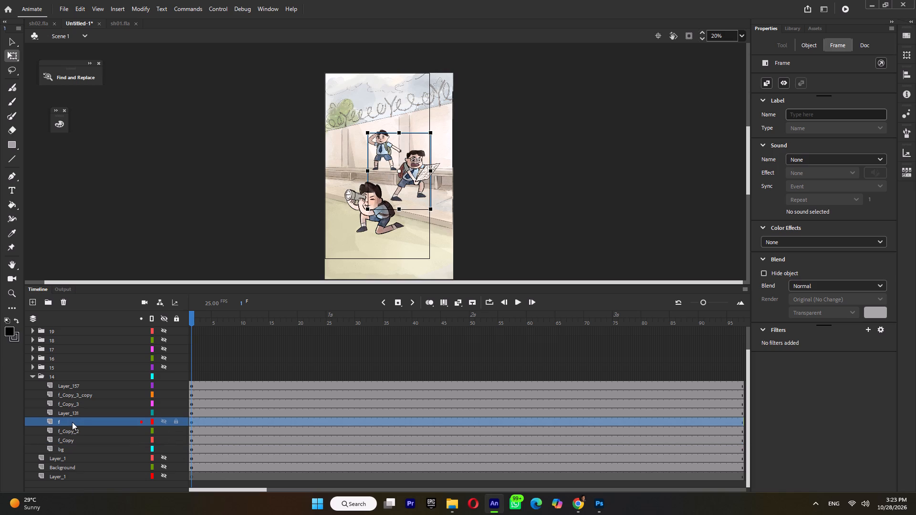
click(165, 422)
click(165, 422)
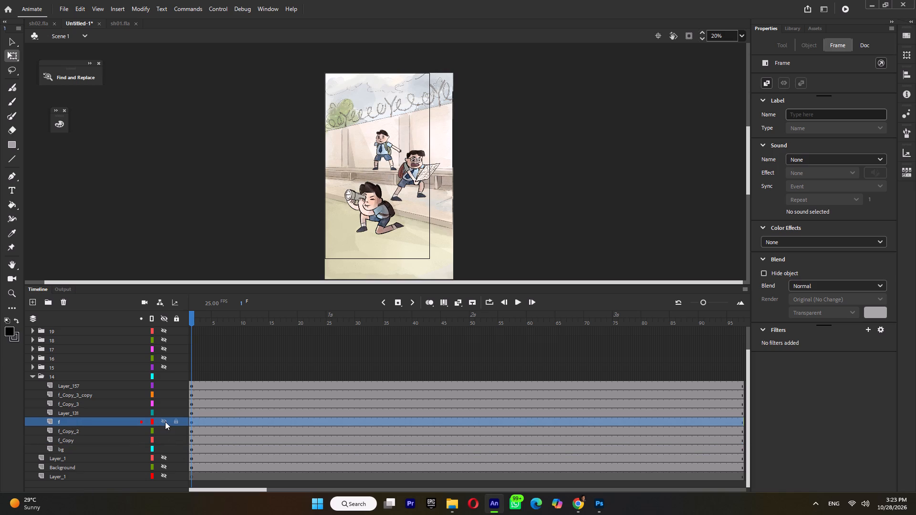
click(165, 422)
click(165, 422)
Move Layer_131 below f_Copy_2 so it sits directly above f_Copy in folder 14.
click(92, 412)
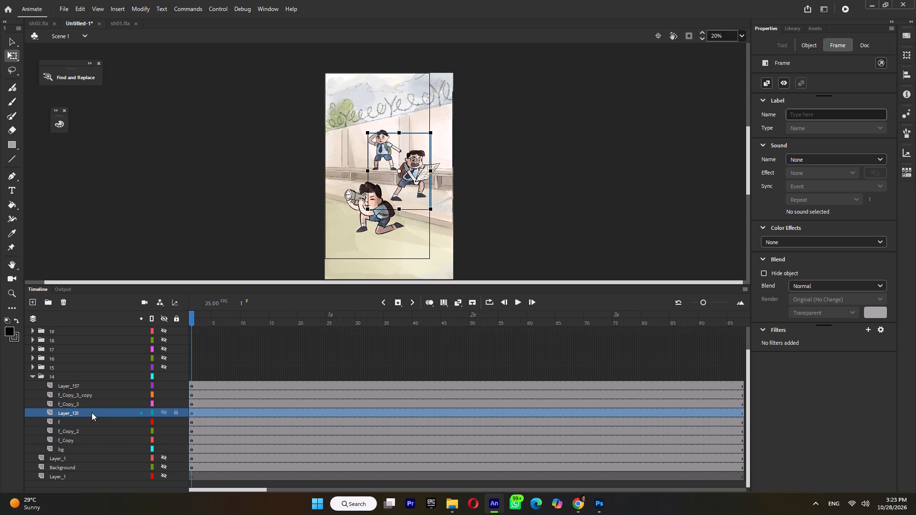
drag(86, 413, 81, 432)
click(73, 438)
click(75, 429)
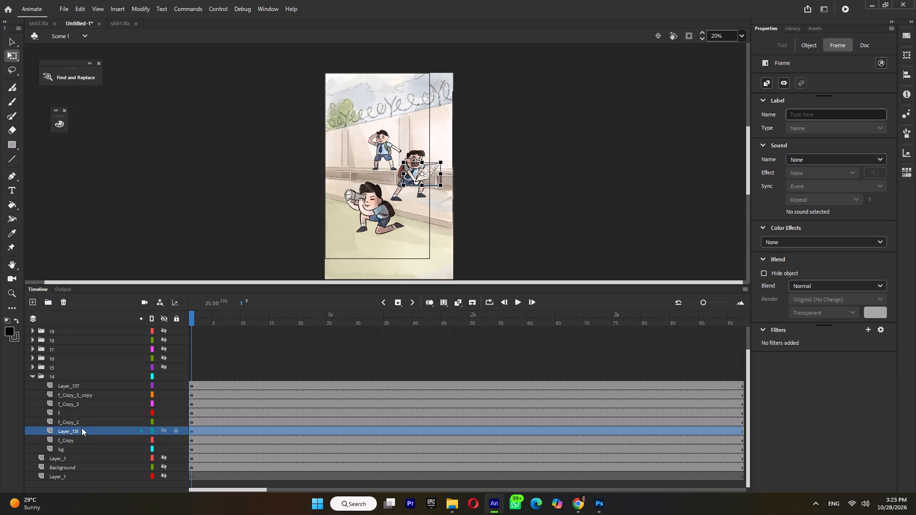
Convert the layers Layer_157, f_Copy_3_copy and f_Copy_3 together into one graphic symbol.
click(78, 386)
click(78, 395)
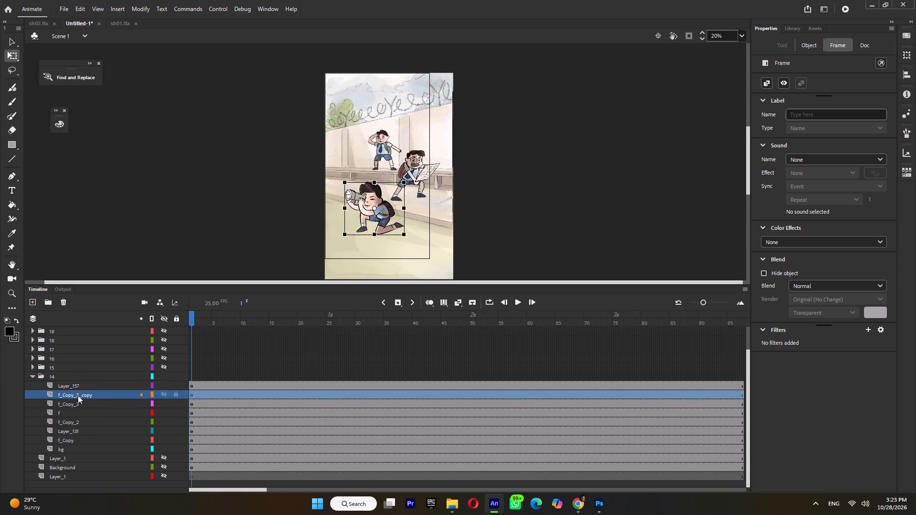
click(71, 404)
click(72, 387)
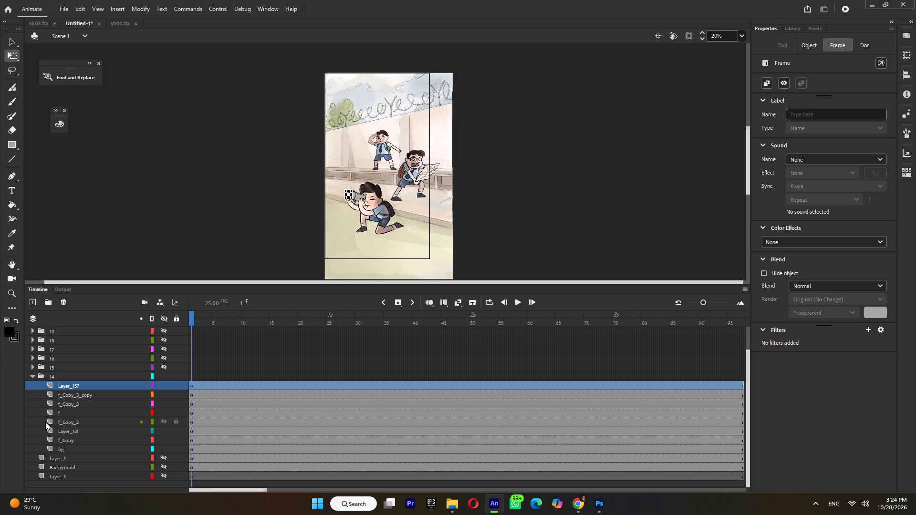
shift+click(67, 405)
right_click(67, 405)
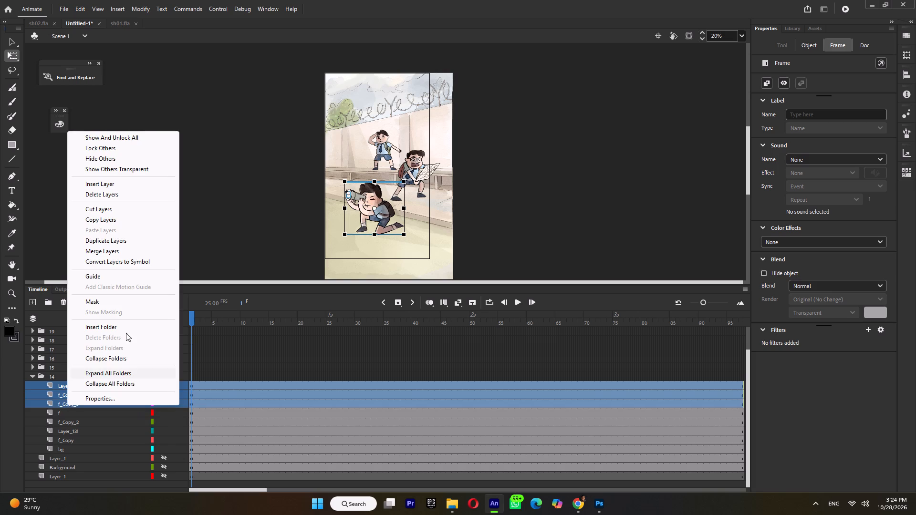
click(126, 259)
click(504, 123)
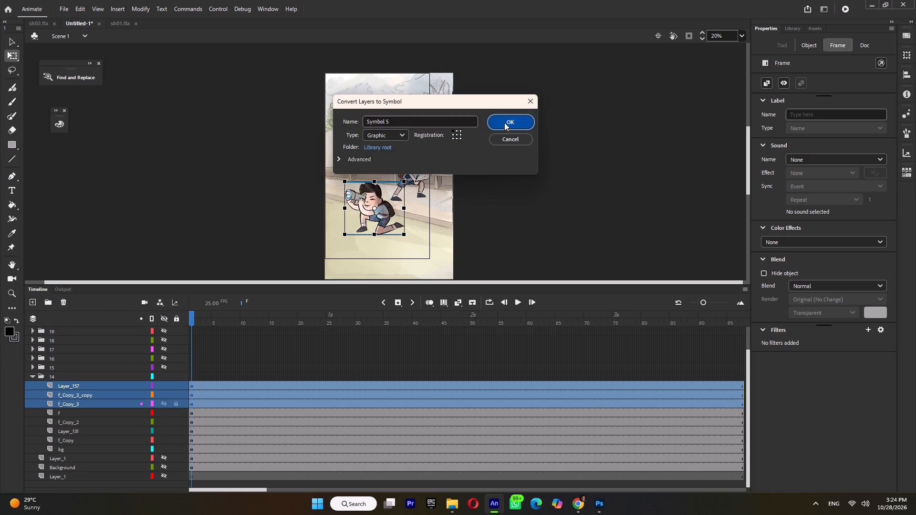
Inside the new kneeling-boy symbol, convert the artwork of f_Copy_3_copy and f_Copy_3 into one nested graphic symbol.
double_click(386, 219)
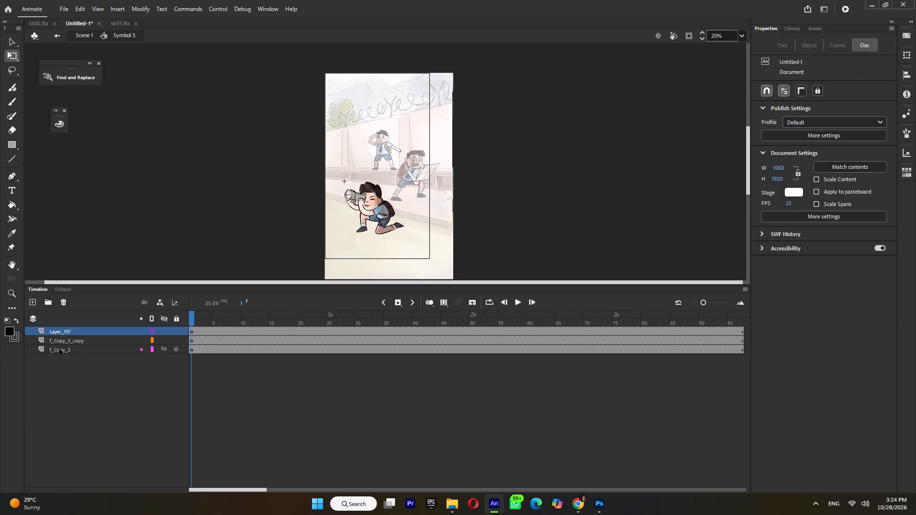
click(63, 340)
shift+click(61, 347)
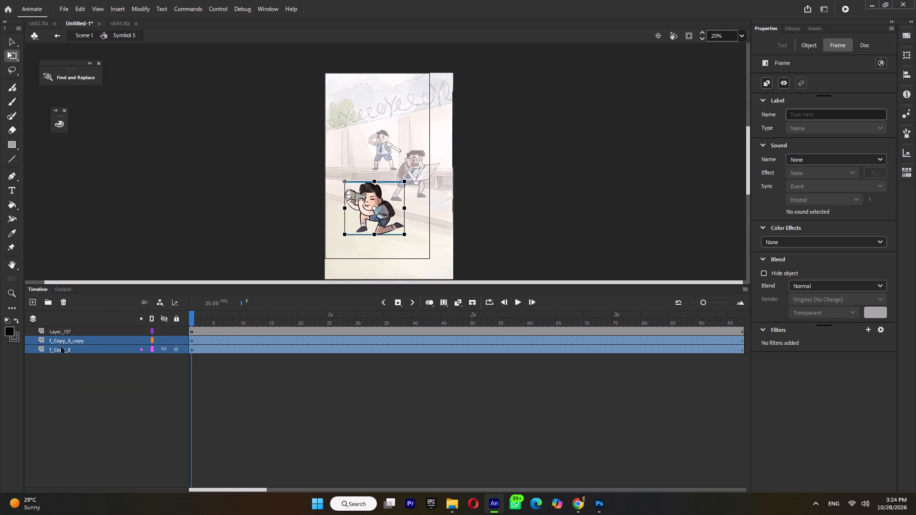
key(F8)
click(507, 121)
Inside the nested symbol, distribute the two overlapping boy poses to separate keyframes.
double_click(386, 220)
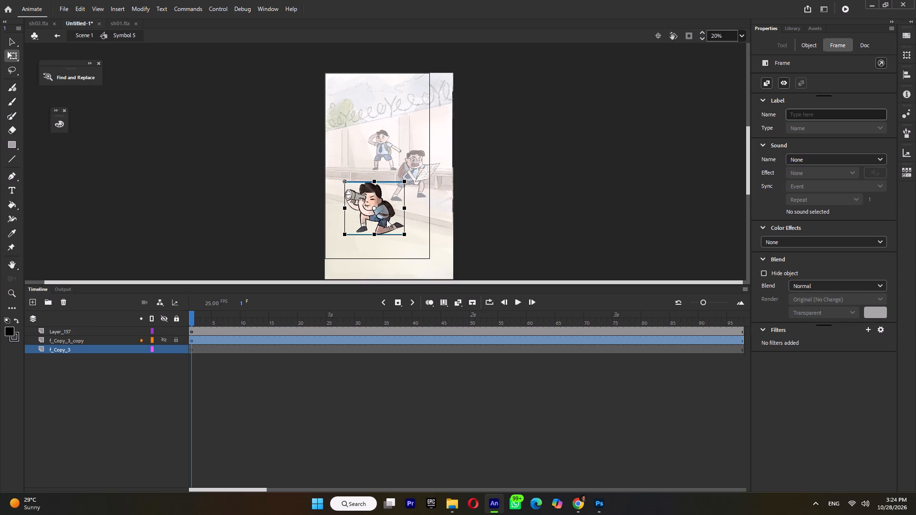
double_click(388, 210)
double_click(472, 181)
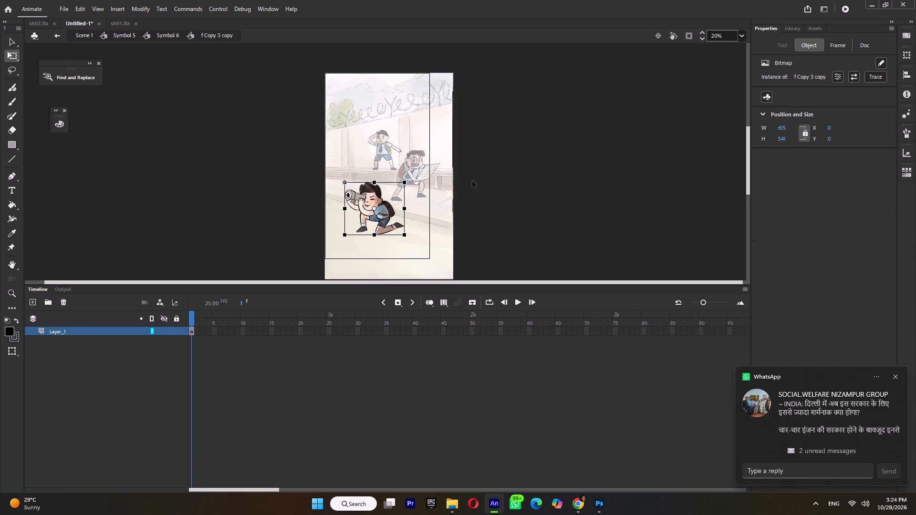
drag(447, 173, 310, 272)
key(ctrl+shift+k)
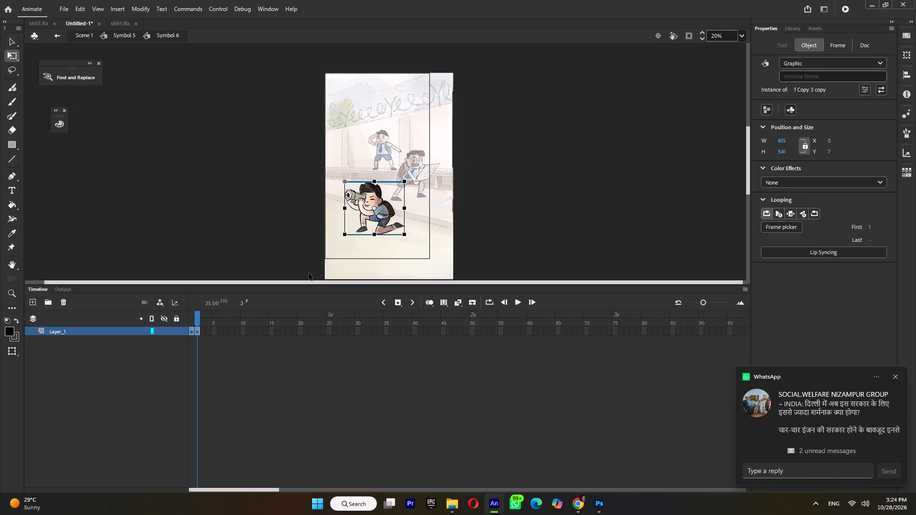
Extend both pose keyframes to nine frames each and play back the result in the parent symbol.
click(191, 329)
key(F5)
key(F5)
key(F5)
key(F5)
key(F5)
key(F5)
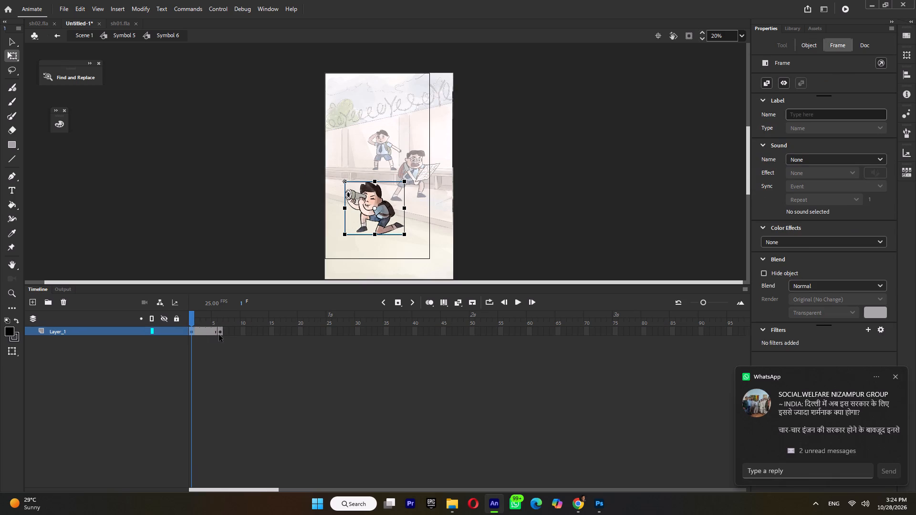
key(F5)
click(238, 333)
key(F5)
key(F5)
key(F5)
key(F5)
key(F5)
key(F5)
key(F5)
key(F5)
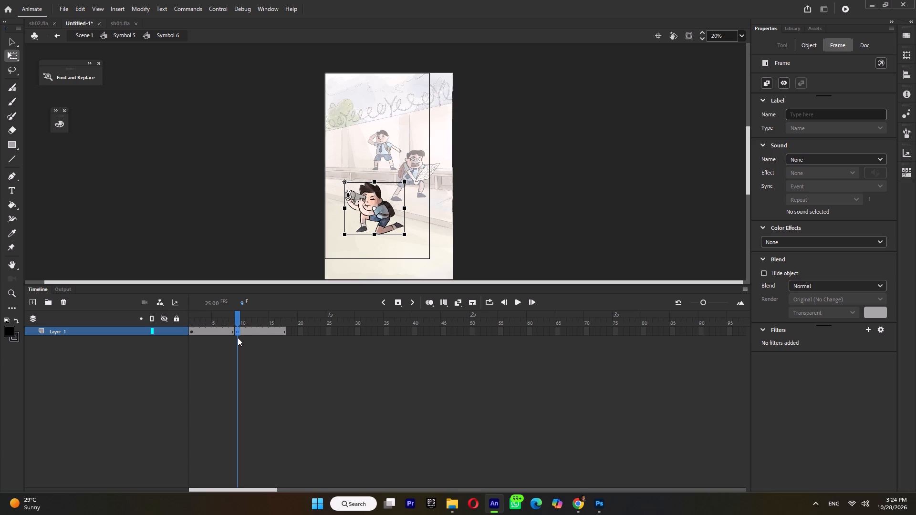
click(229, 332)
key(F5)
double_click(243, 231)
key(Return)
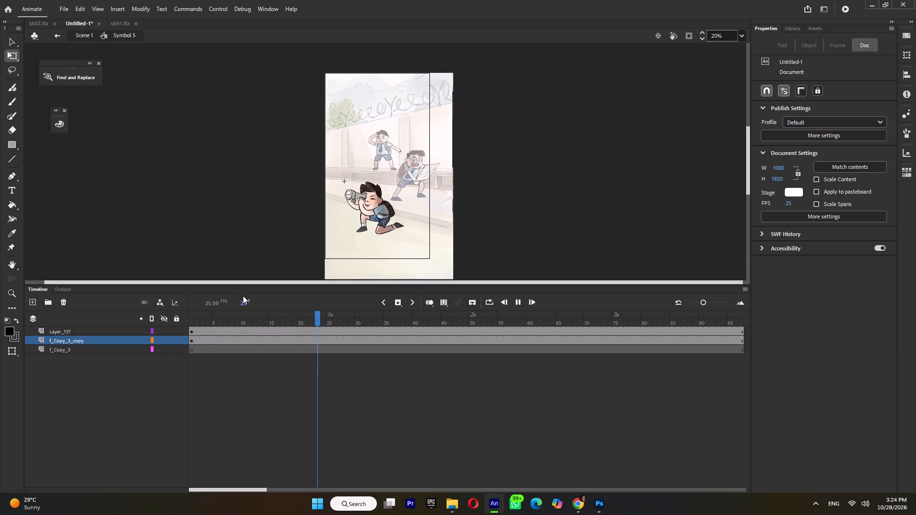
key(Return)
In the kneeling-boy symbol, add keyframes to Layer_157 at frames 46 and 55.
drag(230, 314, 385, 332)
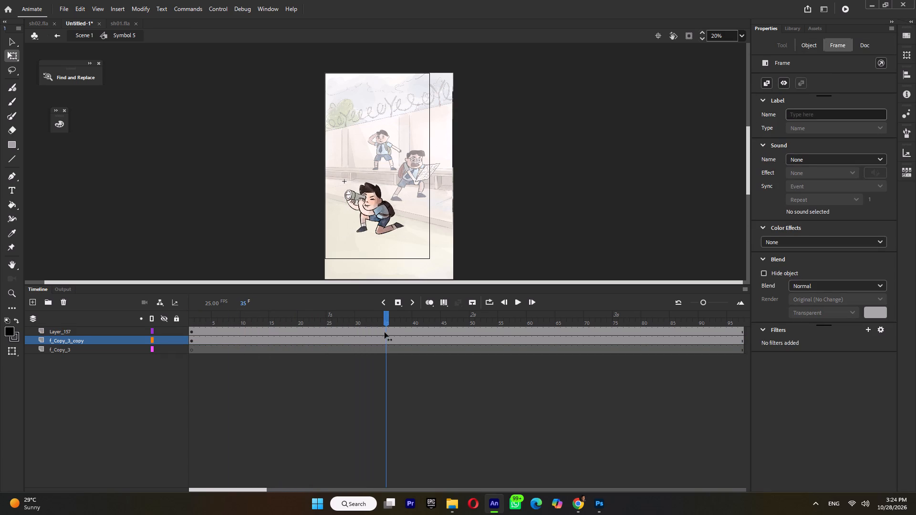
drag(385, 332, 446, 336)
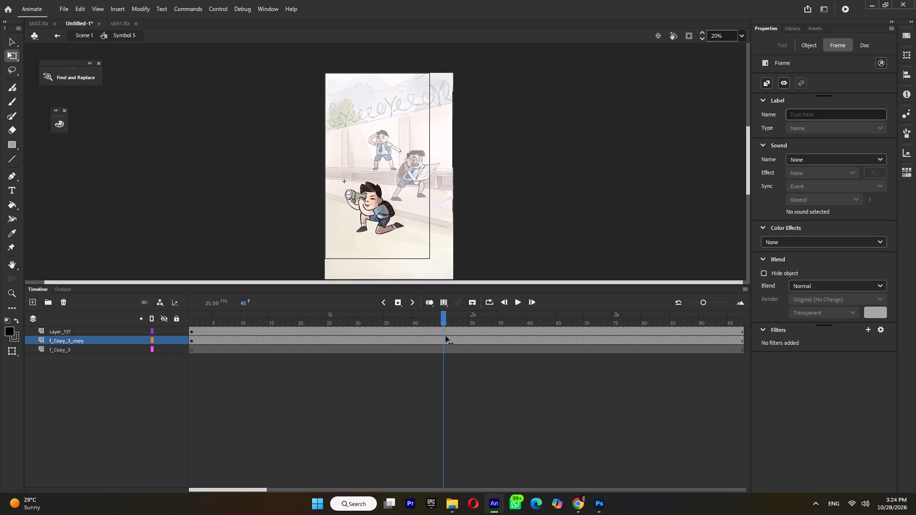
drag(446, 336, 450, 336)
click(450, 330)
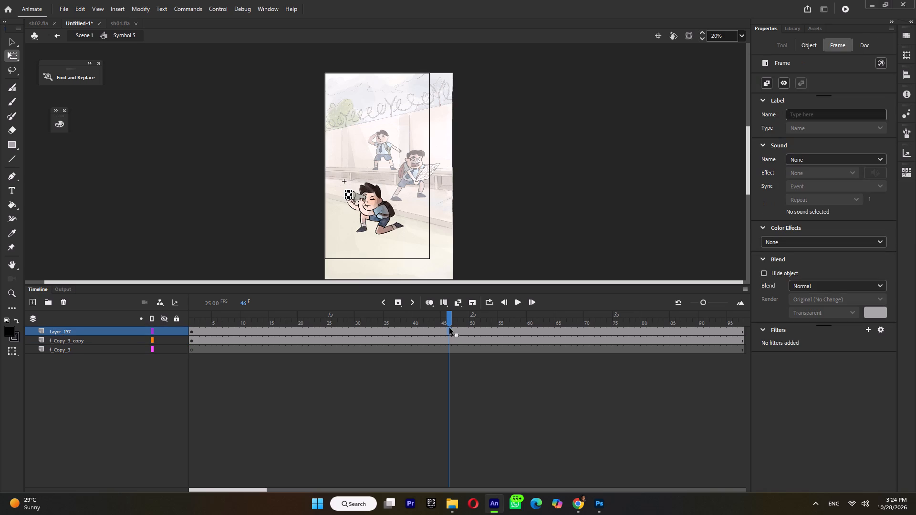
key(F6)
drag(451, 318, 495, 336)
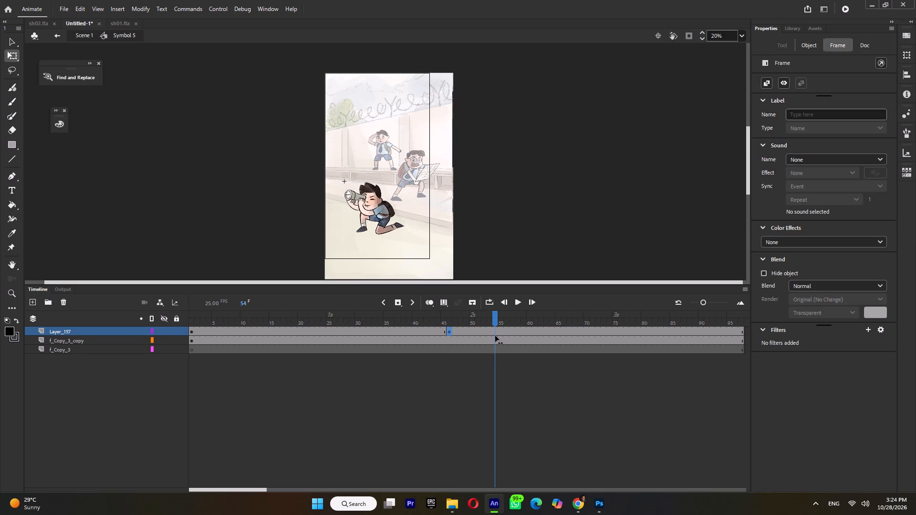
drag(495, 336, 500, 336)
click(501, 330)
key(F6)
Clear Layer_157's artwork before frame 46 and from frame 55 onward, and play back the shot in Scene 1.
click(431, 329)
key(Delete)
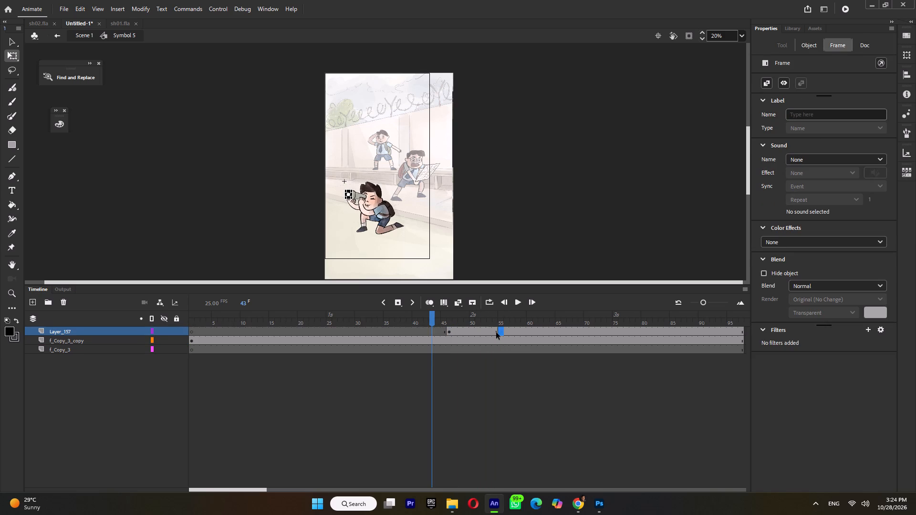
click(511, 330)
key(Delete)
drag(425, 316, 510, 336)
double_click(560, 236)
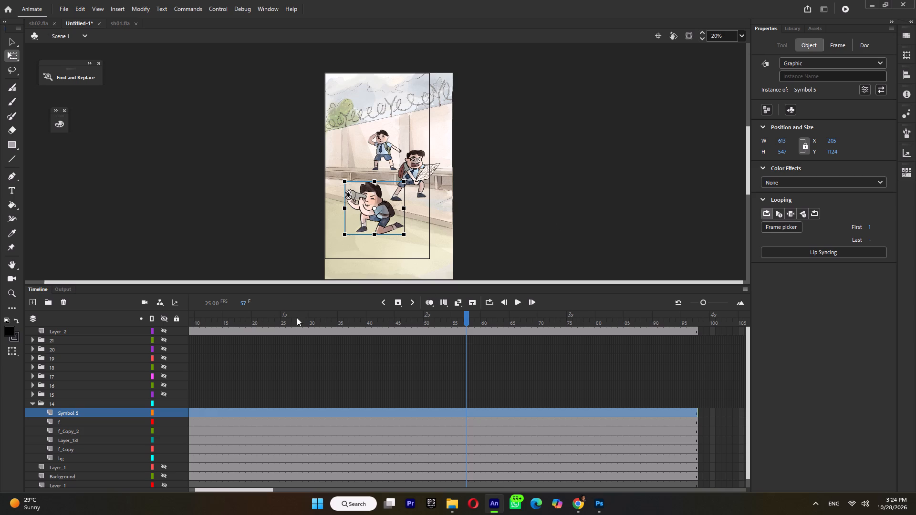
drag(250, 315, 63, 344)
key(Return)
key(Return)
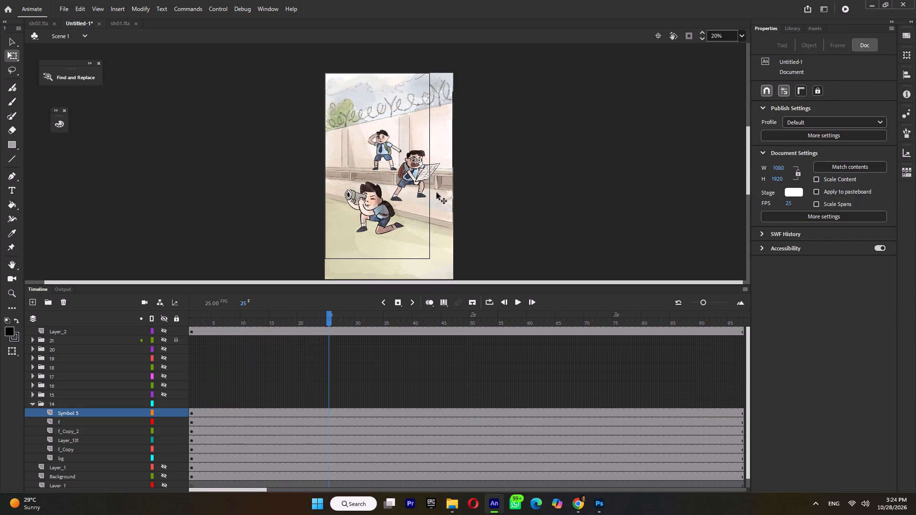
In folder 14, convert the artwork of layers f and f_Copy_2 together into one graphic symbol.
ctrl+scroll(411, 167, up, 4)
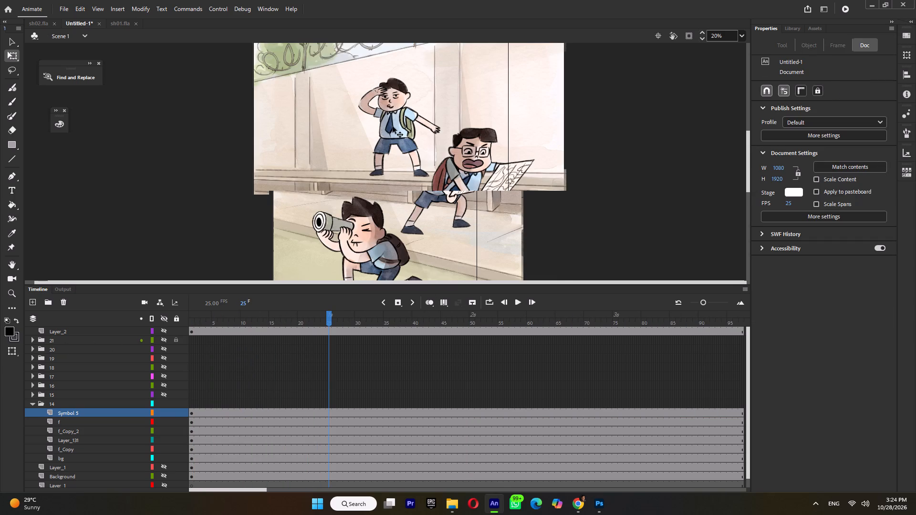
click(68, 422)
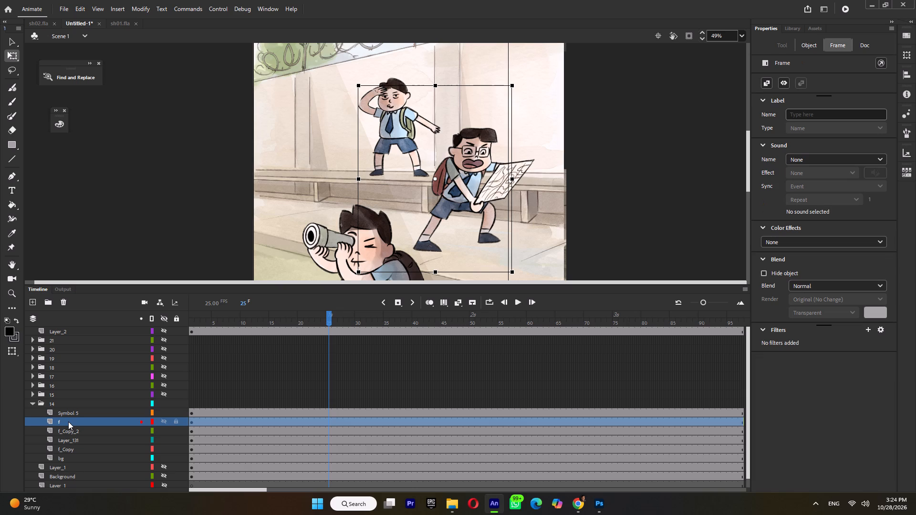
shift+click(69, 431)
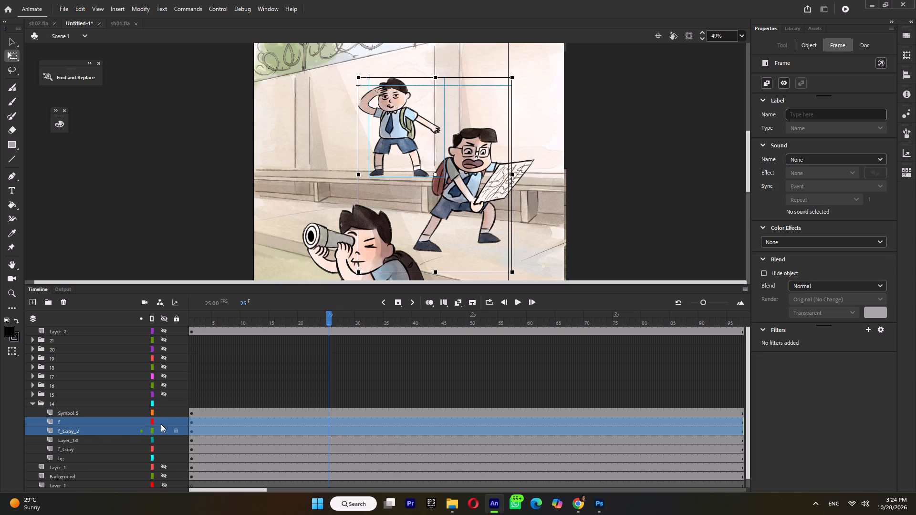
click(168, 421)
click(165, 430)
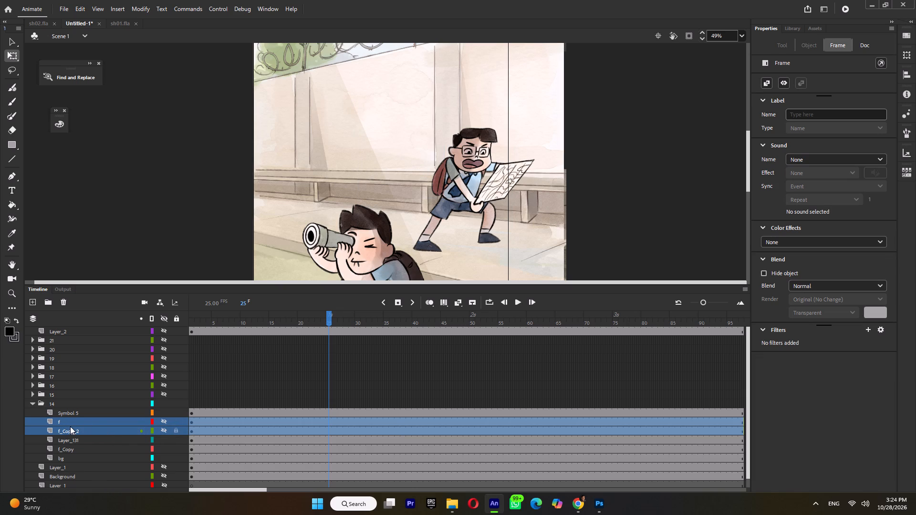
drag(165, 422, 166, 429)
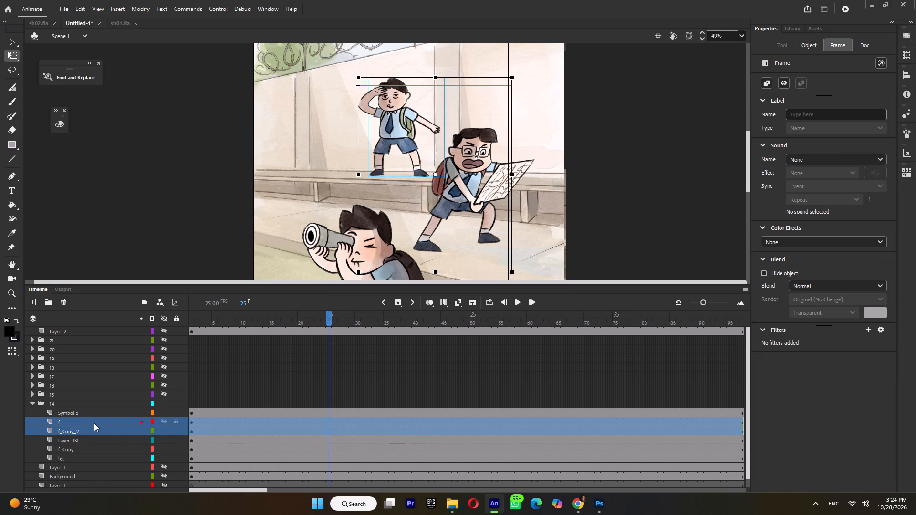
right_click(94, 423)
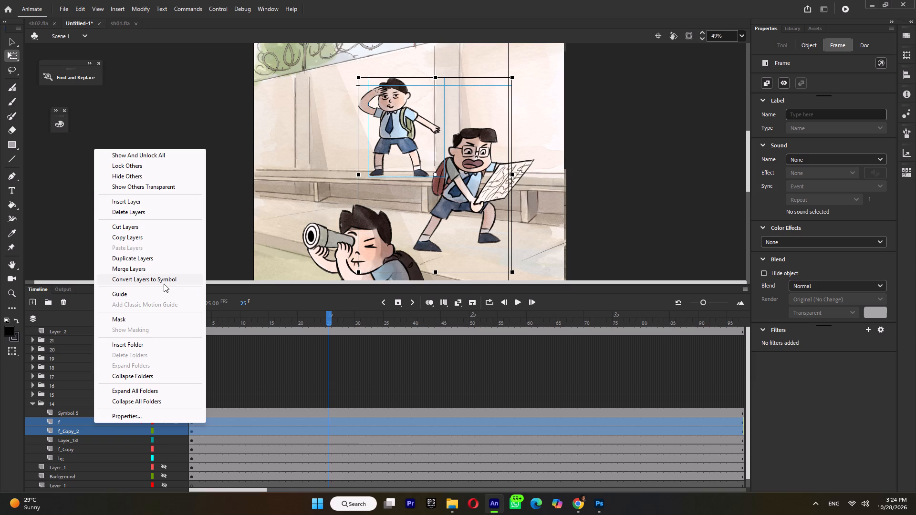
click(73, 421)
shift+click(69, 431)
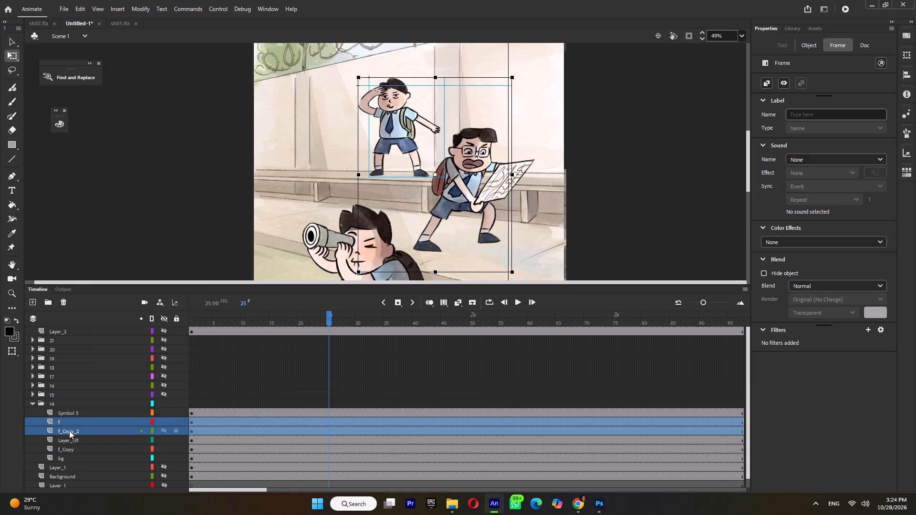
key(F8)
click(504, 123)
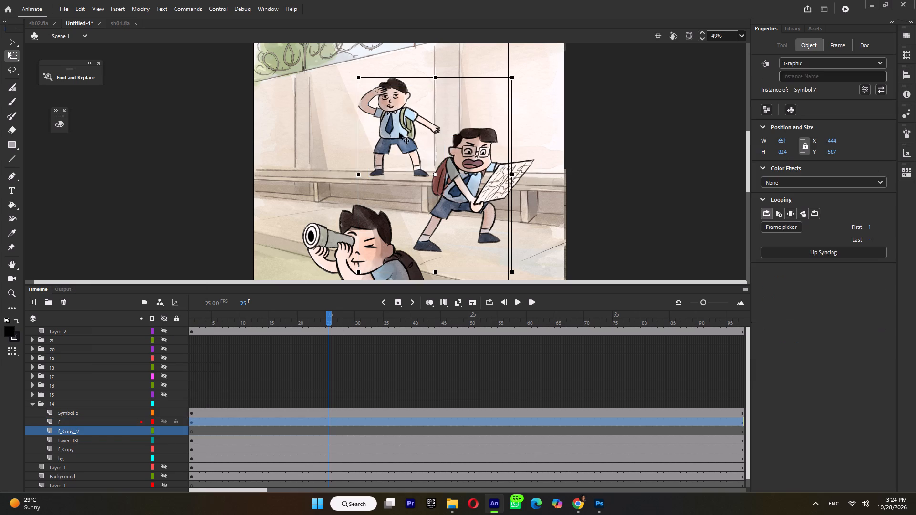
Inside the new standing-boy symbol, distribute the raised arm and the body to separate layers.
double_click(397, 133)
key(ctrl+shift+d)
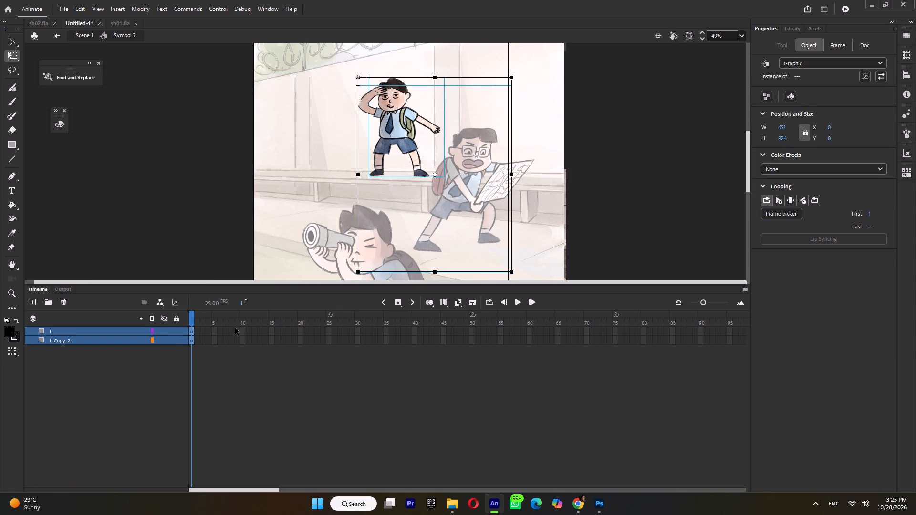
Extend the f and f_Copy_2 layers to 15 frames, with a second keyframe on both at frame 8.
double_click(251, 318)
key(F5)
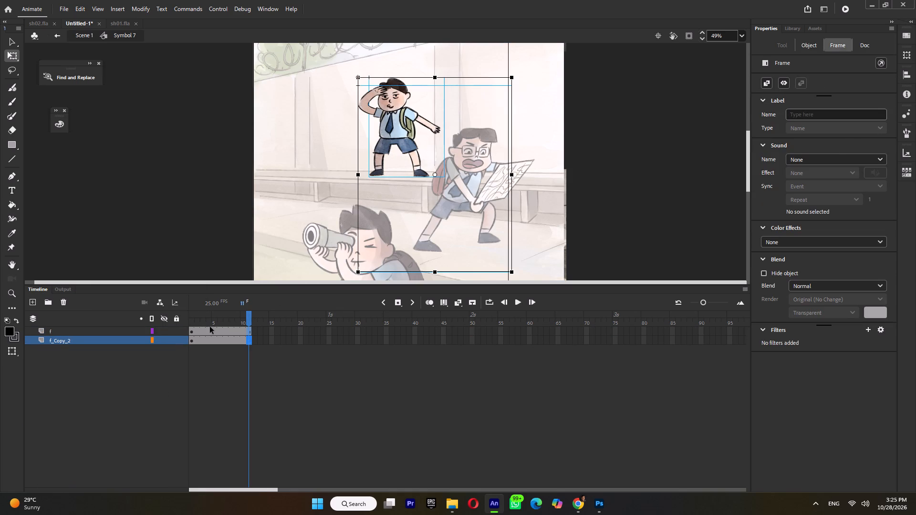
key(F5)
click(228, 319)
click(228, 319)
key(F6)
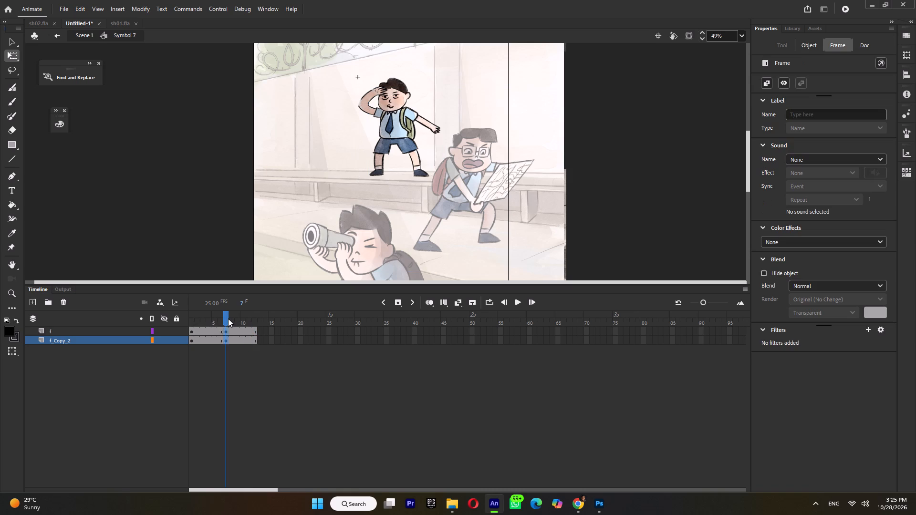
key(F5)
key(F5)
double_click(216, 318)
key(F5)
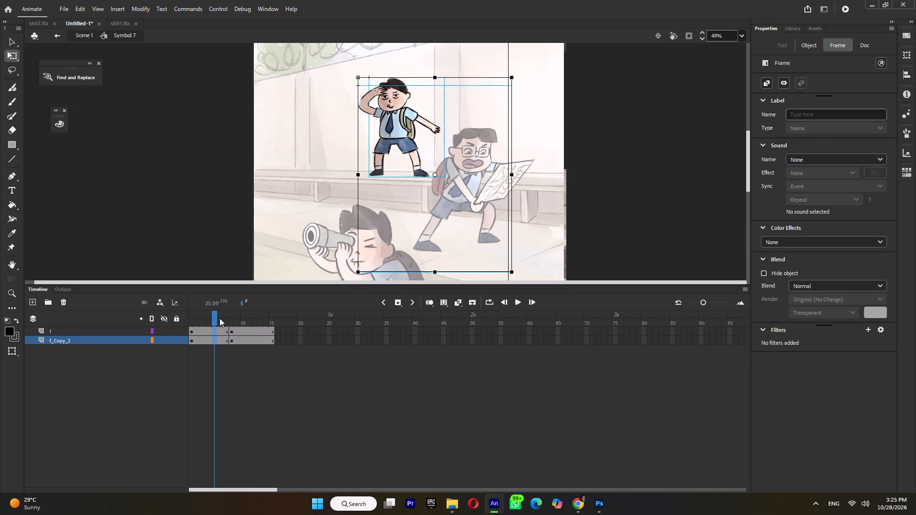
click(234, 318)
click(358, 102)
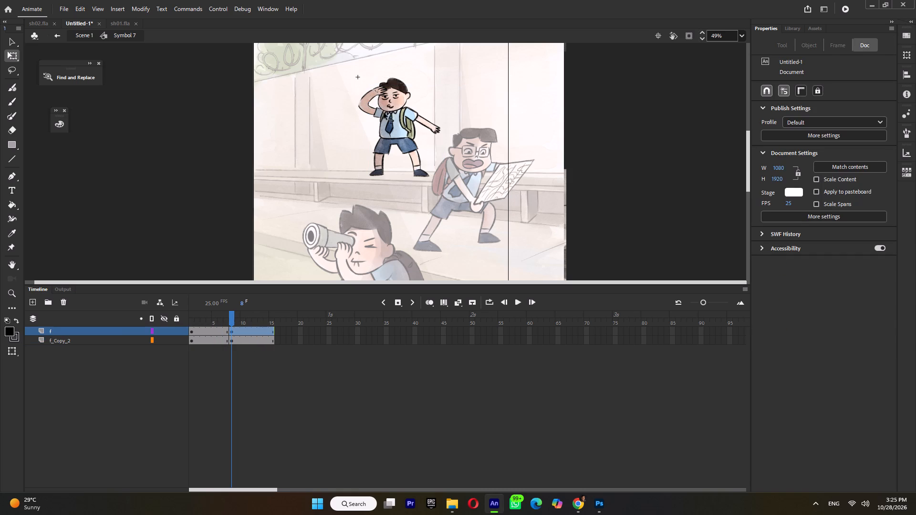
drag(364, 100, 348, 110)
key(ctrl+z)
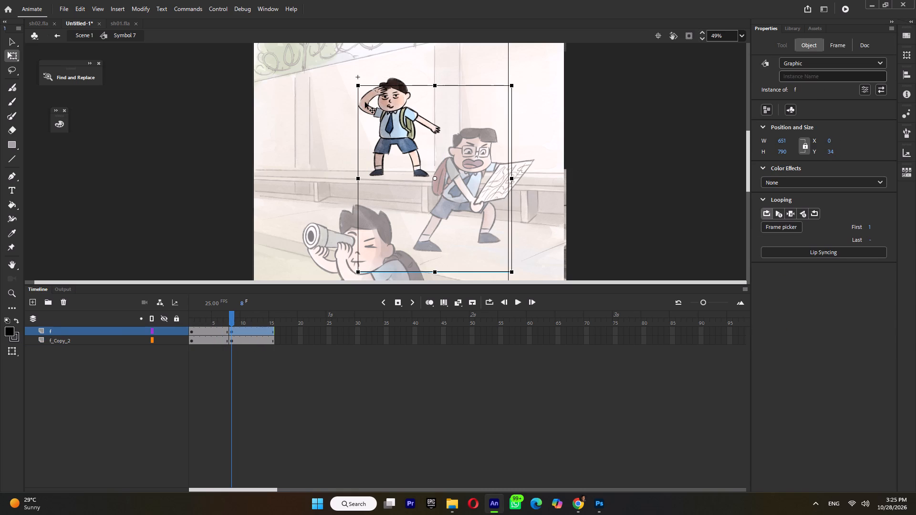
Inside the raised-arm symbol f, break apart the bitmap and delete the empty areas around the arm.
double_click(365, 102)
key(ctrl+b)
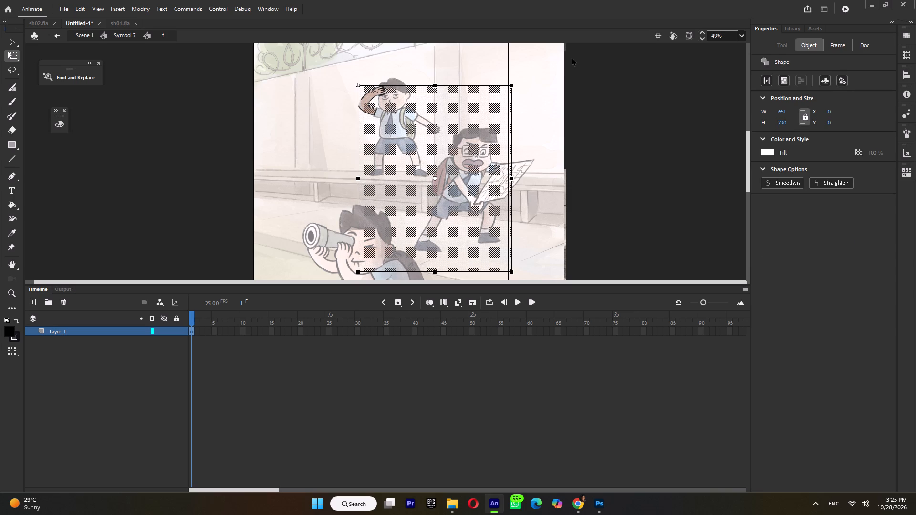
drag(572, 59, 392, 281)
key(Delete)
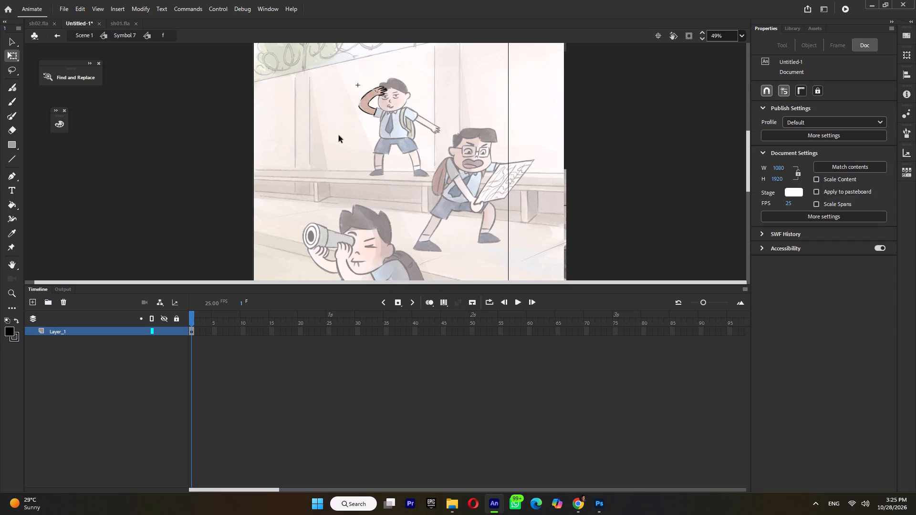
drag(336, 114, 522, 449)
key(Delete)
double_click(556, 187)
At frame 8, move the raised arm's transformation point to its sleeve end.
drag(435, 179, 373, 111)
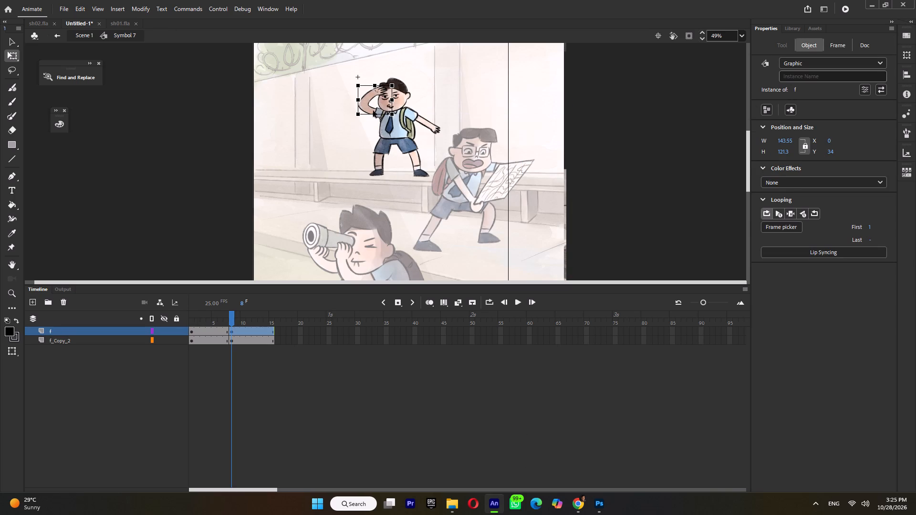
drag(373, 111, 375, 111)
At frame 8, set the whole boy's transformation point at his feet and slightly squash and skew him to about 367 × 420.
ctrl+scroll(369, 94, up, 4)
shift+click(472, 169)
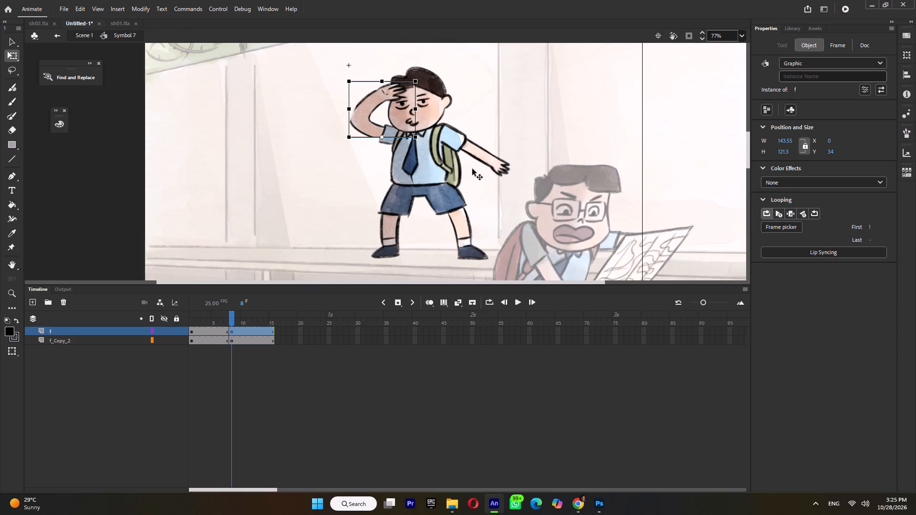
ctrl+scroll(451, 148, down, 1)
drag(451, 175, 439, 266)
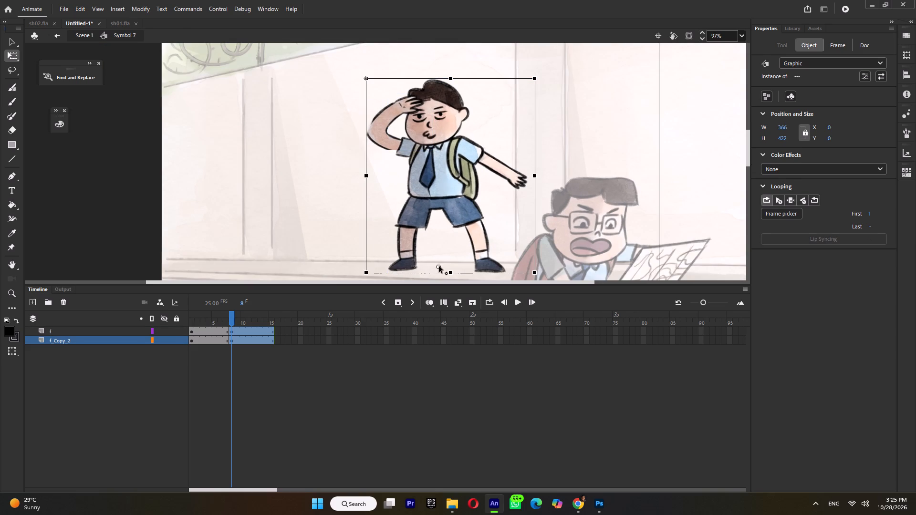
drag(439, 266, 439, 269)
ctrl+scroll(440, 66, up, 6)
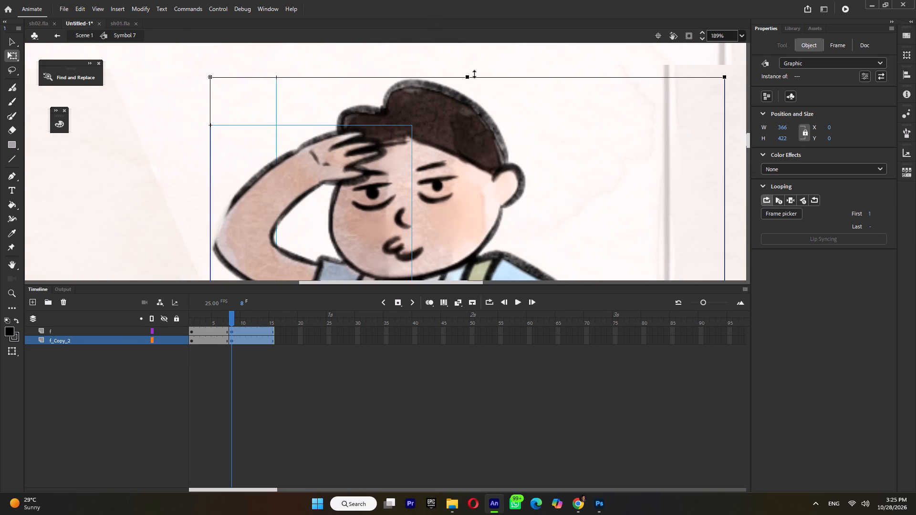
click(474, 73)
click(480, 76)
Rotate the raised arm slightly about its sleeve end at frame 8, compare the two poses, and return to Scene 1.
ctrl+scroll(476, 78, down, 3)
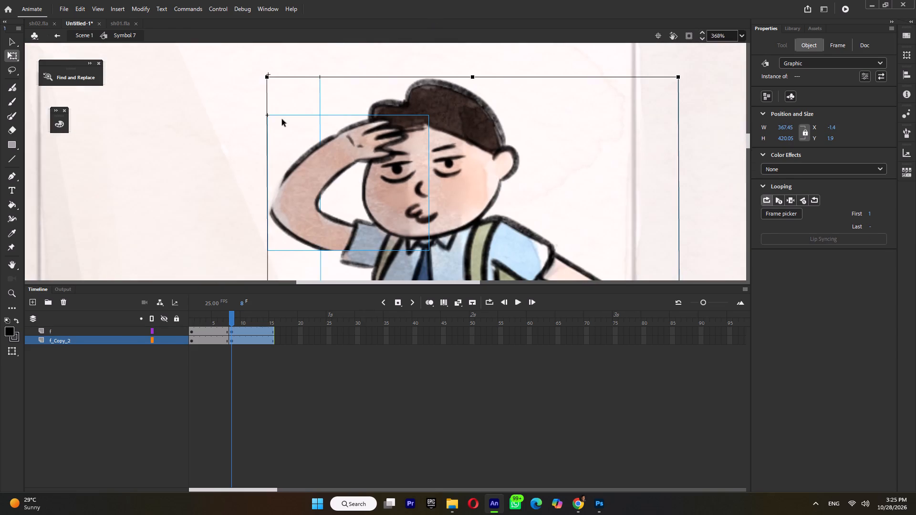
click(238, 141)
click(323, 149)
drag(444, 107, 448, 109)
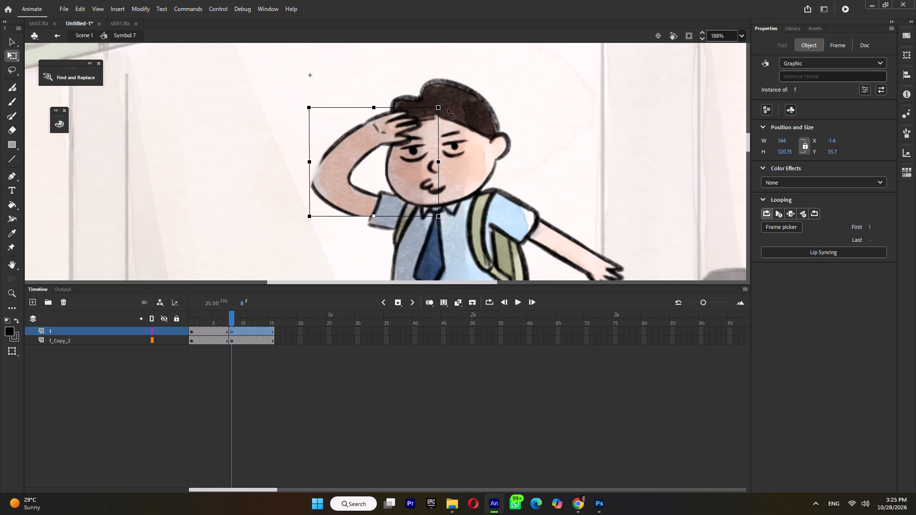
drag(448, 109, 450, 109)
ctrl+scroll(449, 110, down, 4)
drag(229, 322, 224, 324)
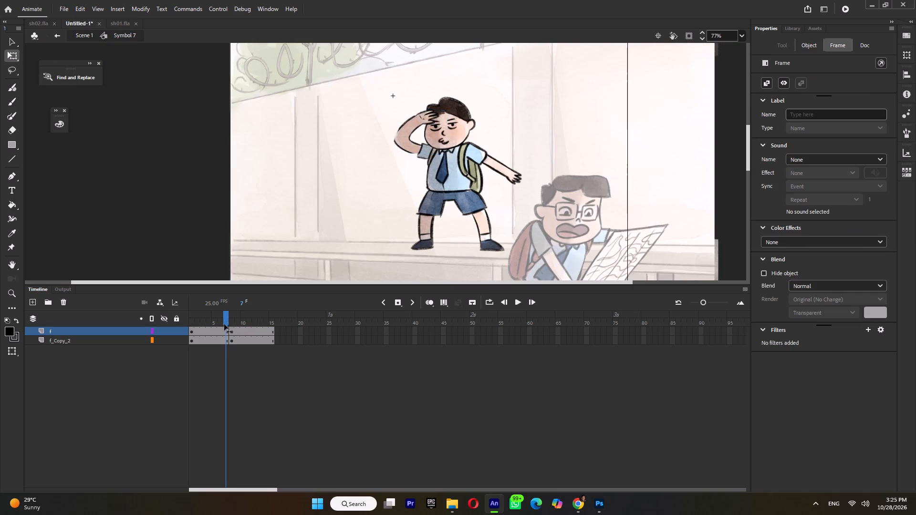
drag(224, 324, 233, 324)
double_click(261, 187)
In folder 14, convert the artwork of Layer_131 and f_Copy together into one graphic symbol.
ctrl+scroll(297, 167, down, 4)
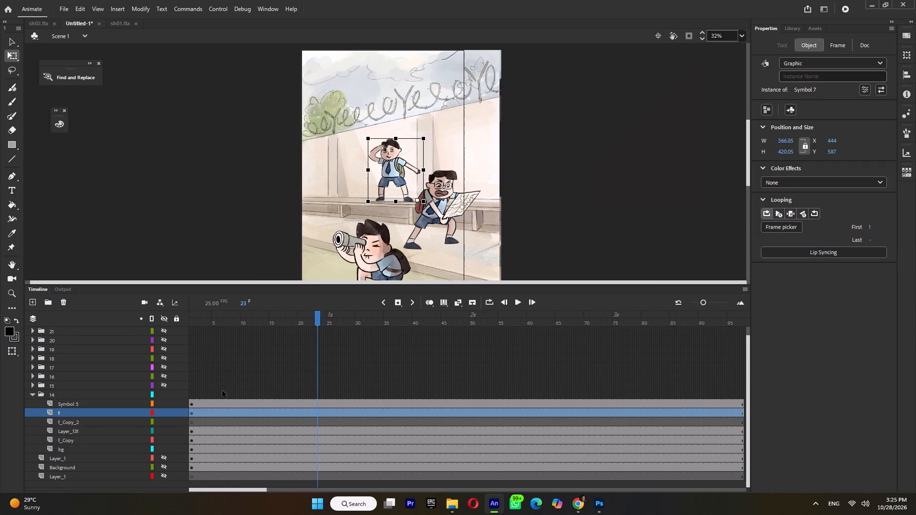
click(84, 429)
shift+click(81, 439)
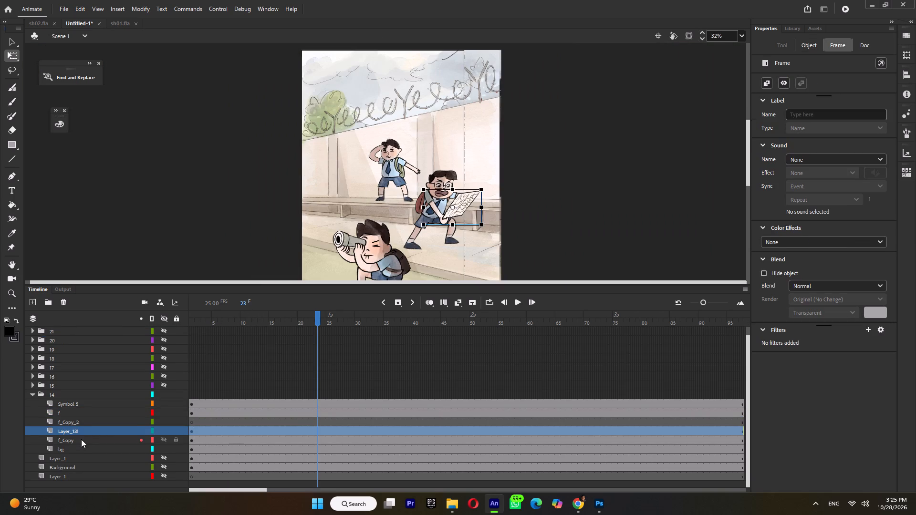
key(F8)
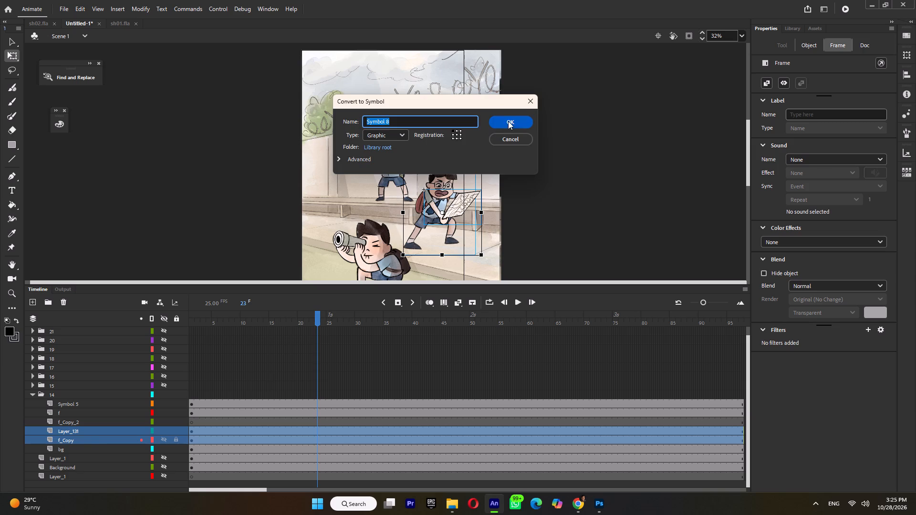
click(508, 121)
Inside the new map-holding-boy symbol, distribute its two artwork pieces to separate layers.
double_click(432, 195)
key(ctrl+shift+d)
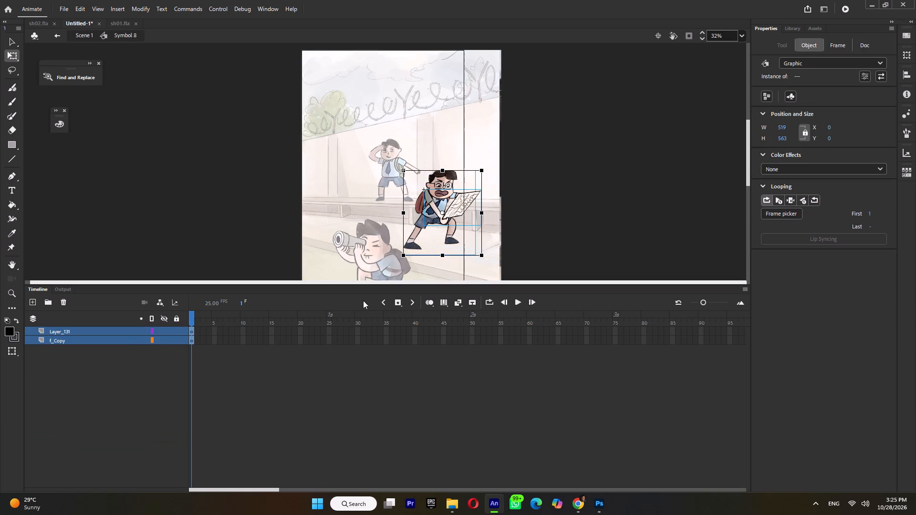
Extend both layers of the map-holding-boy symbol to frame 16 and insert keyframes on them at frame 9.
double_click(270, 322)
key(F5)
key(F5)
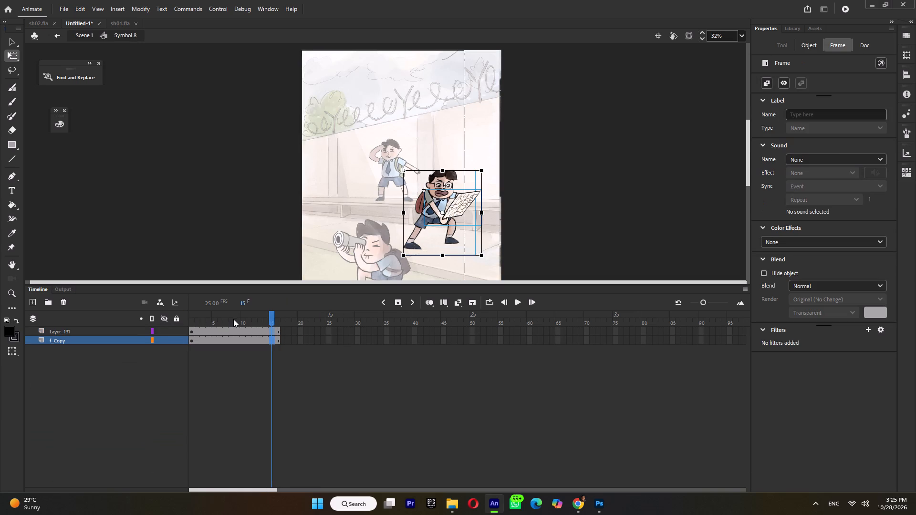
double_click(236, 319)
key(F6)
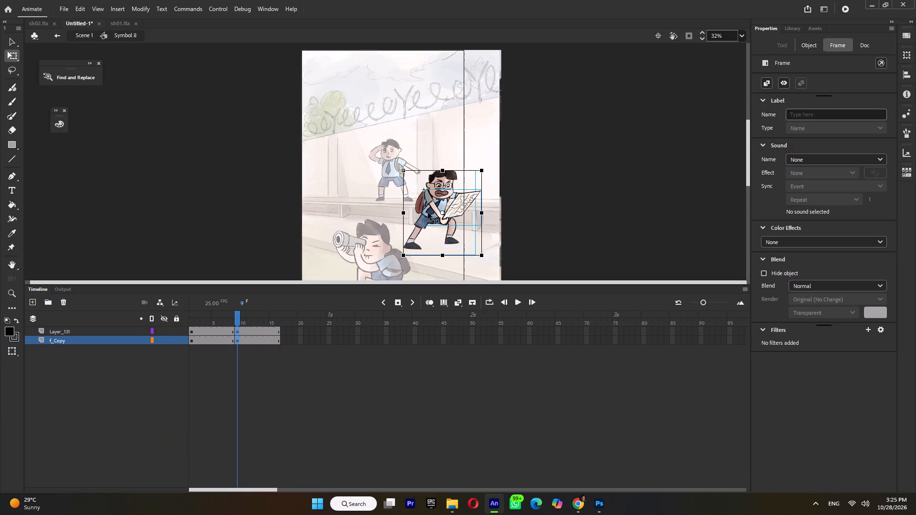
At frame 9, set the whole boy's transformation point at his feet and slightly squash and skew him to about 521 × 559.
drag(441, 212, 430, 248)
ctrl+scroll(458, 183, up, 5)
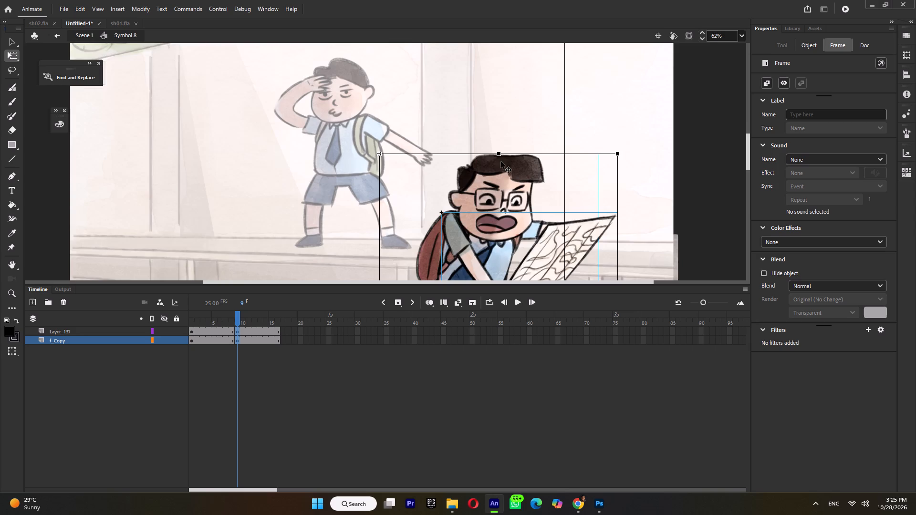
ctrl+scroll(496, 153, up, 2)
click(502, 155)
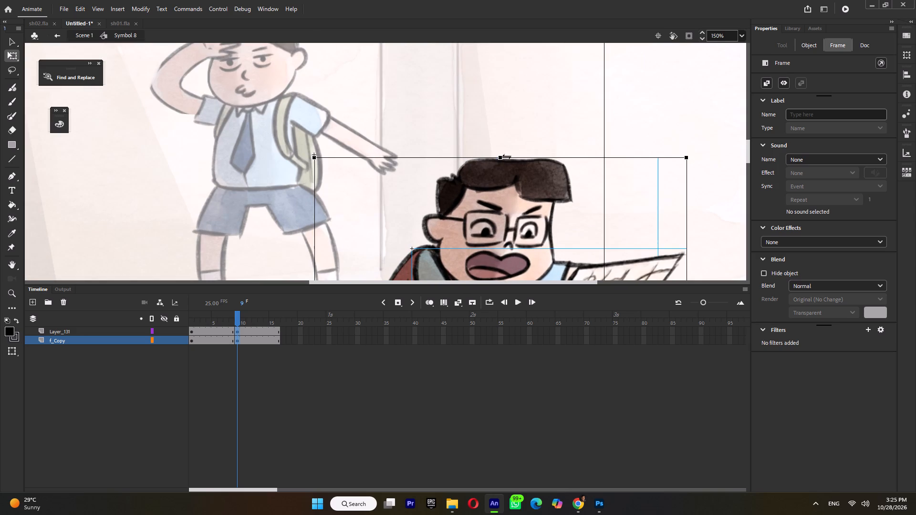
click(507, 156)
Slightly skew the map-holding arms about the shoulder at frame 9, and play back the result in Scene 1.
ctrl+scroll(518, 124, down, 4)
click(649, 189)
click(508, 227)
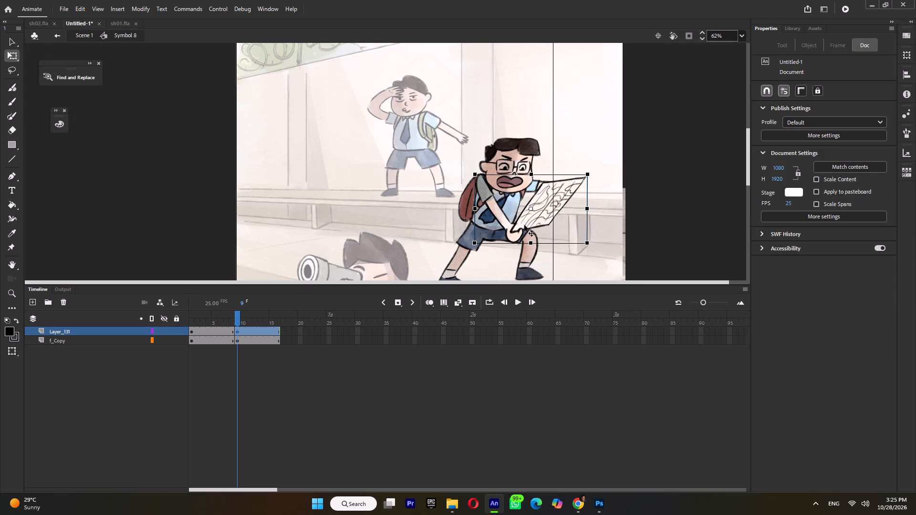
drag(530, 211, 476, 180)
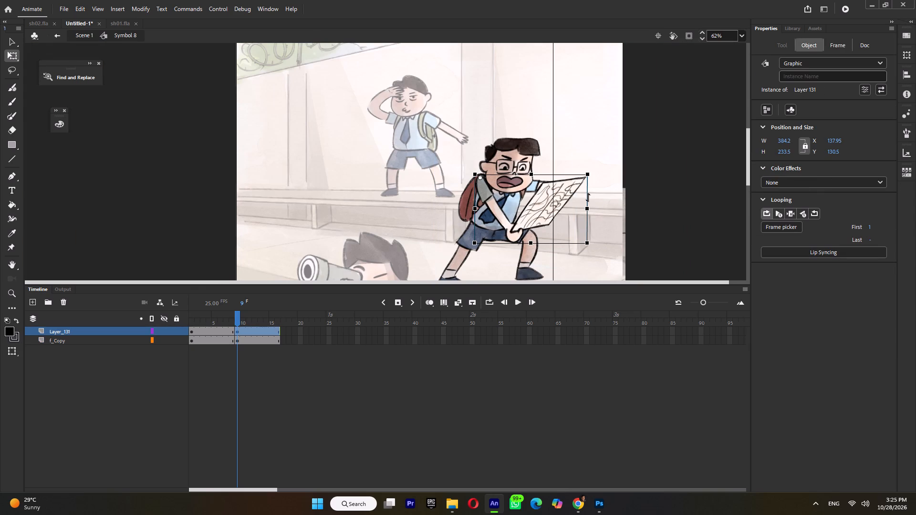
click(588, 197)
double_click(657, 195)
ctrl+scroll(541, 157, down, 4)
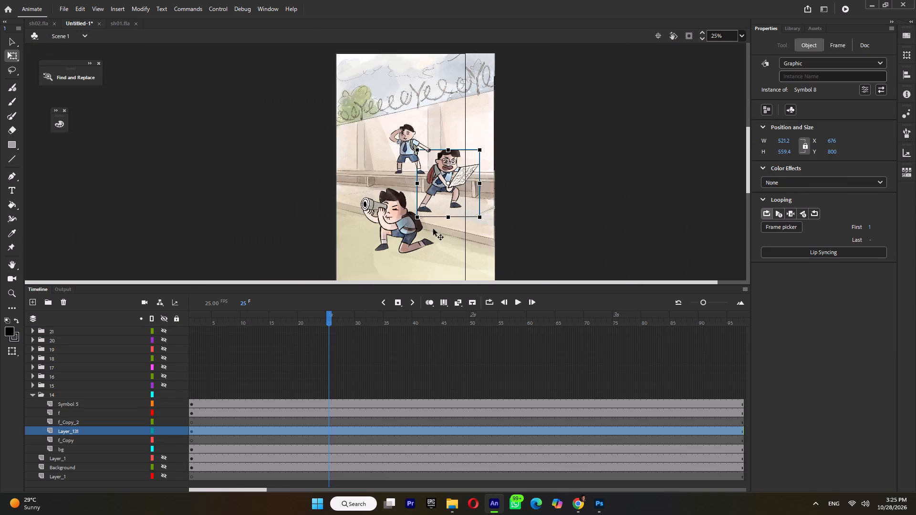
drag(217, 314, 141, 327)
key(Return)
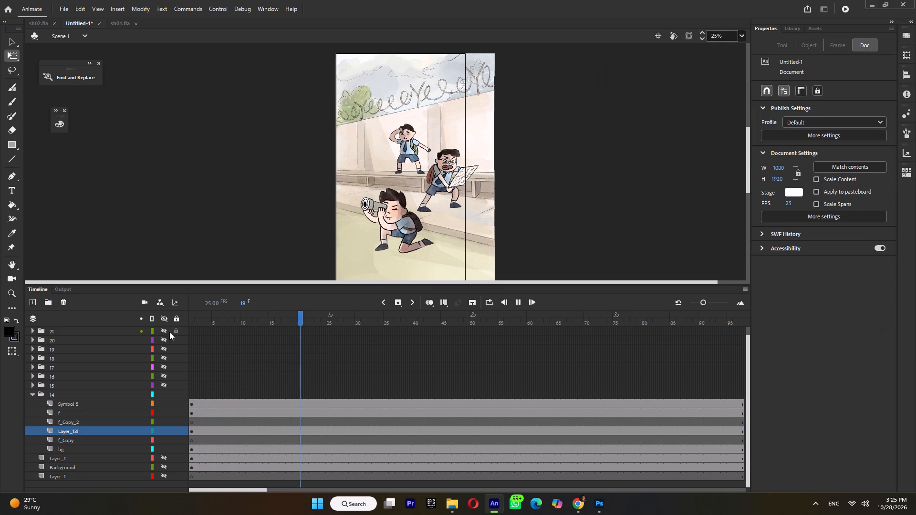
key(Return)
Collapse layer folder 14 and convert its layers into a single symbol named 14.
click(32, 394)
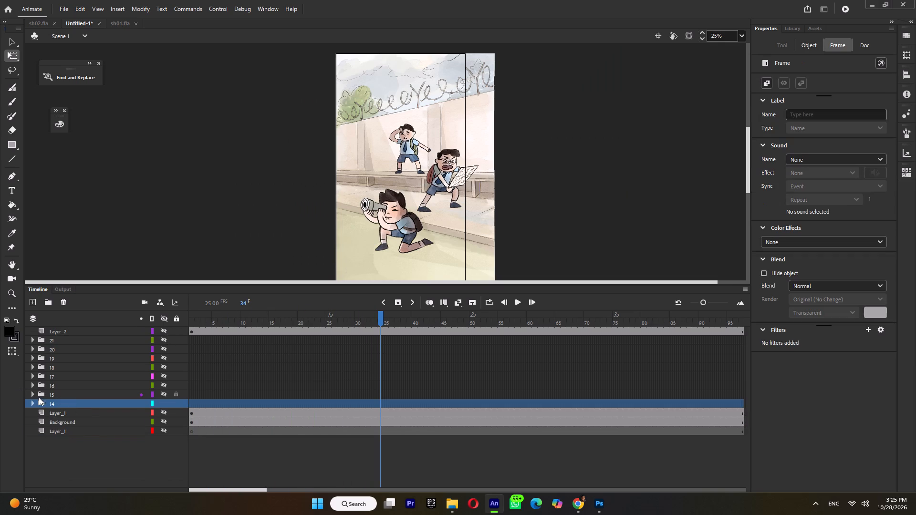
click(60, 403)
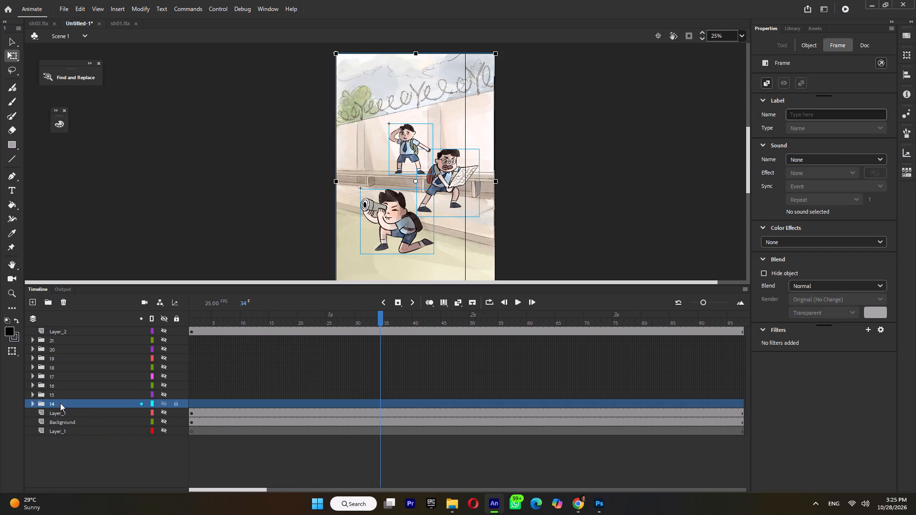
right_click(60, 403)
click(146, 257)
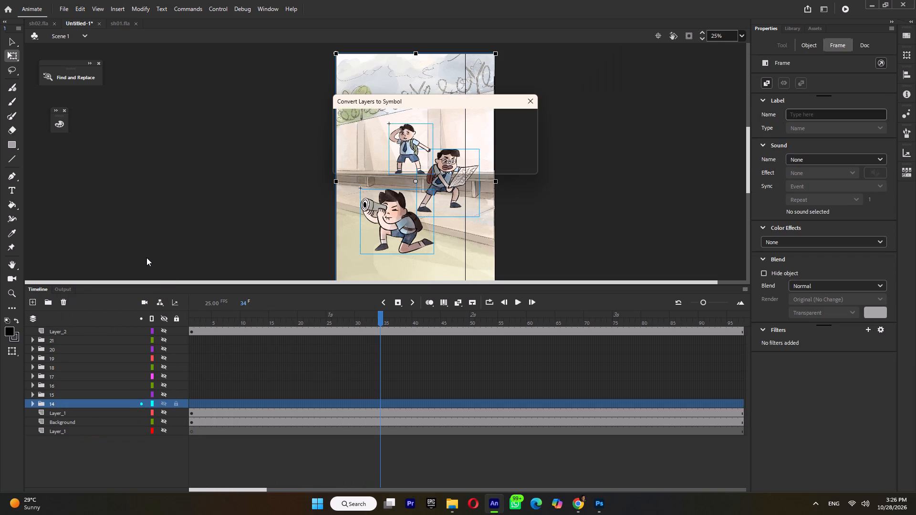
text(14)
key(Return)
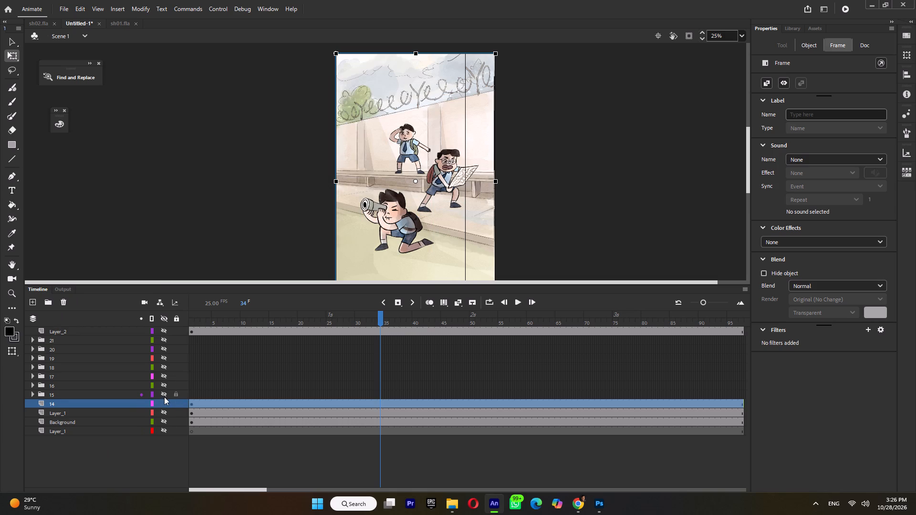
Hide layer 14, and show and expand folder 15.
click(164, 401)
click(165, 391)
click(64, 396)
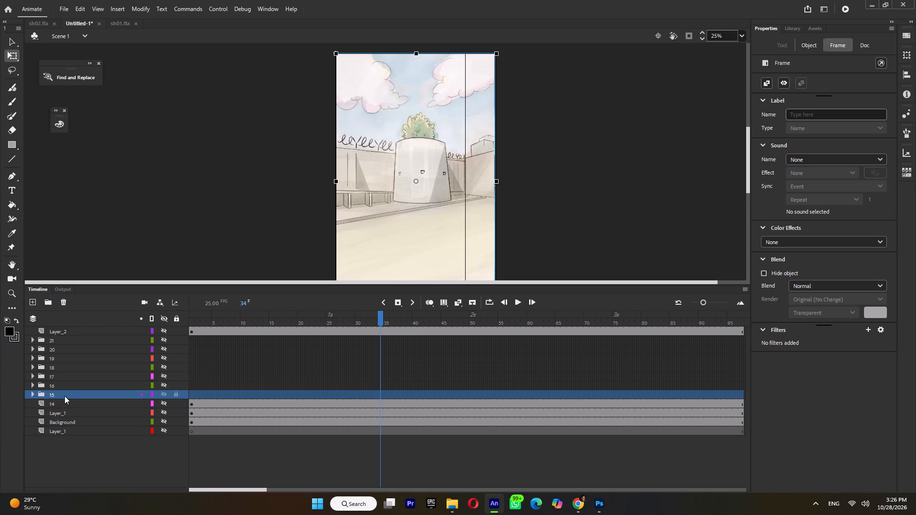
click(33, 393)
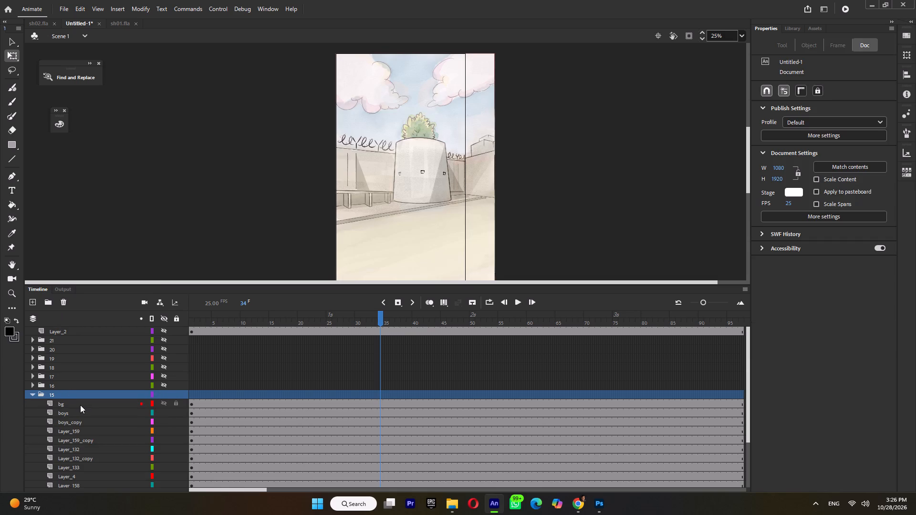
In folder 15, move bg to the bottom of the stack, with boys and boys_copy placed in order above it.
scroll(80, 404, down, 5)
click(70, 341)
drag(71, 339, 63, 429)
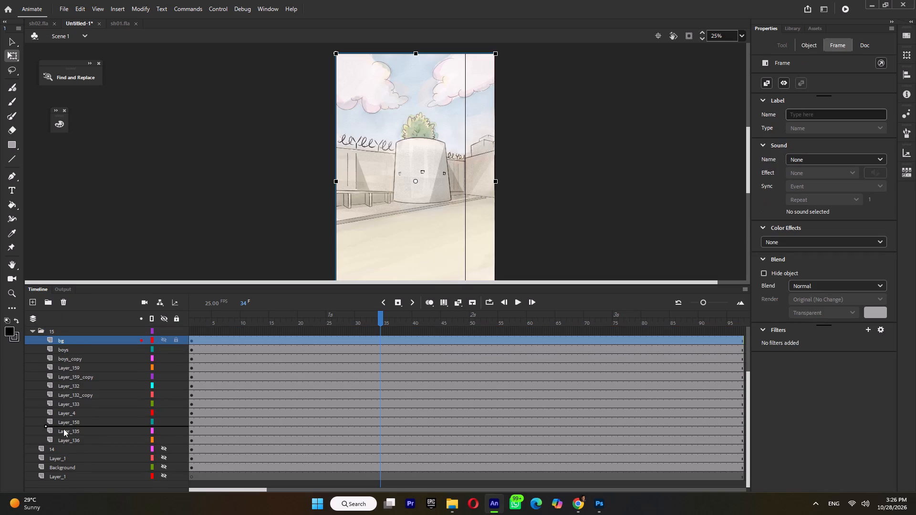
drag(63, 429, 62, 443)
click(68, 342)
drag(72, 340, 63, 405)
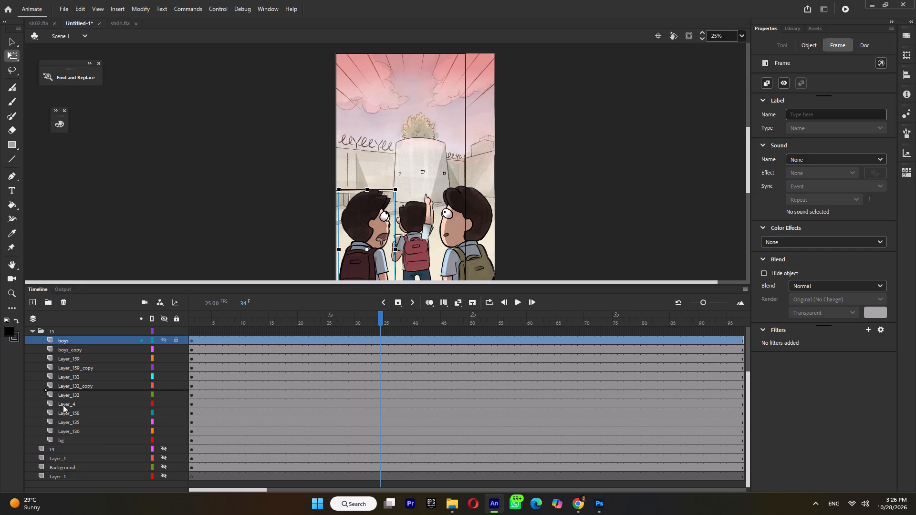
drag(63, 405, 61, 437)
click(68, 340)
drag(75, 339, 73, 407)
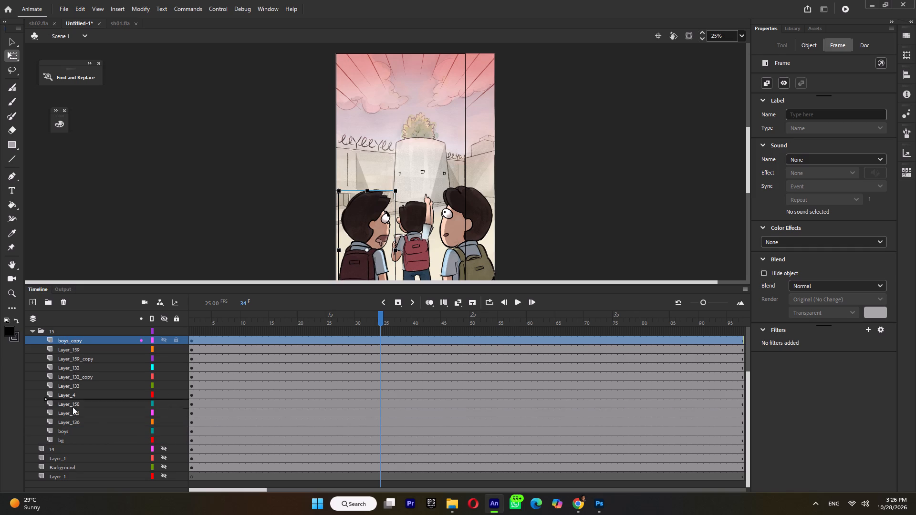
drag(73, 407, 71, 425)
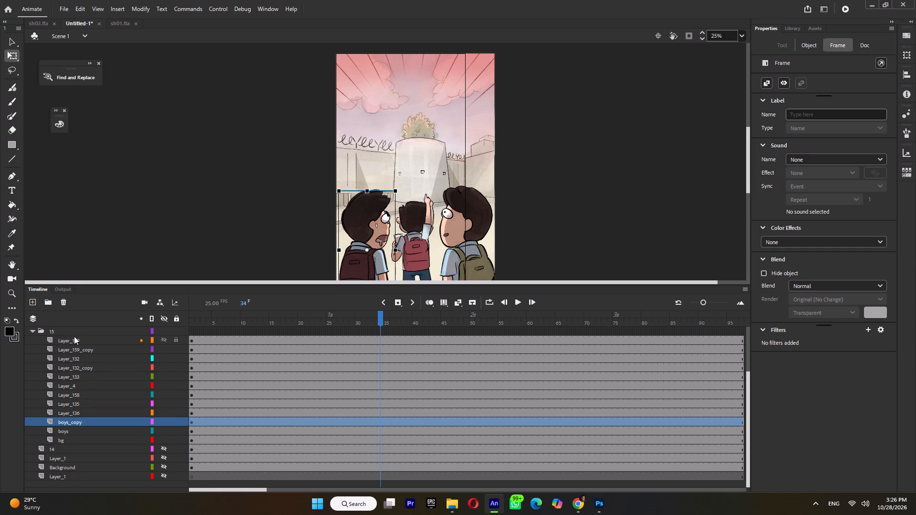
Move Layer_159, Layer_159_copy, Layer_132 and Layer_132_copy down so they stack upward in that order directly above boys_copy.
click(74, 336)
drag(75, 338, 74, 414)
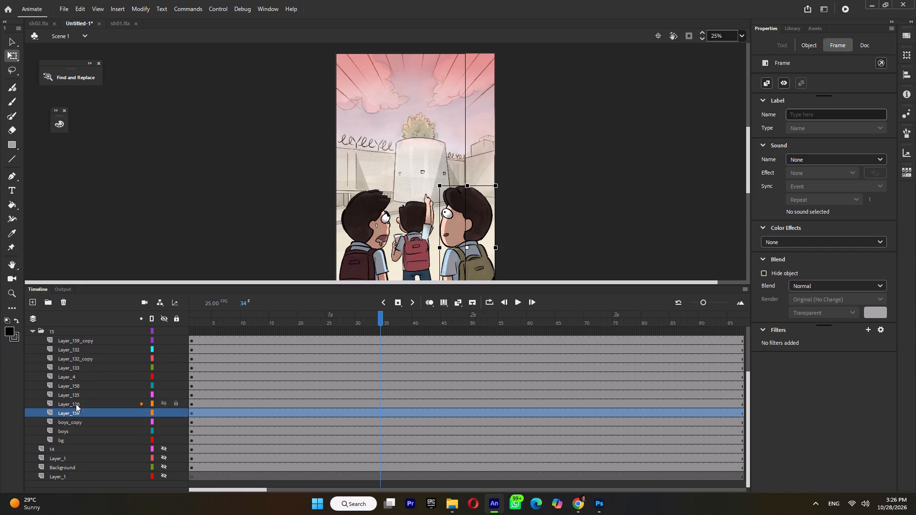
click(80, 343)
drag(87, 341, 77, 409)
click(84, 341)
drag(86, 340, 82, 385)
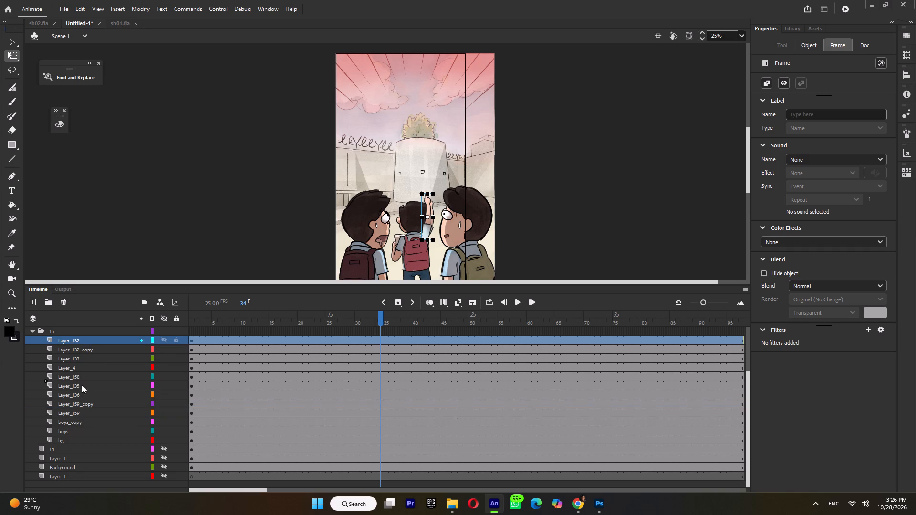
drag(82, 385, 81, 398)
click(89, 340)
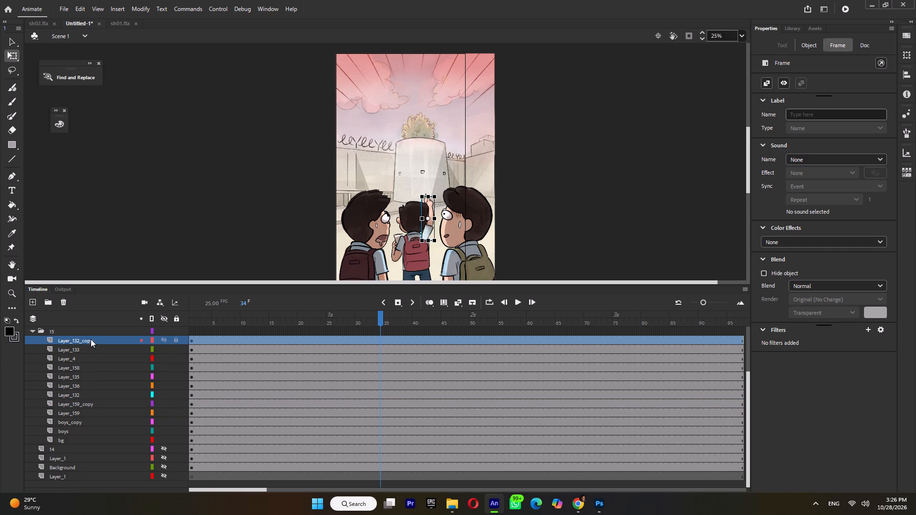
drag(90, 340, 80, 392)
Move Layer_133, Layer_4, Layer_158 and Layer_135 so they stack upward in that order between Layer_132_copy and Layer_136.
click(83, 340)
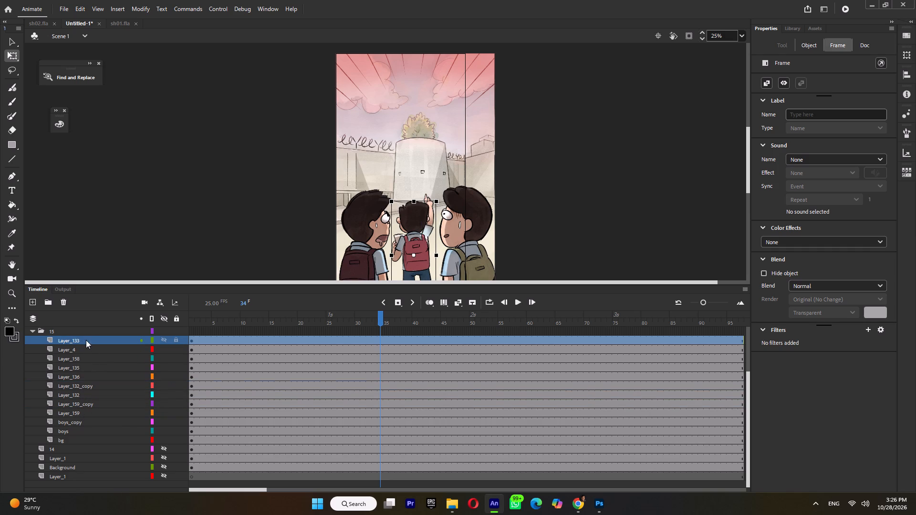
drag(83, 340, 81, 380)
click(77, 342)
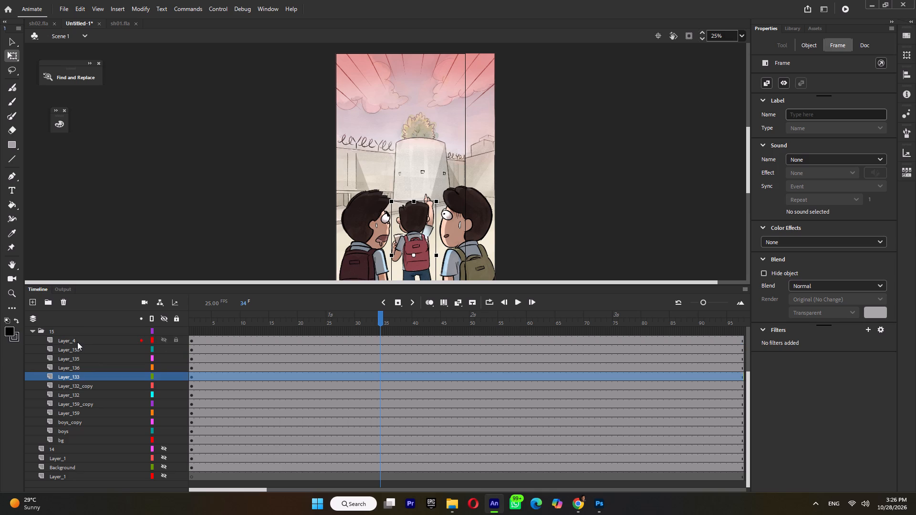
drag(81, 341, 78, 370)
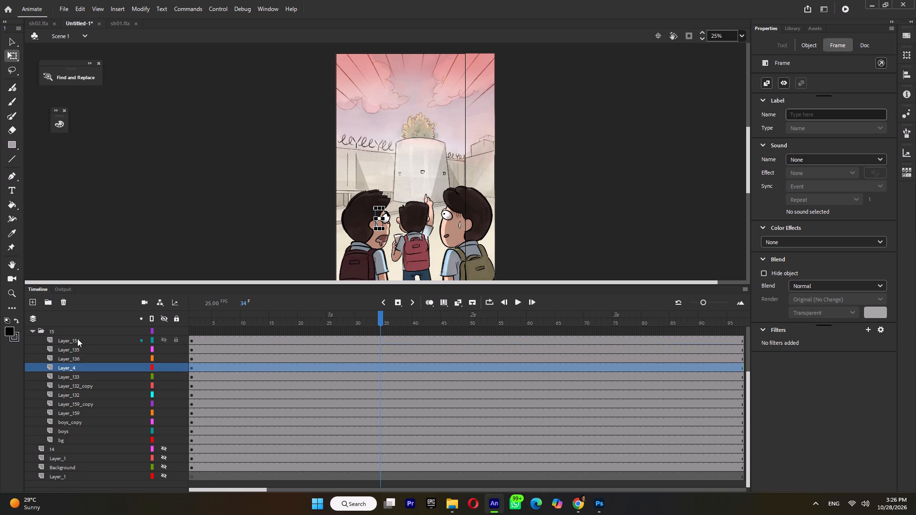
click(77, 339)
drag(77, 340, 75, 362)
click(81, 341)
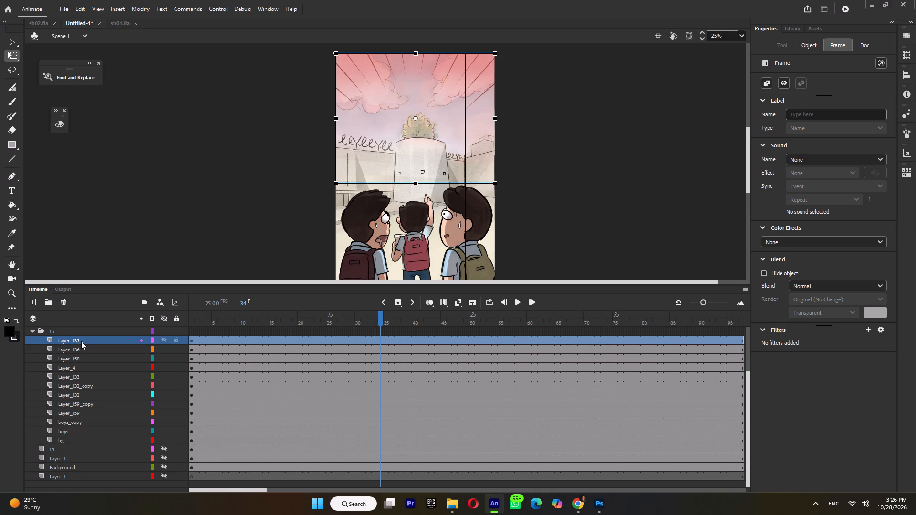
drag(79, 340, 78, 354)
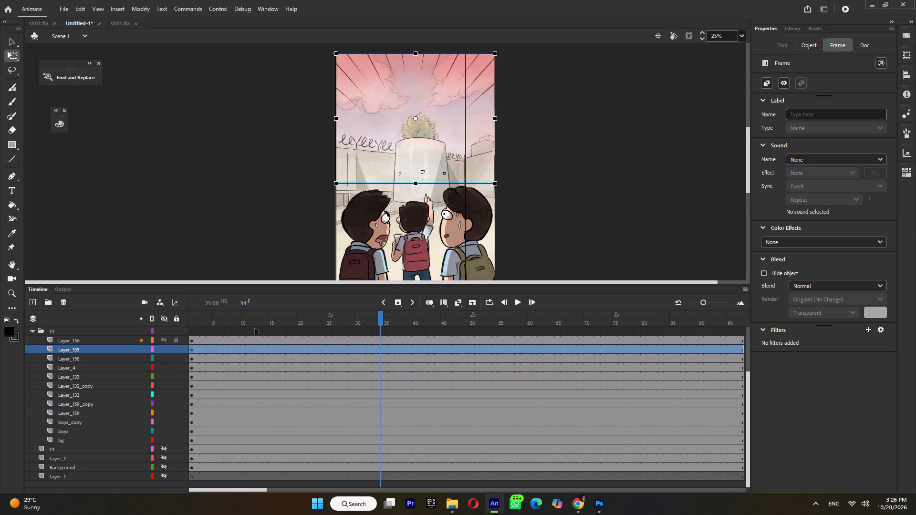
click(566, 205)
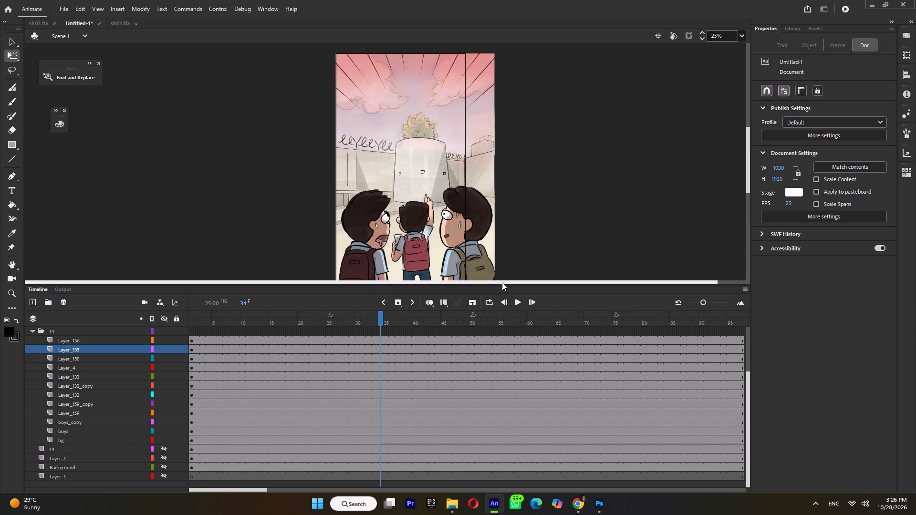
click(519, 207)
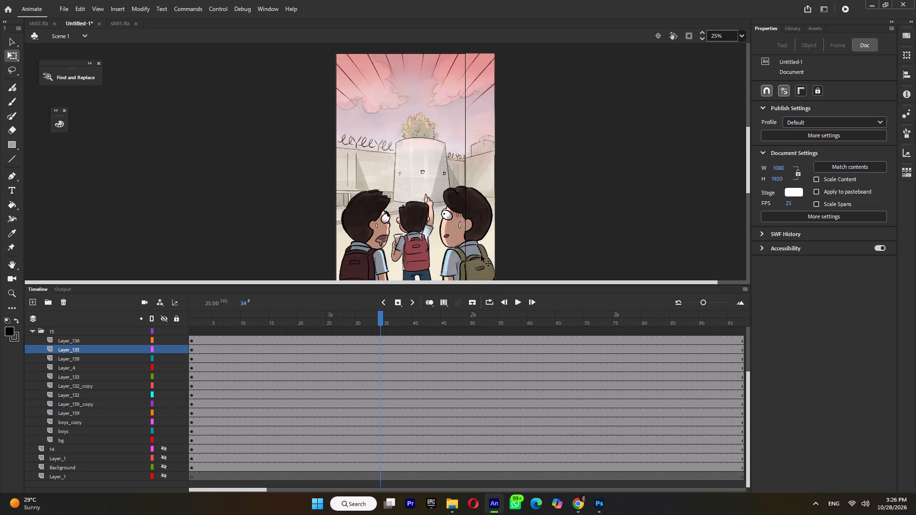
Convert the artwork of the boys_copy and boys layers together into one graphic symbol.
click(359, 266)
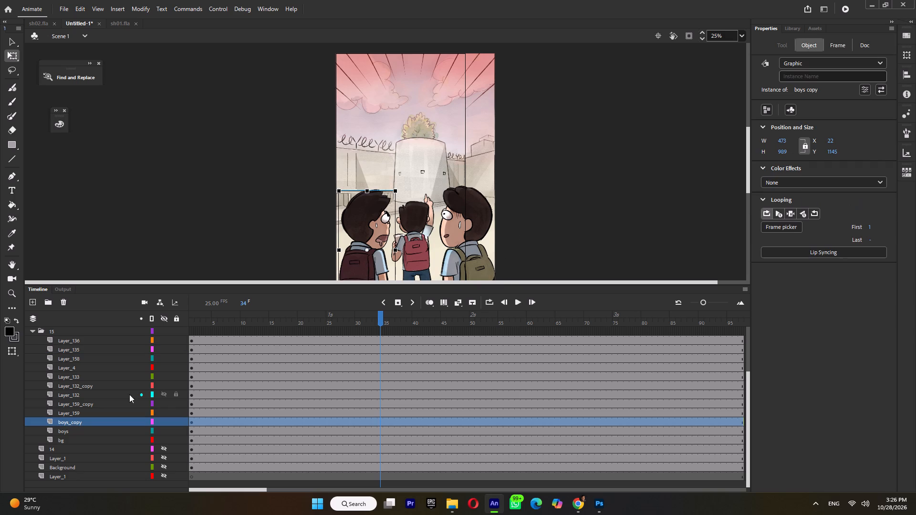
shift+click(74, 430)
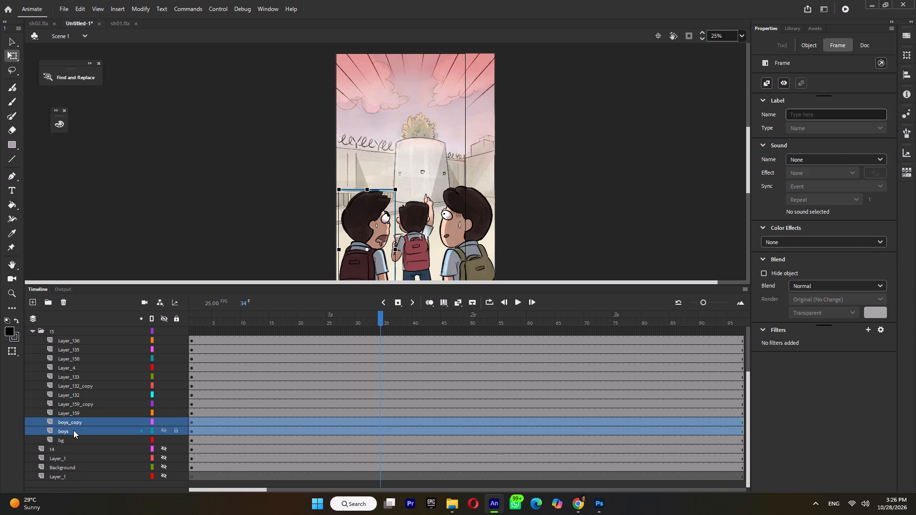
key(F8)
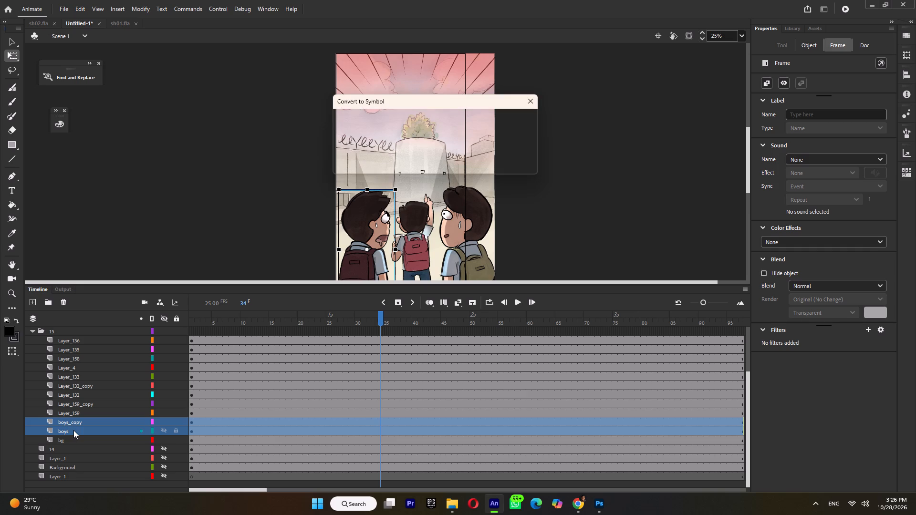
click(510, 122)
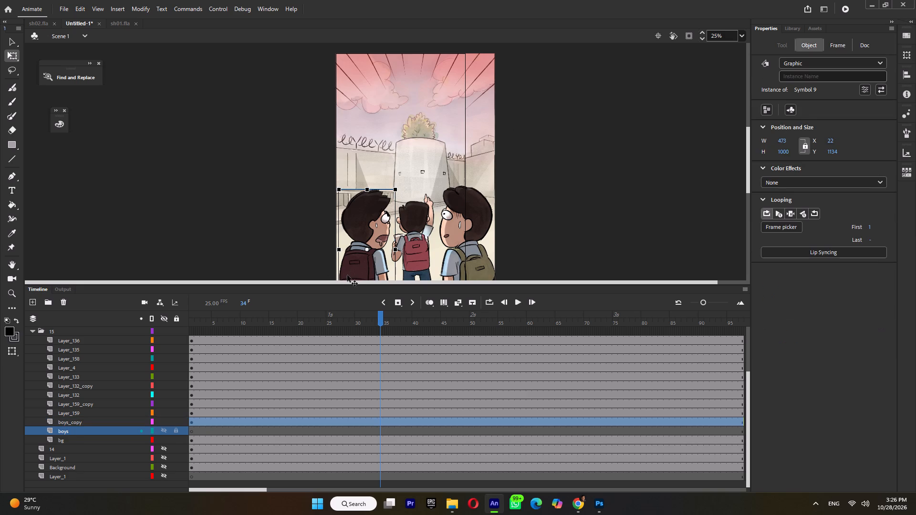
Inside the new boy symbol, distribute its two drawings to separate keyframes.
double_click(350, 273)
drag(260, 173, 469, 416)
key(ctrl+shift+k)
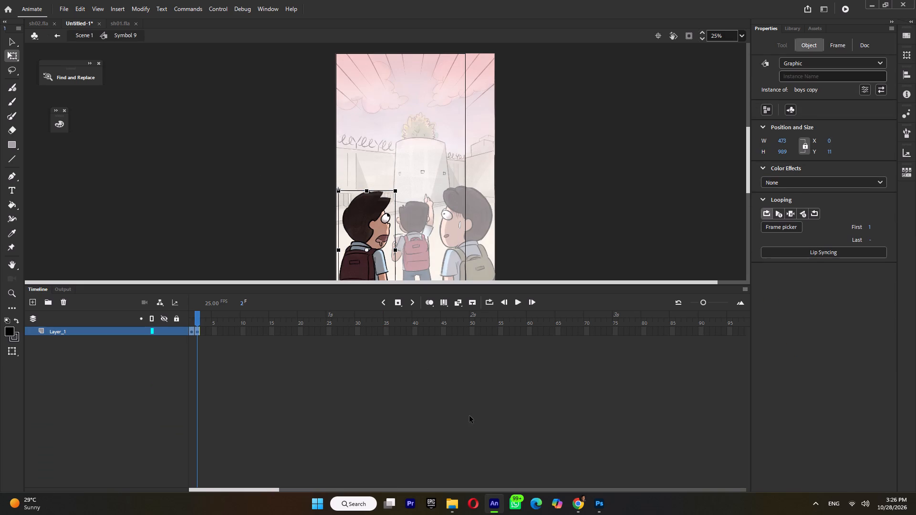
Lengthen the first drawing's hold so that the second keyframe falls on frame 9.
click(195, 331)
click(192, 334)
key(F5)
key(F5)
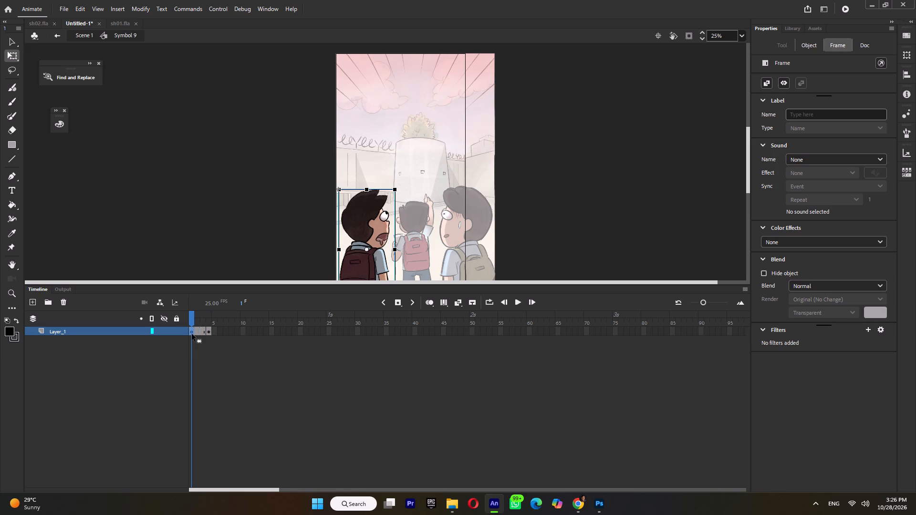
key(F5)
key(F5)
key(F5)
key(F5)
key(F5)
Extend the second drawing's hold by seven frames, and play the shot from the main timeline.
click(239, 330)
key(F5)
key(F5)
key(F5)
key(F5)
key(F5)
key(F5)
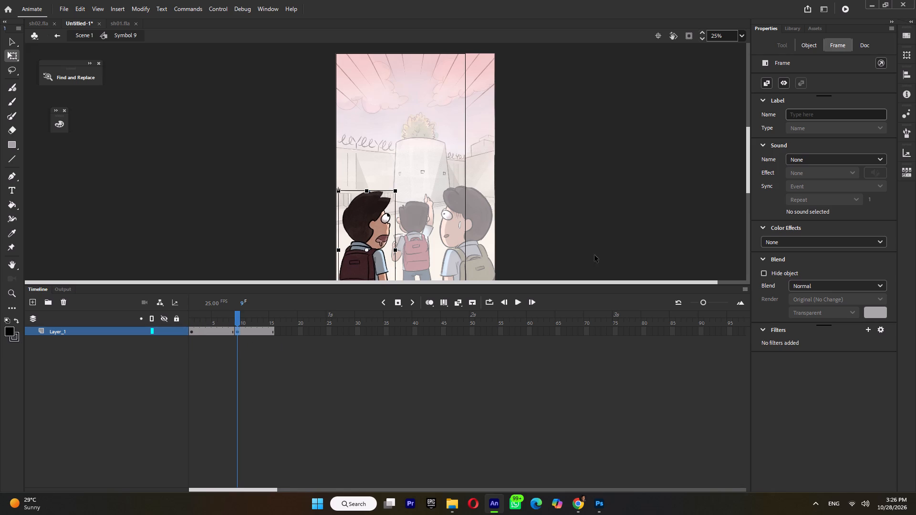
key(F5)
double_click(580, 229)
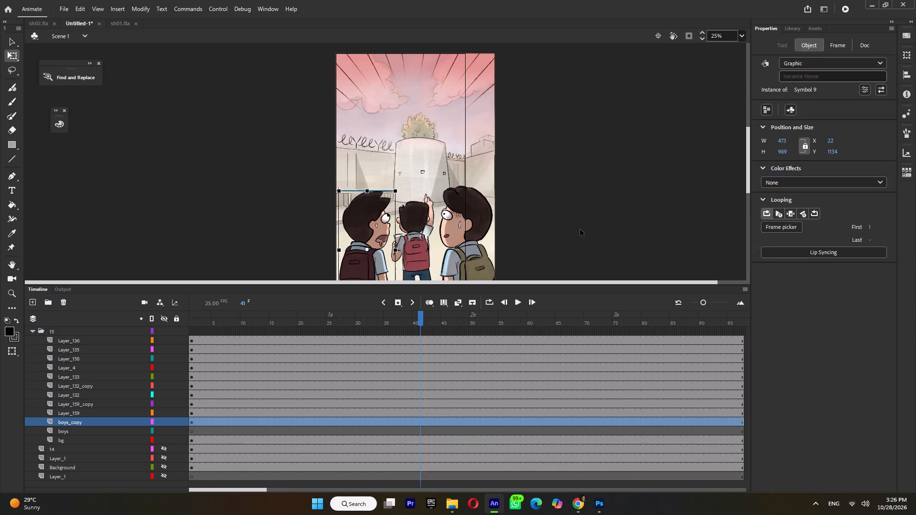
key(Return)
key(Return)
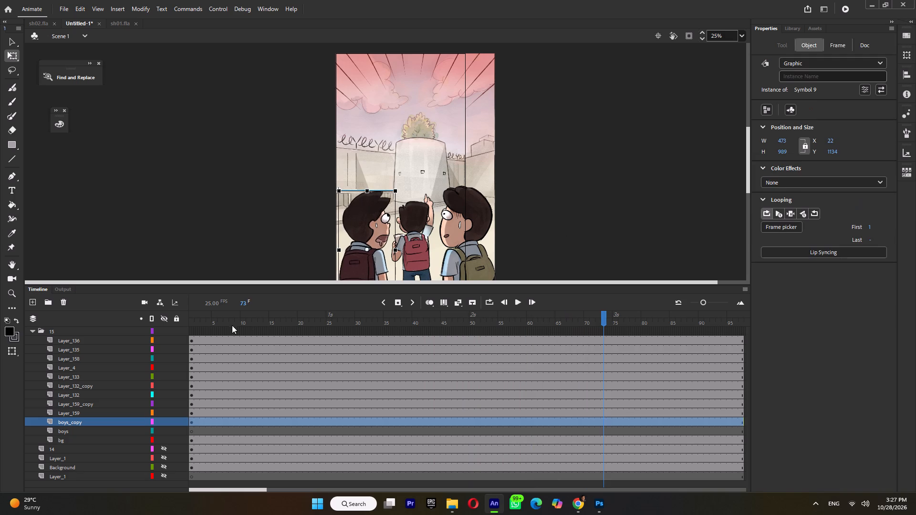
drag(227, 319, 89, 330)
Convert the other big boy's artwork on Layer_159_copy and Layer_159 together into one graphic symbol.
double_click(473, 208)
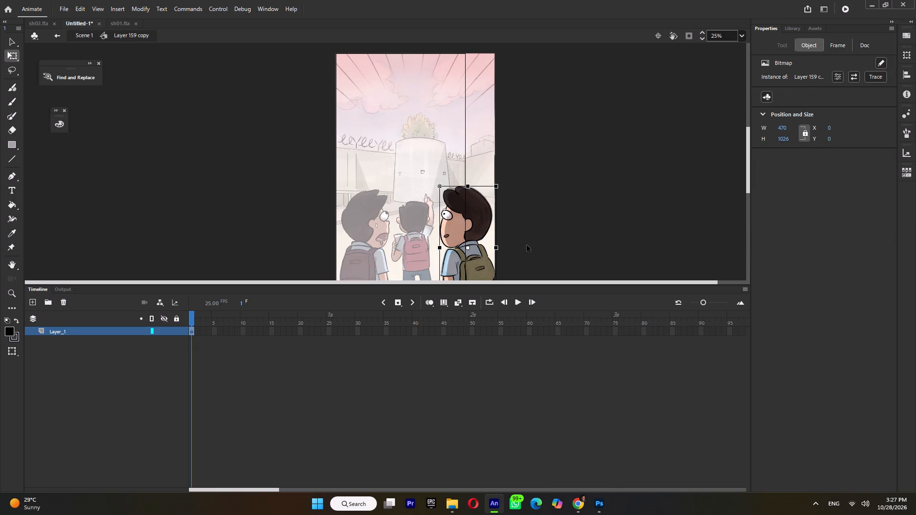
double_click(550, 238)
shift+click(83, 419)
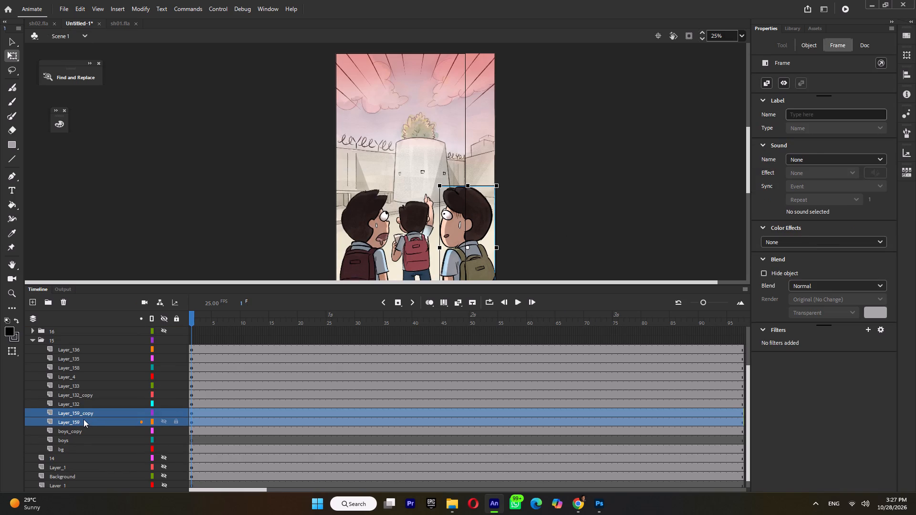
key(F8)
click(508, 120)
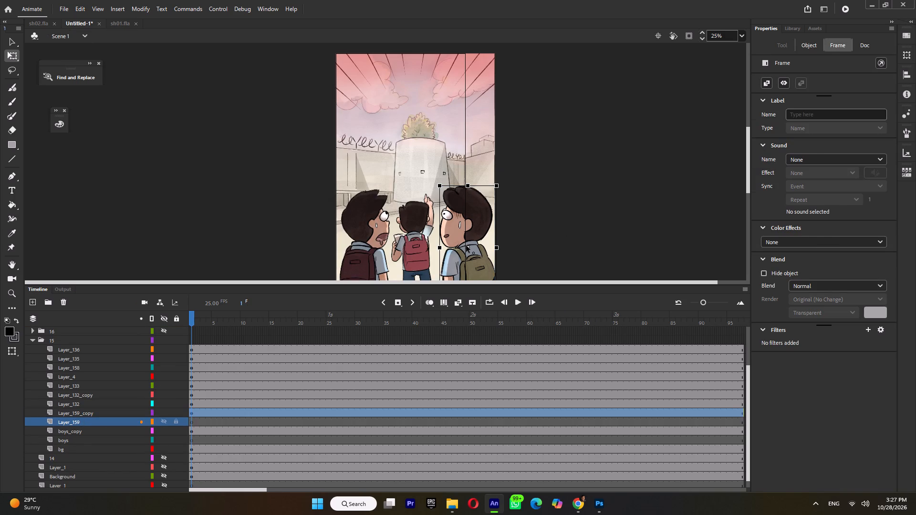
Inside this new boy symbol, distribute its two overlapping drawings to separate keyframes.
double_click(466, 246)
drag(558, 161, 448, 342)
click(563, 205)
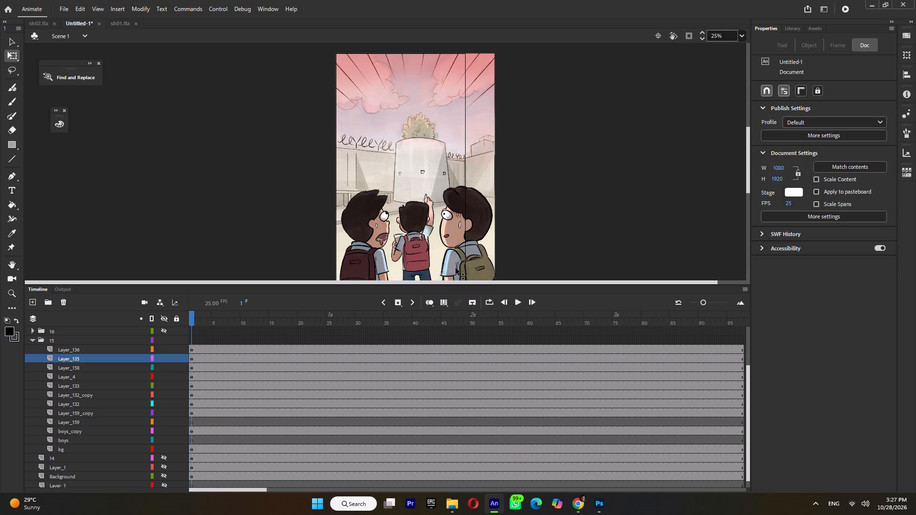
double_click(460, 265)
drag(550, 176, 428, 356)
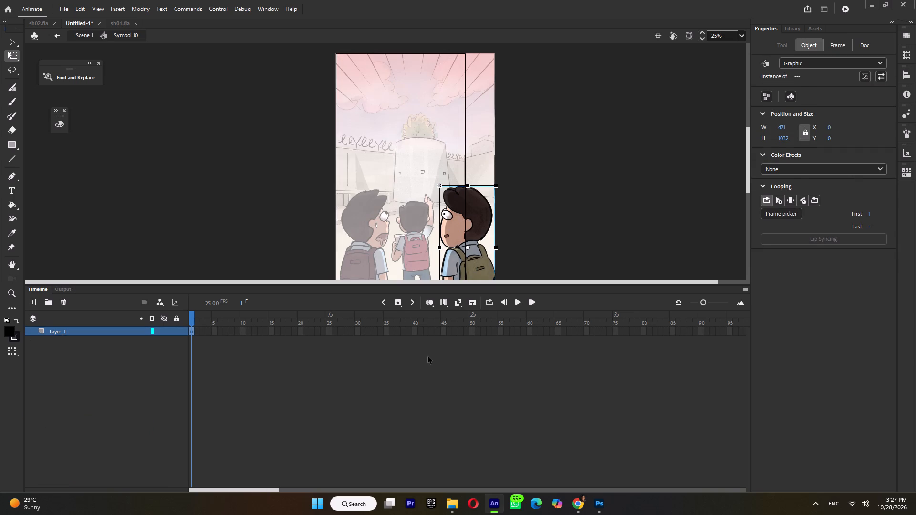
key(ctrl+shift+k)
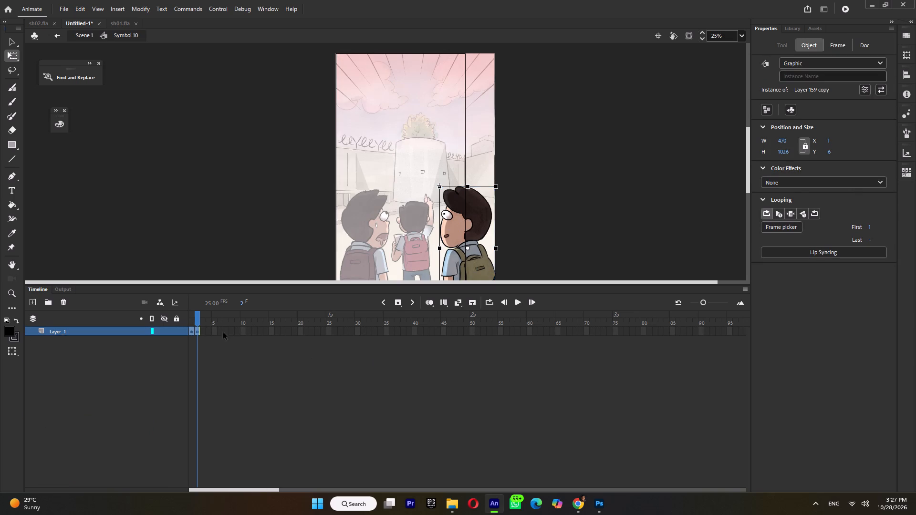
Lengthen the first drawing's hold so that the second keyframe falls on frame 9.
click(190, 330)
key(F5)
key(F5)
key(F5)
key(F5)
key(F5)
key(F5)
key(F5)
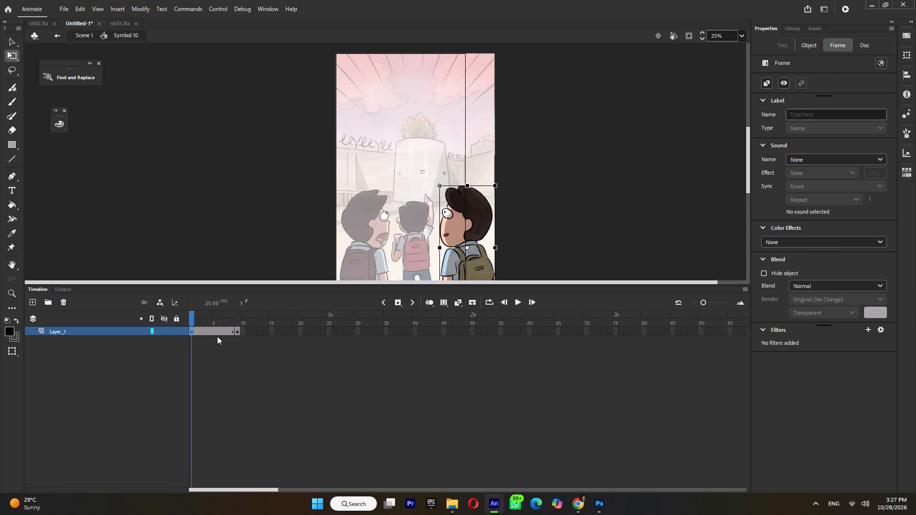
Extend the second drawing's hold to frame 17, and play the shot from the main timeline.
click(238, 332)
key(F5)
key(F5)
key(F5)
key(F5)
key(F5)
key(F5)
key(F5)
key(F5)
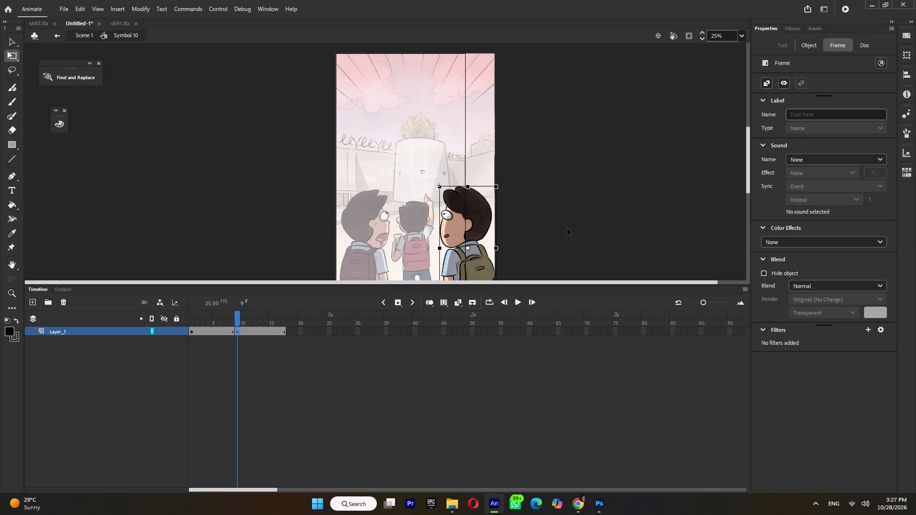
double_click(569, 229)
key(Return)
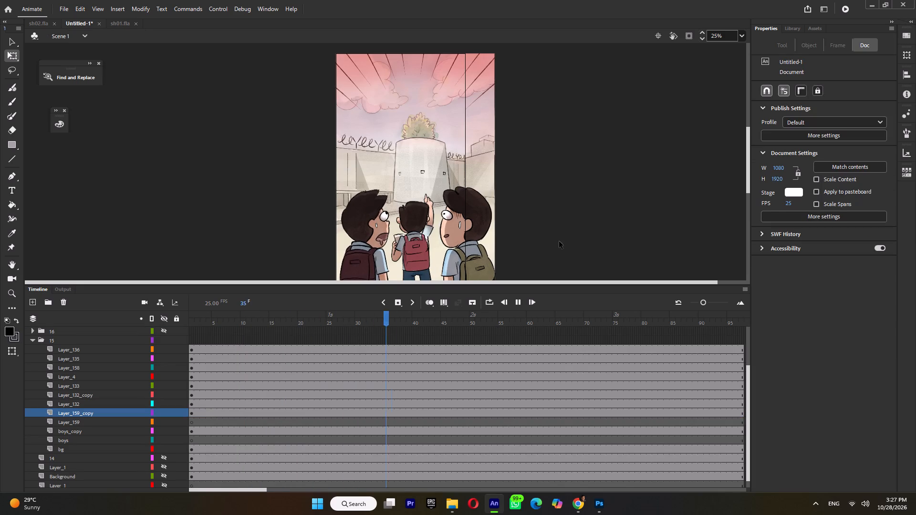
key(Return)
drag(248, 316, 103, 345)
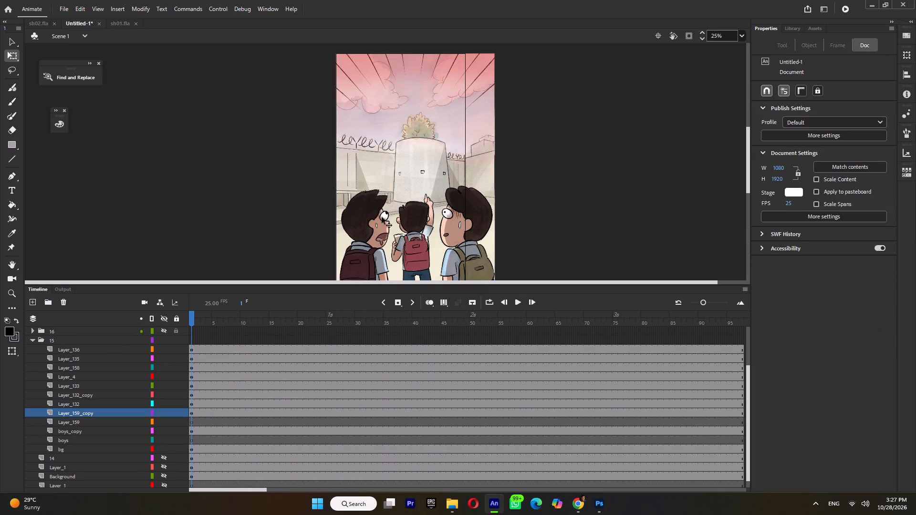
Set the looping of both big boys' graphic symbols, on boys_copy and Layer_159_copy, to play a single frame.
click(364, 238)
click(791, 215)
key(Return)
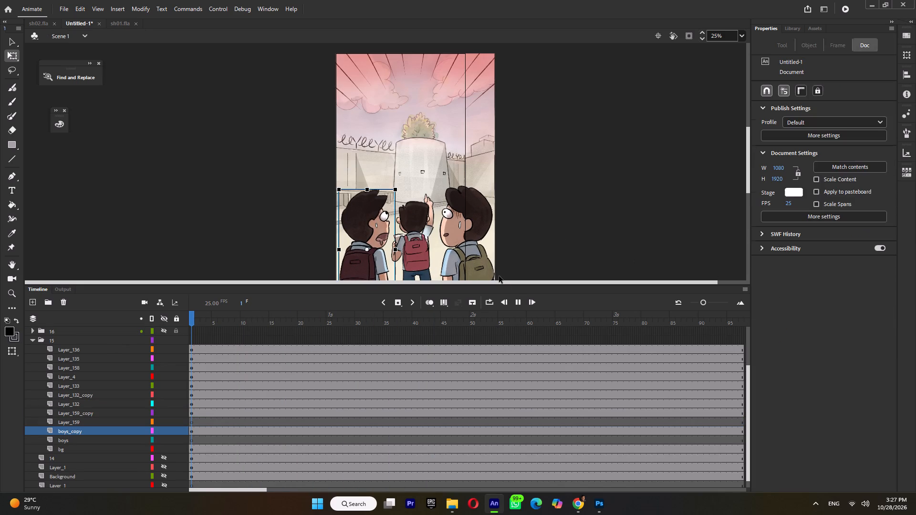
key(Return)
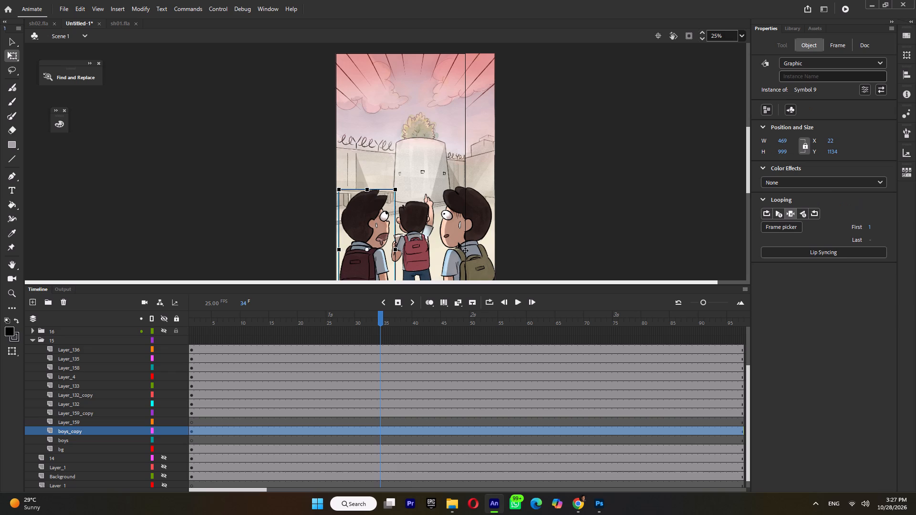
click(479, 226)
click(793, 212)
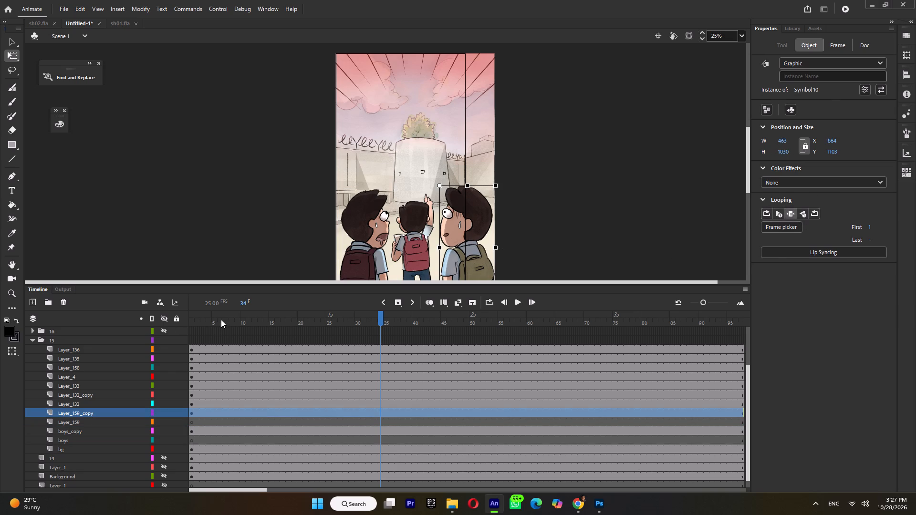
drag(221, 319, 139, 330)
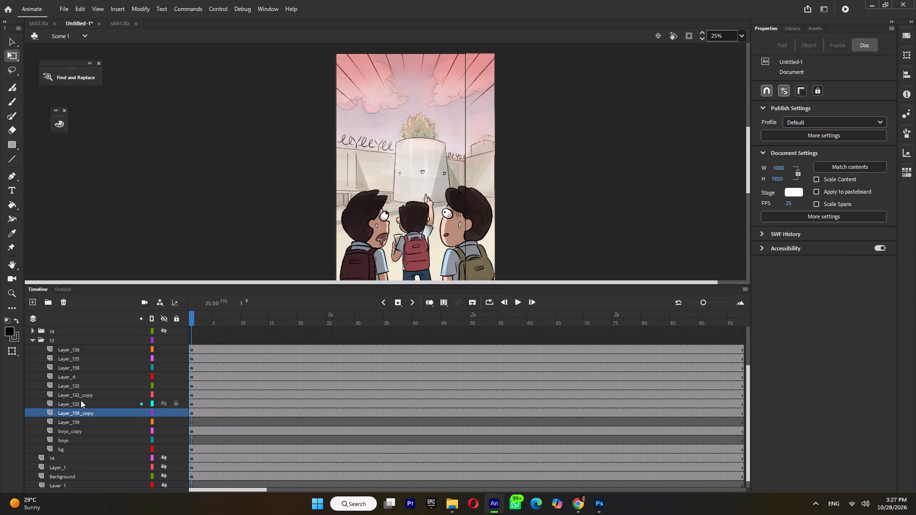
Convert the pointing arm artwork on Layer_132 and Layer_132_copy together into one graphic symbol.
click(79, 402)
shift+click(85, 395)
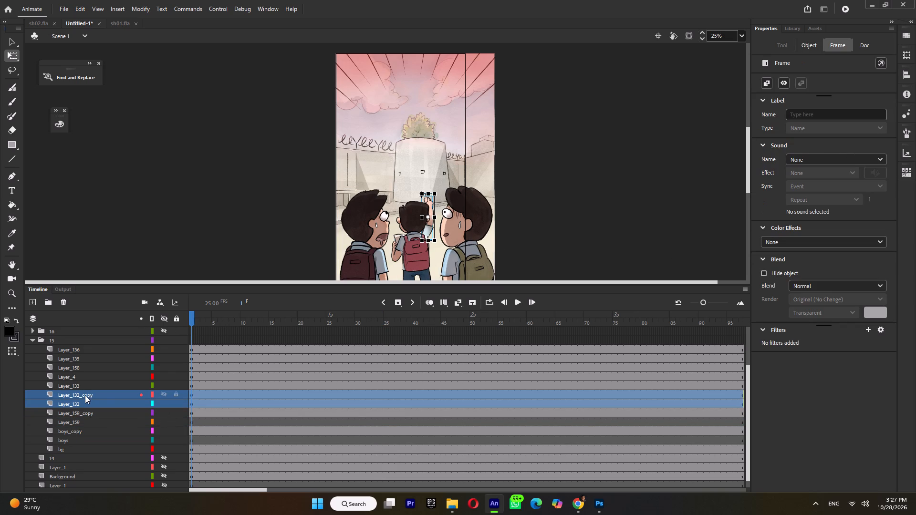
key(F8)
click(527, 118)
Inside the new arm symbol, distribute its two arm drawings to separate keyframes.
ctrl+scroll(439, 187, up, 4)
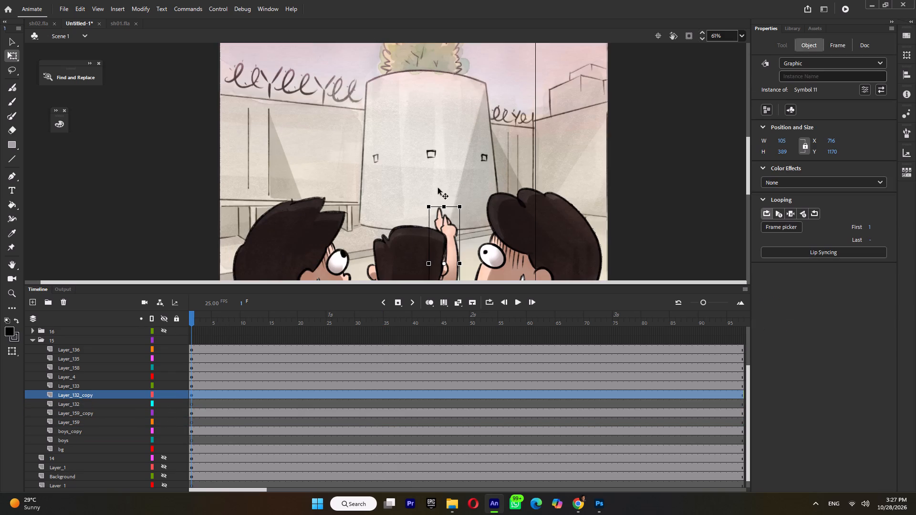
double_click(443, 213)
drag(504, 172, 437, 289)
key(ctrl+shift+k)
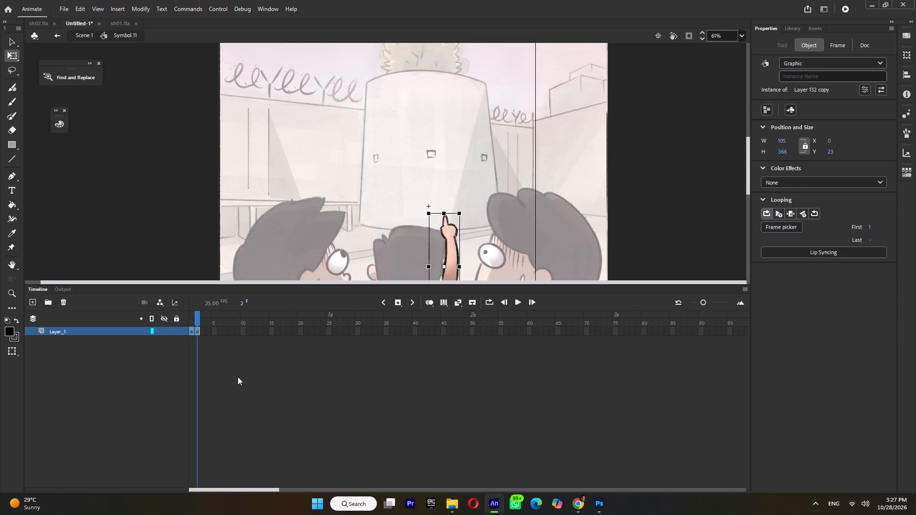
Lengthen the first arm drawing's hold so that the second keyframe falls on frame 8.
click(191, 332)
key(F5)
key(F5)
key(F5)
key(F5)
key(F5)
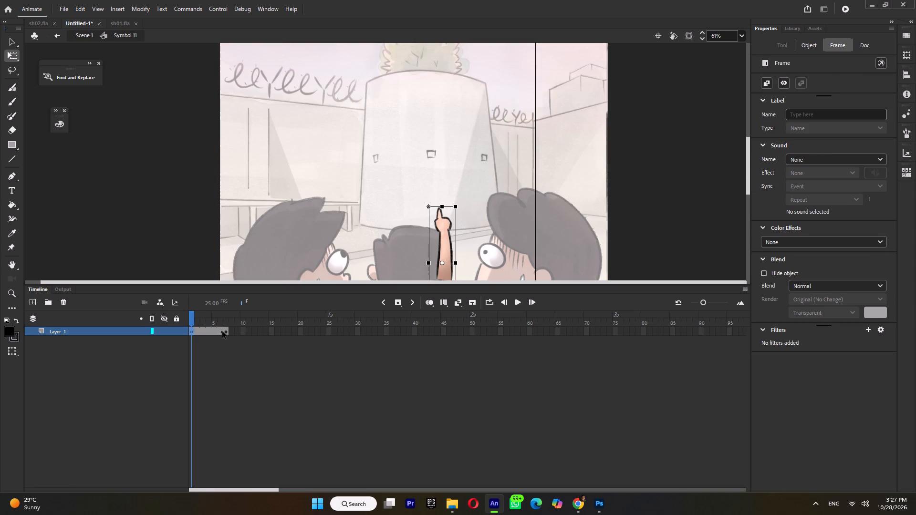
key(F5)
Extend the second arm drawing's hold by eight frames, and play the shot from the main timeline.
click(233, 331)
key(F5)
key(F5)
key(F5)
key(F5)
key(F5)
key(F5)
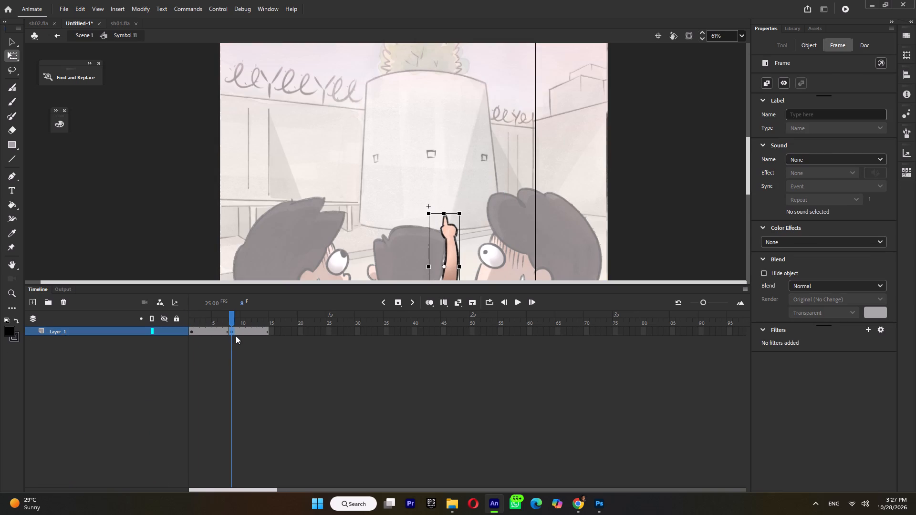
key(F5)
key(F5)
double_click(176, 198)
ctrl+scroll(252, 201, down, 4)
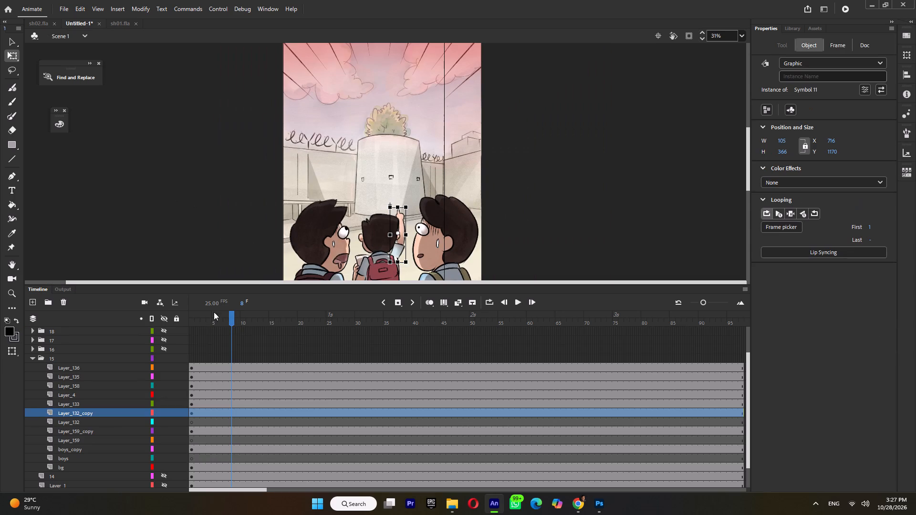
drag(210, 314, 141, 332)
key(Return)
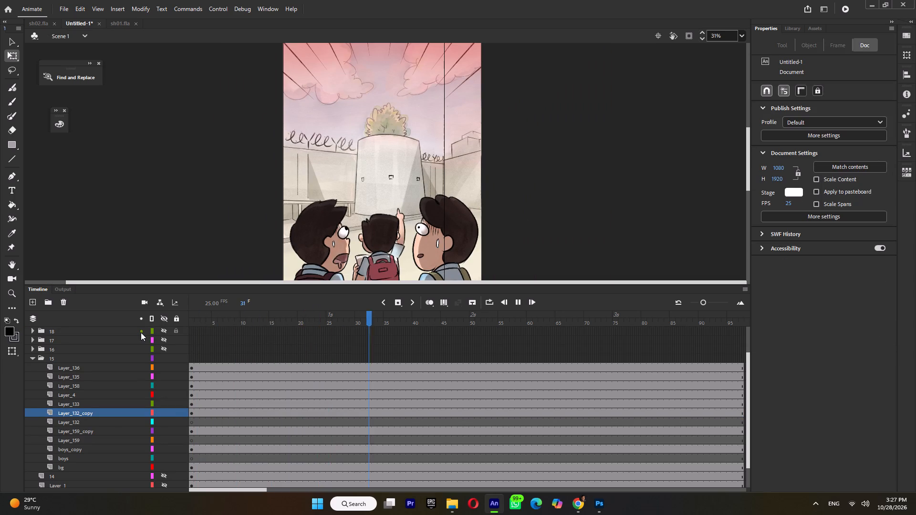
key(Return)
Inside the Layer 136 symbol of radiating sky lines, extend the drawing to frame 12 and add a keyframe at frame 7.
double_click(429, 58)
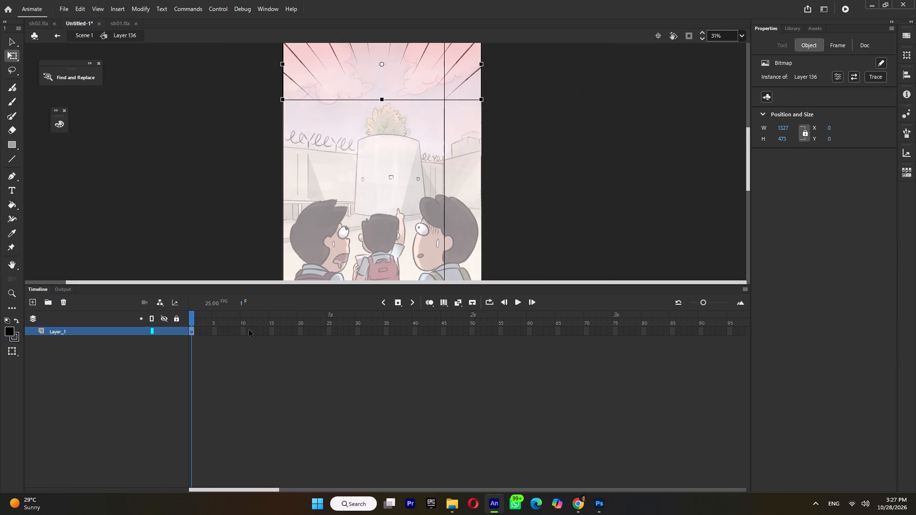
click(252, 330)
key(F5)
click(226, 328)
key(F6)
On frame 7, enlarge the radiating lines to about 1442 by 514, shift them slightly upward, and preview the shot.
ctrl+scroll(440, 221, down, 3)
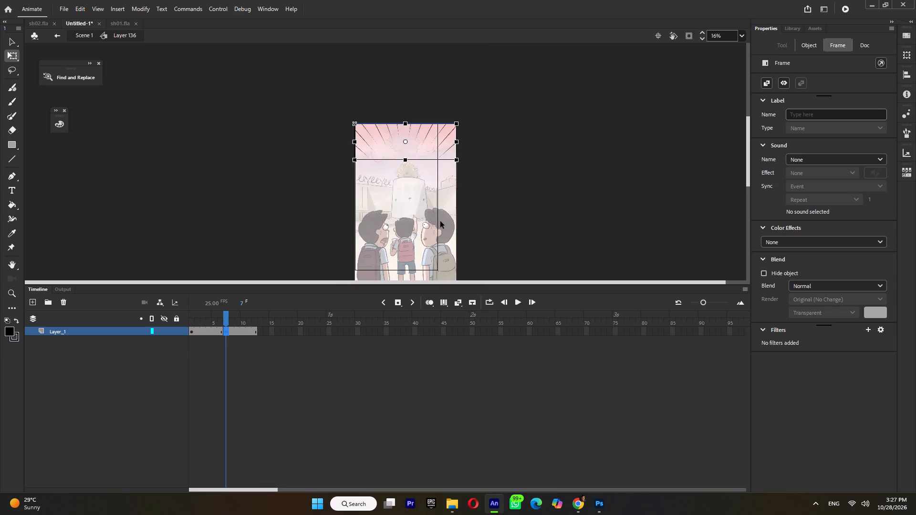
ctrl+scroll(467, 107, up, 3)
shift+drag(483, 140, 492, 130)
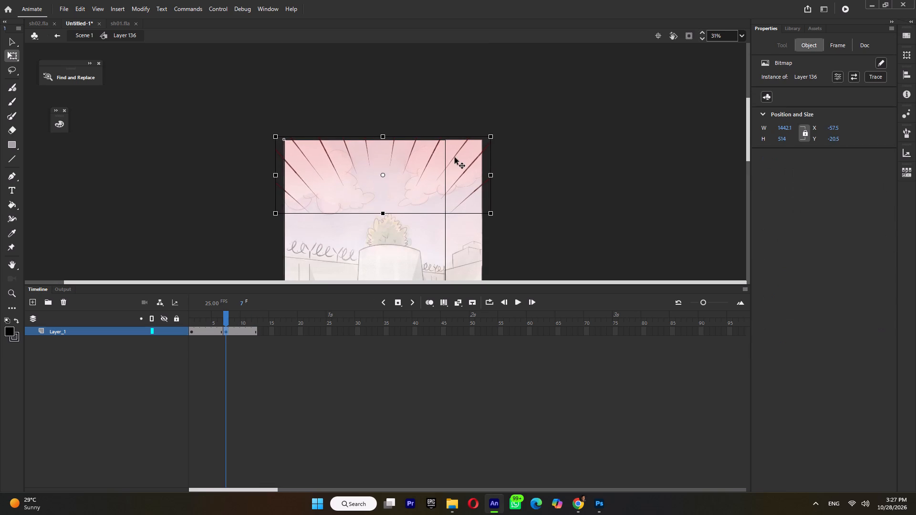
drag(448, 162, 450, 151)
ctrl+double_click(514, 159)
ctrl+scroll(514, 159, down, 3)
key(Return)
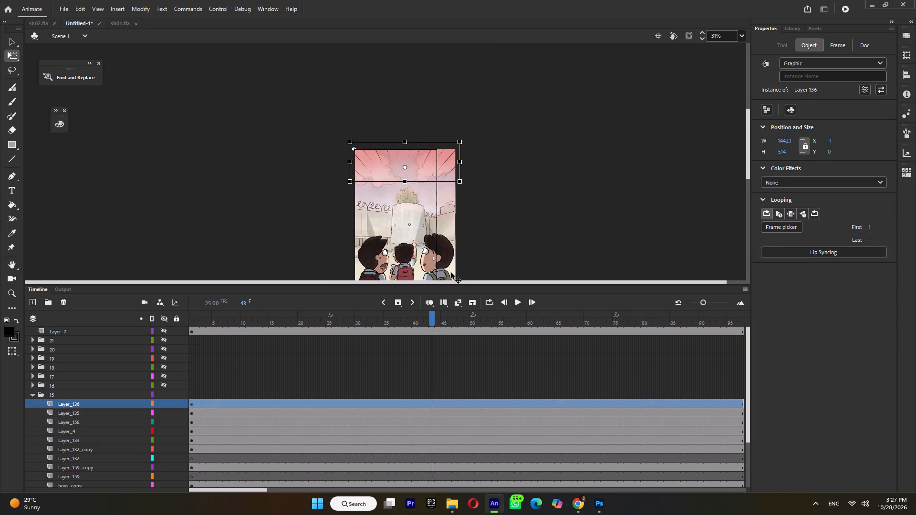
key(Return)
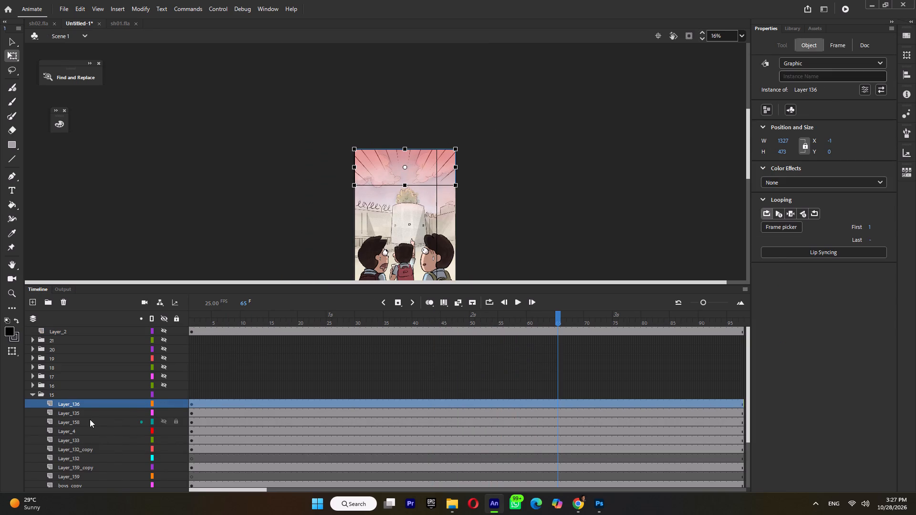
Inside the Layer 158 symbol of forehead lines and sweat drop, extend the drawing to frame 12 and add a keyframe at frame 7.
click(85, 409)
click(82, 422)
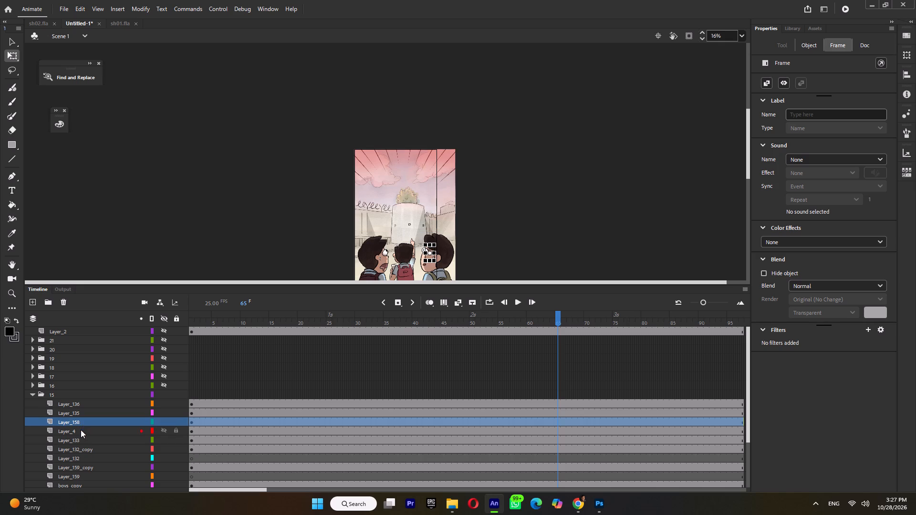
click(81, 430)
click(79, 439)
click(79, 430)
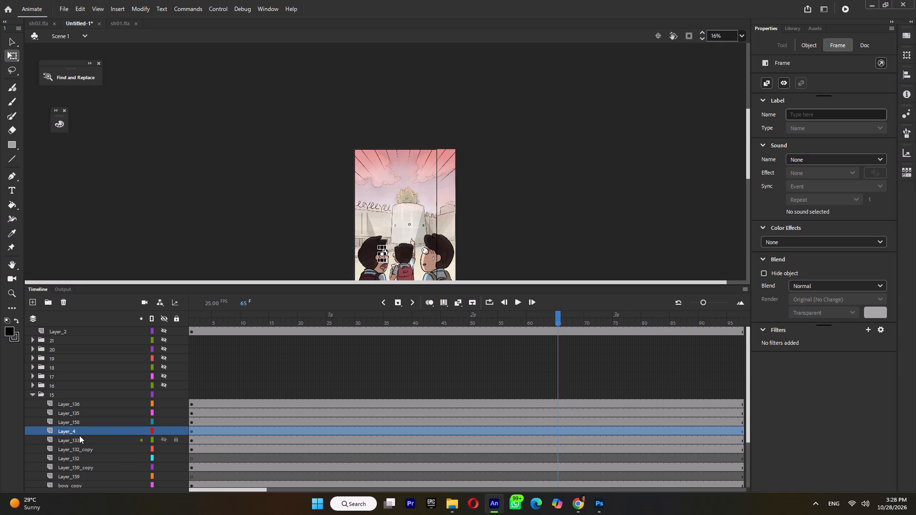
click(89, 424)
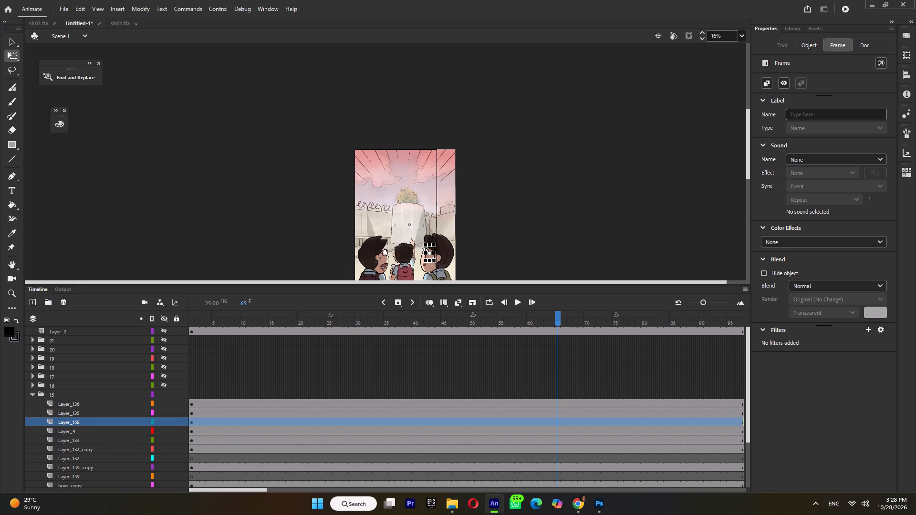
ctrl+scroll(435, 260, up, 6)
ctrl+scroll(518, 231, up, 2)
double_click(518, 226)
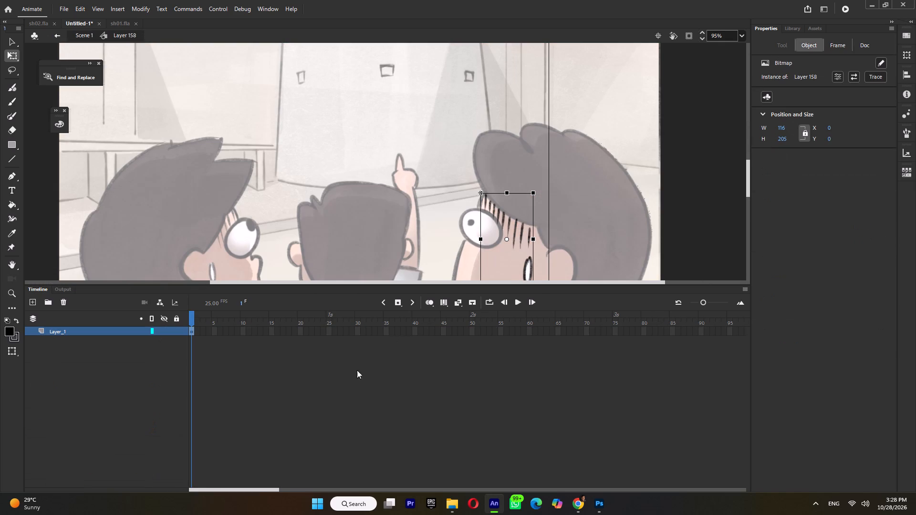
click(228, 330)
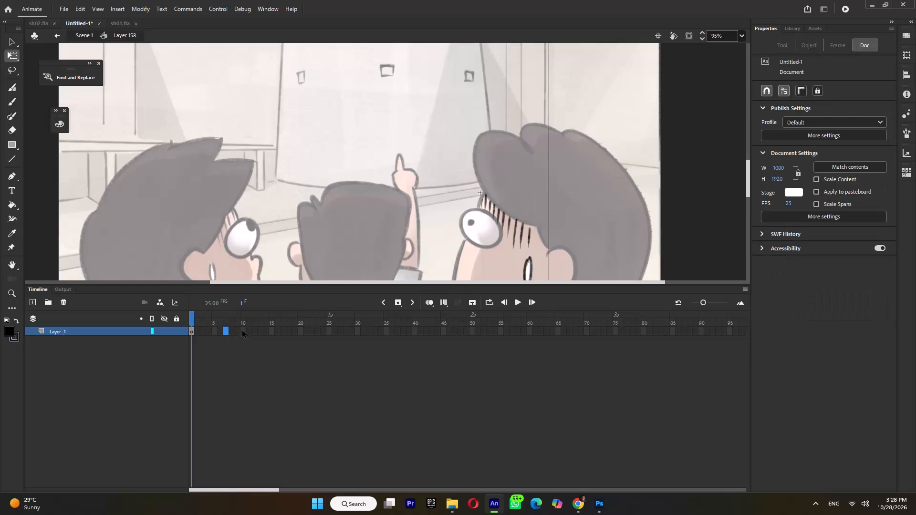
click(254, 330)
key(F5)
click(224, 332)
key(F6)
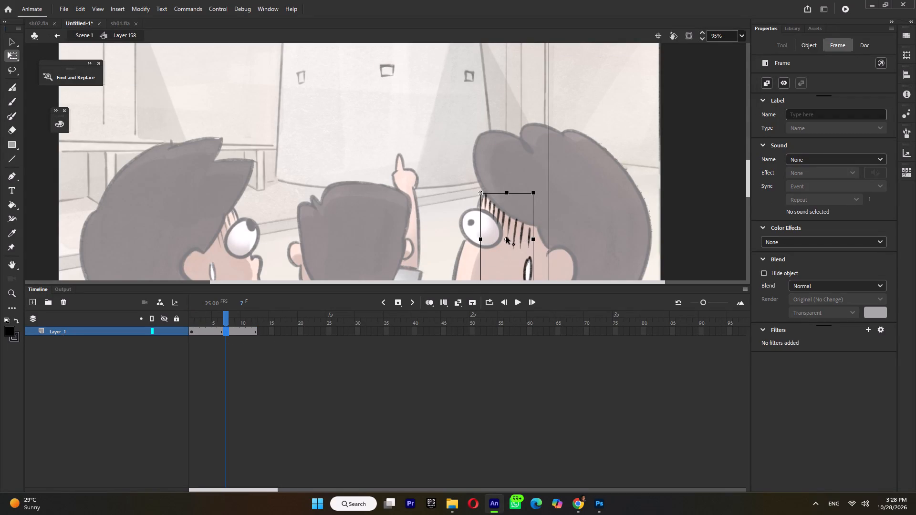
On frame 7 of Layer 158, raise the transformation point and stretch the forehead lines and sweat drop to about 251 tall.
drag(507, 239, 510, 206)
scroll(510, 206, down, 2)
drag(508, 144, 507, 160)
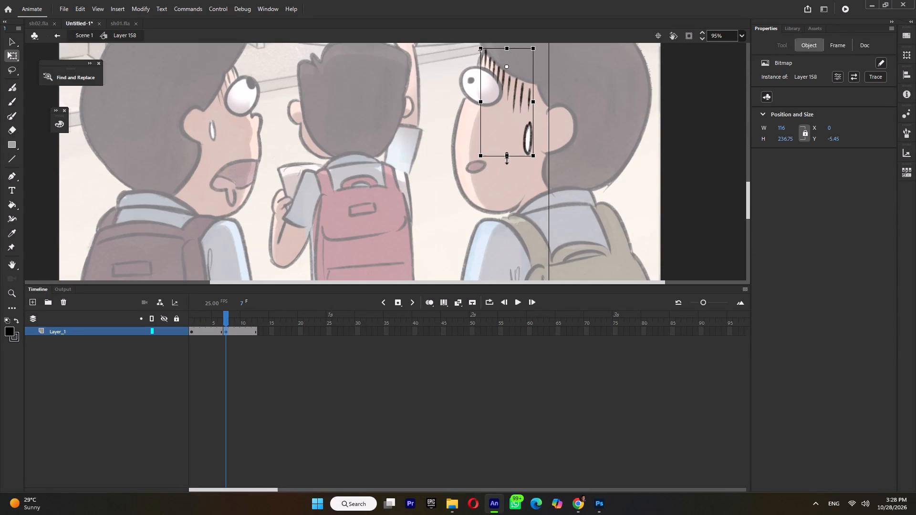
drag(507, 160, 506, 161)
double_click(429, 184)
Inside the Layer 4 symbol of the other boy's forehead lines and sweat drop, extend the drawing to frame 11 and add a keyframe at frame 6.
double_click(225, 104)
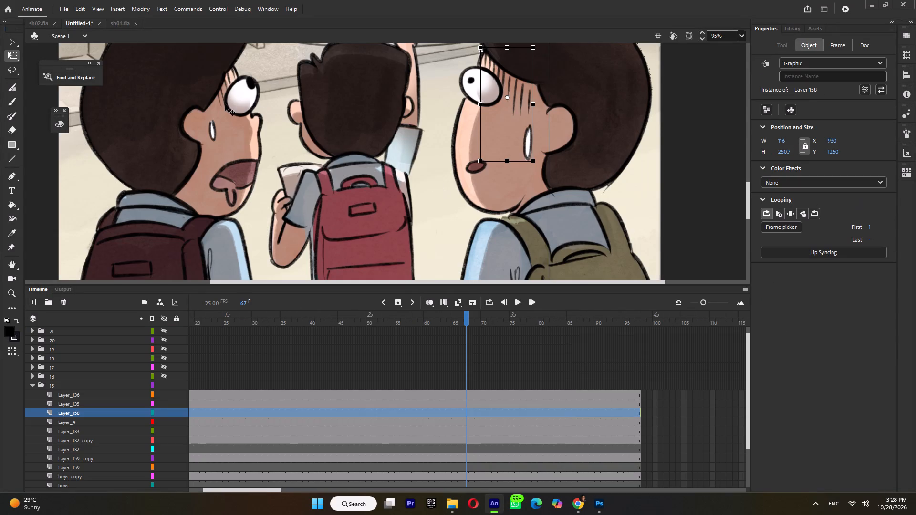
double_click(222, 101)
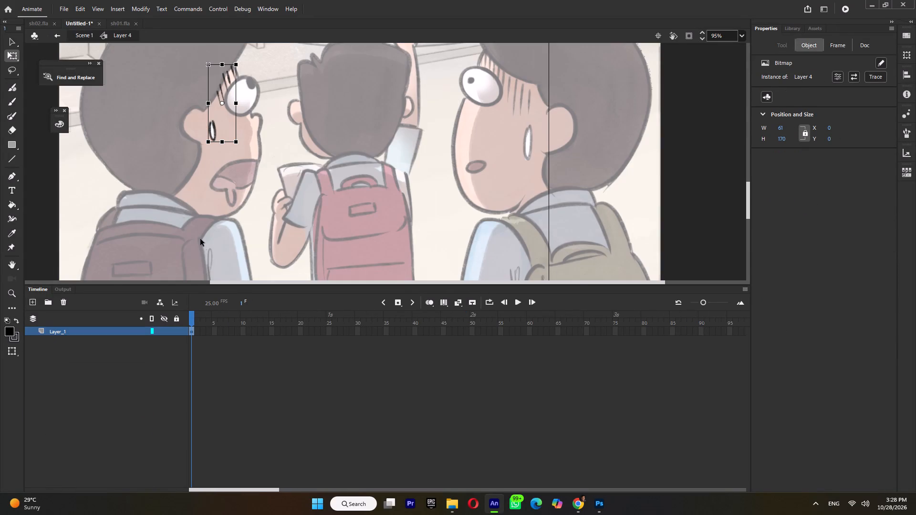
click(248, 330)
key(F5)
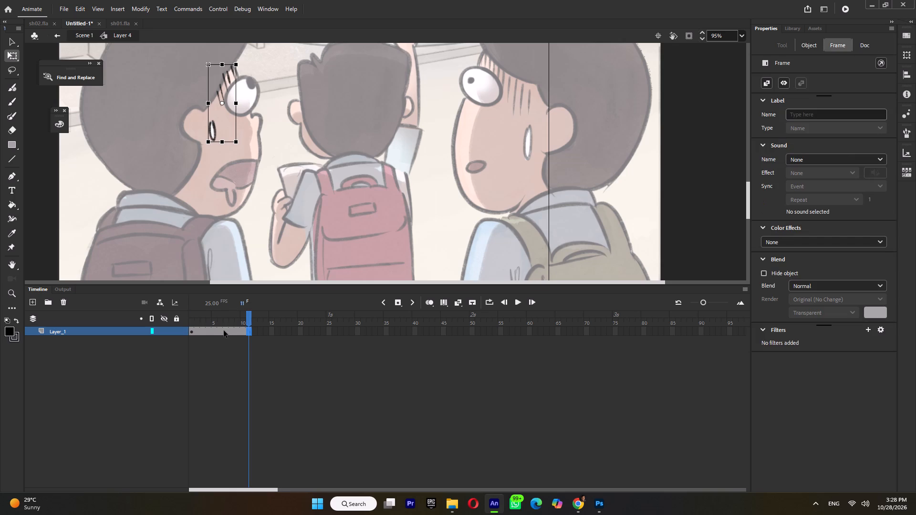
click(224, 330)
click(222, 332)
key(F6)
On frame 6, raise the transformation point, stretch the lines and drop to about 205 tall, and scrub through the shot on the main timeline.
drag(221, 103, 219, 82)
drag(222, 142, 224, 154)
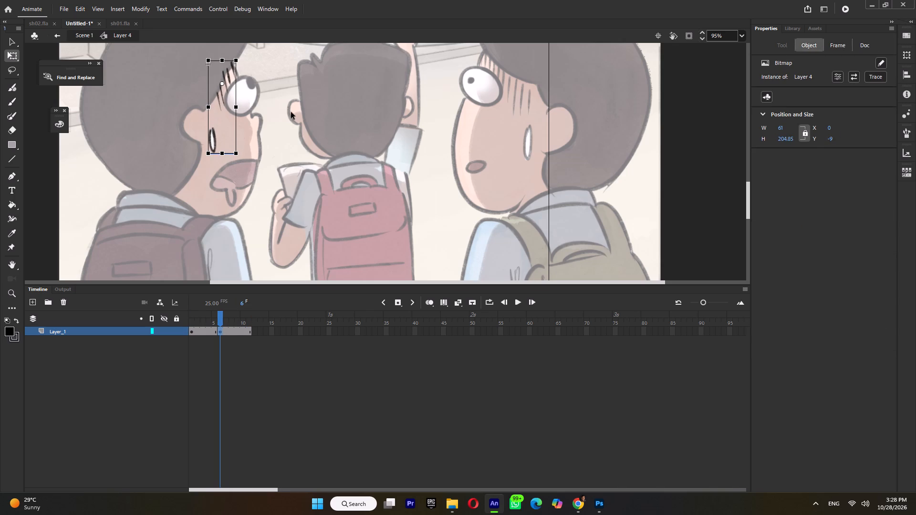
double_click(291, 112)
ctrl+scroll(312, 193, down, 5)
drag(207, 317, 205, 317)
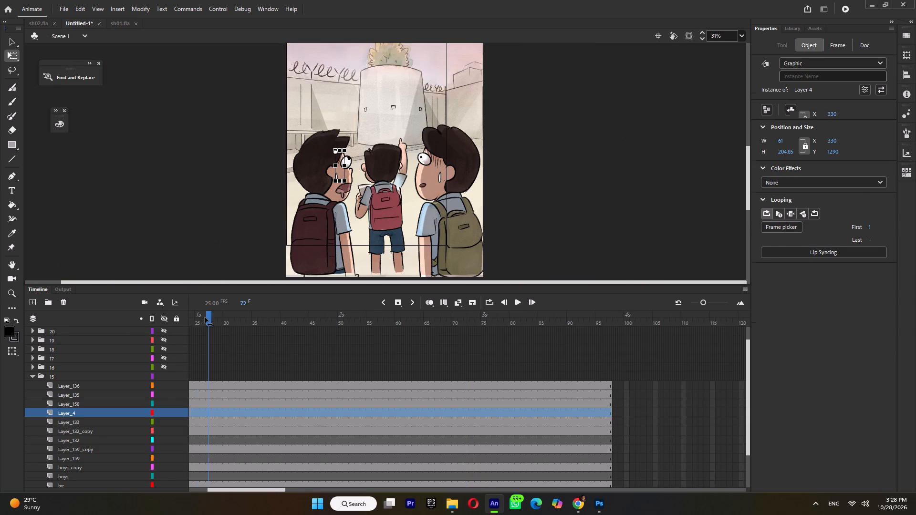
drag(205, 317, 119, 404)
Collapse folder 15 and convert its layers to a symbol named 15.
click(74, 381)
click(32, 374)
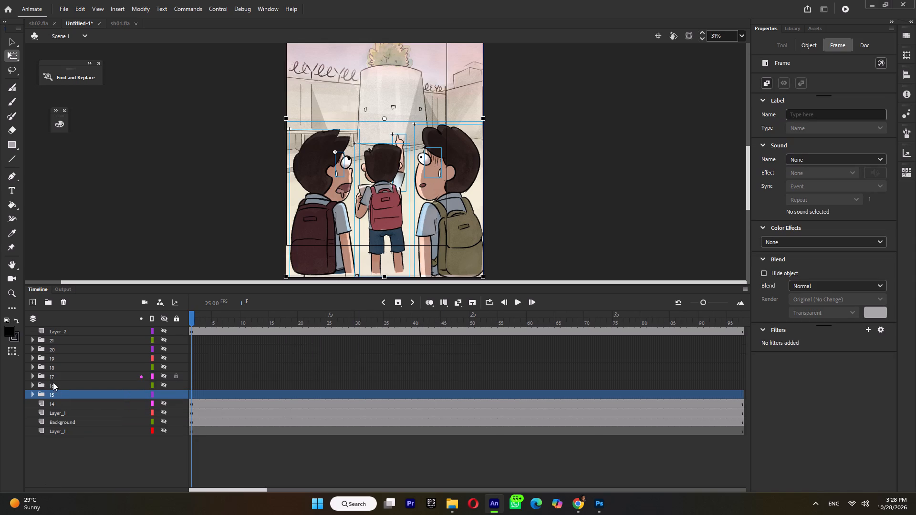
click(50, 394)
right_click(50, 394)
click(127, 249)
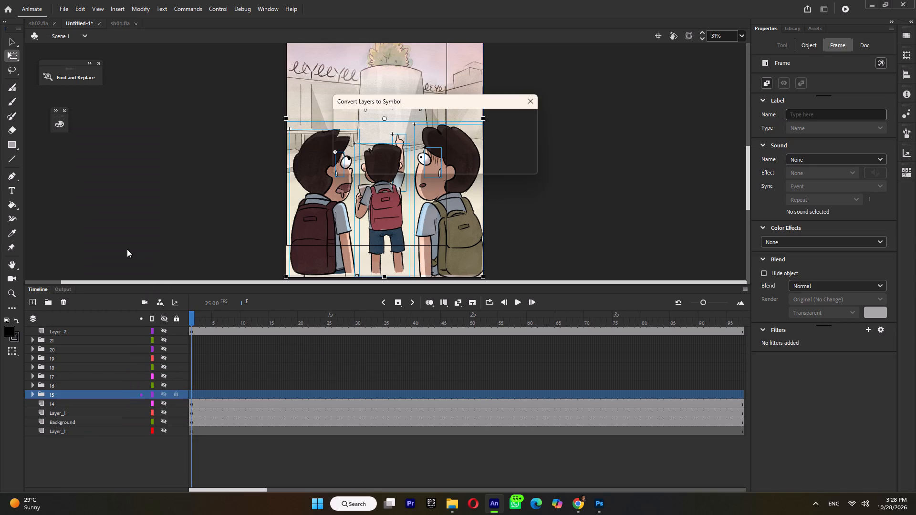
text(15)
key(Return)
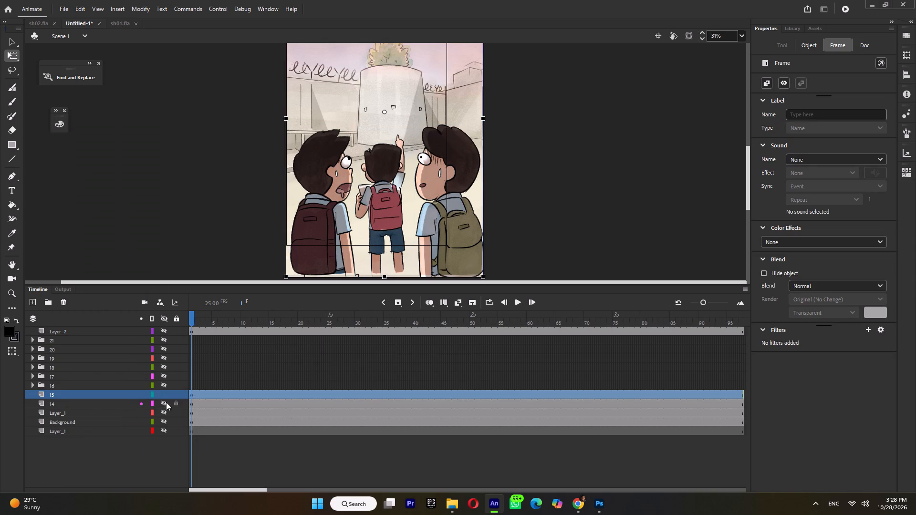
Hide layer 15, show folder 16, and expand it in a taller timeline so all of its layers are in view.
click(163, 393)
click(164, 380)
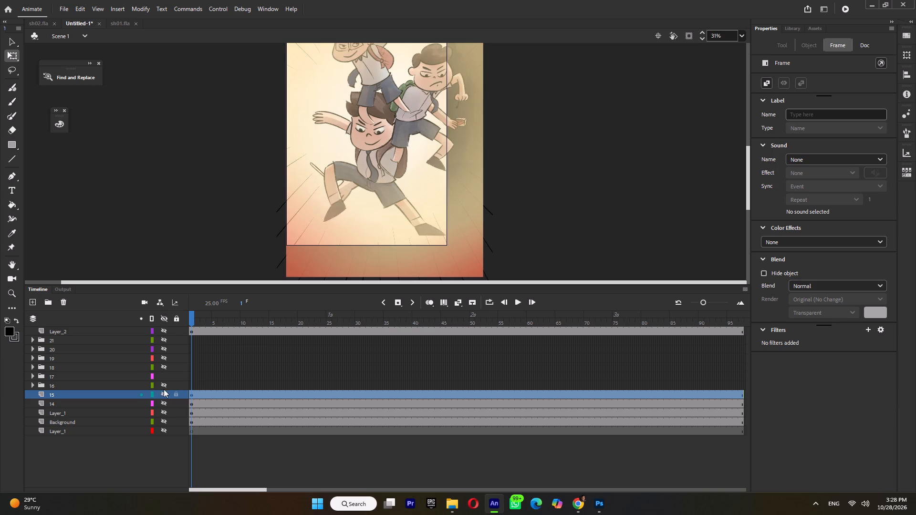
click(164, 375)
click(164, 386)
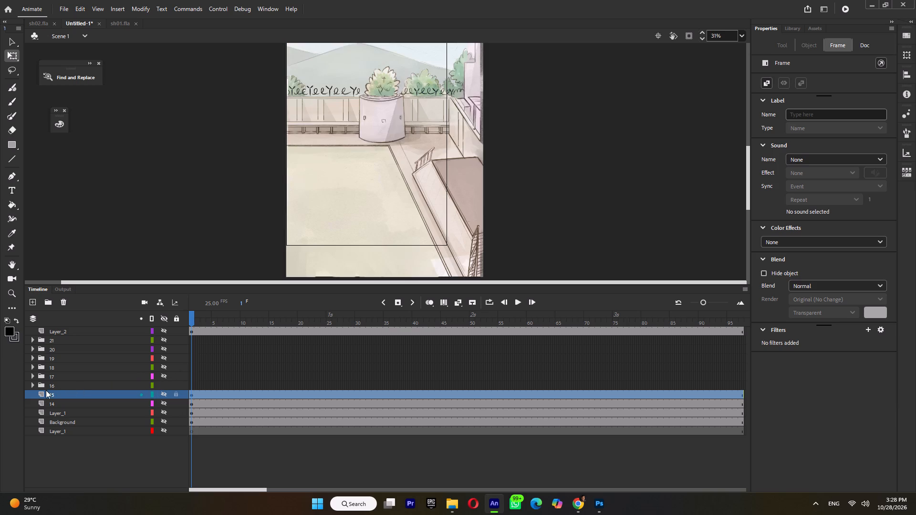
click(35, 383)
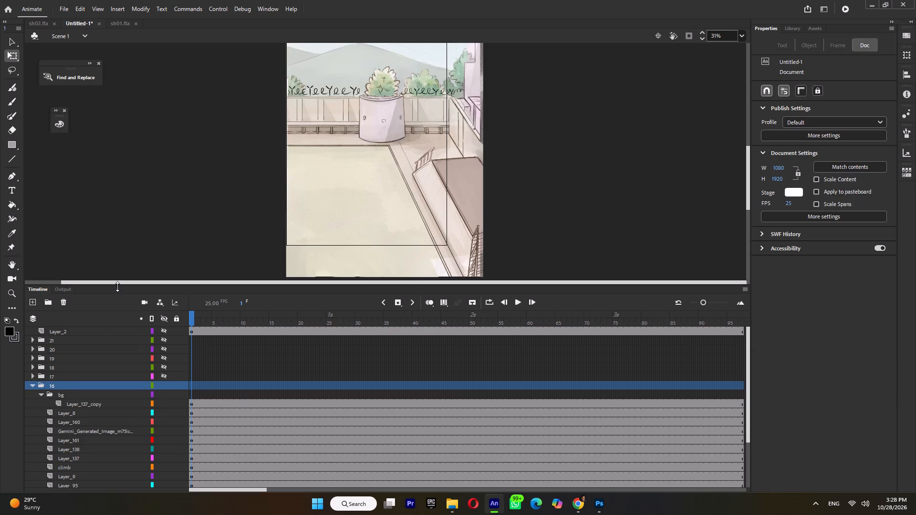
drag(117, 287, 132, 239)
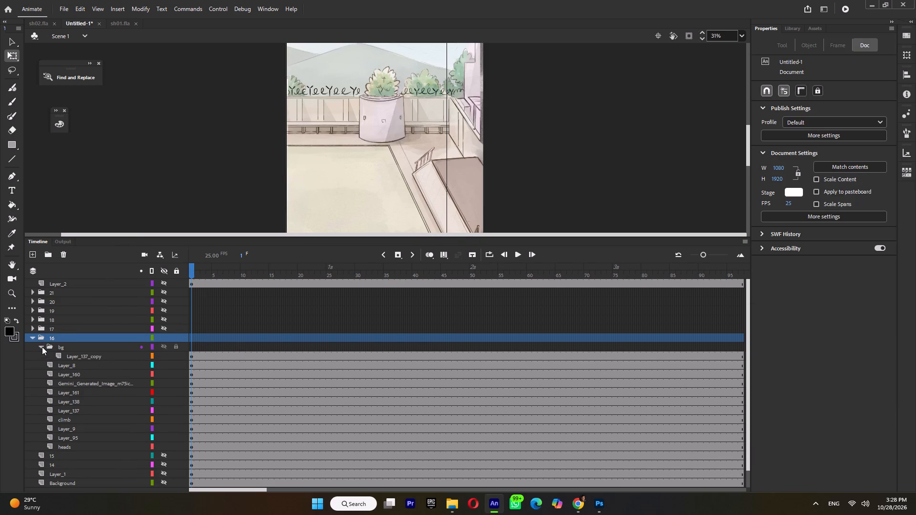
In folder 16, move the bg folder to the bottom and restack Layer_8, Layer_160, the Gemini image, Layer_161 and Layer_138 upward from it.
click(42, 347)
drag(73, 346, 61, 441)
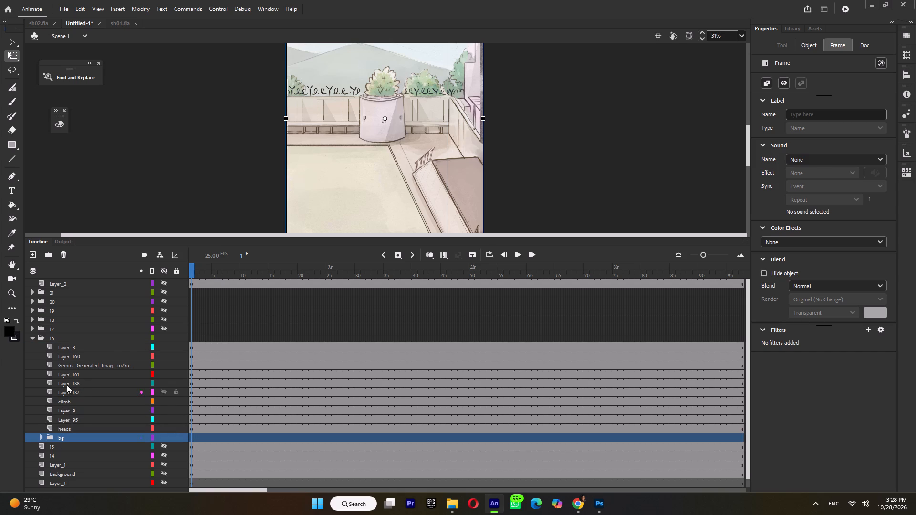
click(64, 346)
drag(69, 346, 57, 433)
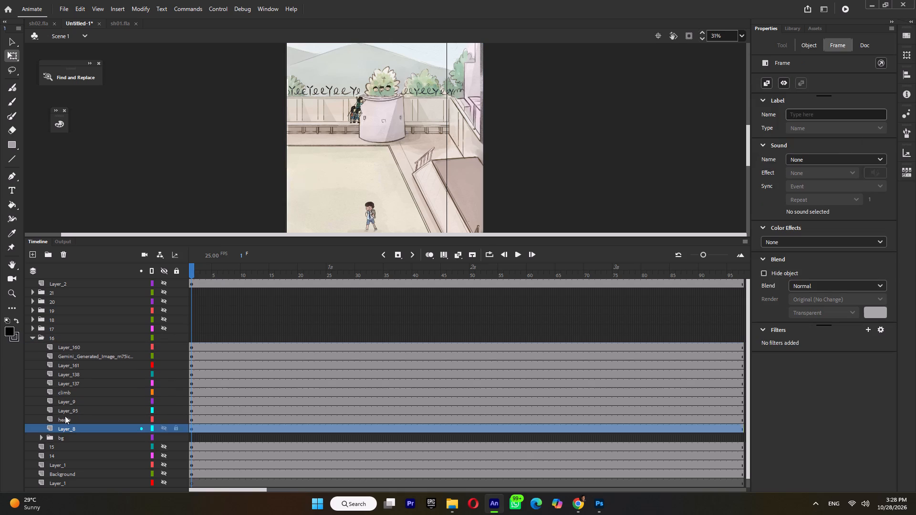
click(75, 348)
drag(79, 347, 72, 425)
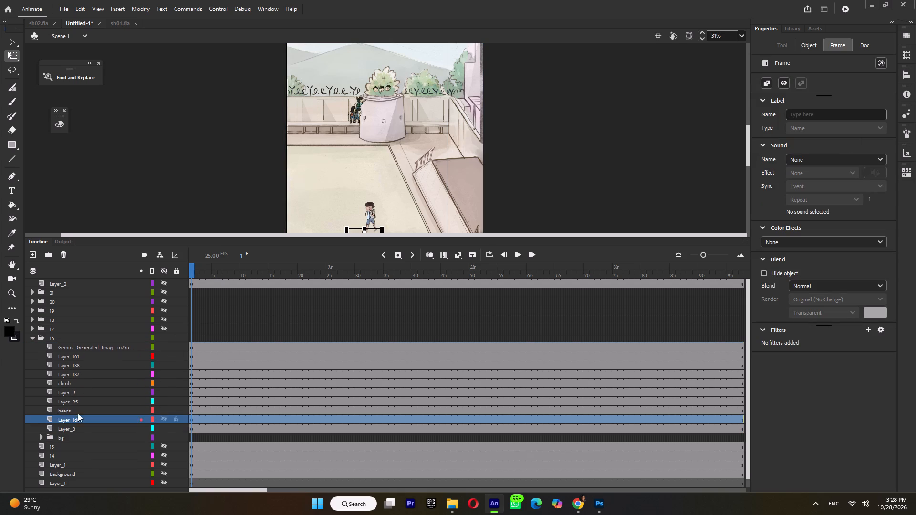
click(76, 345)
drag(81, 346, 73, 416)
click(82, 345)
drag(84, 343, 78, 405)
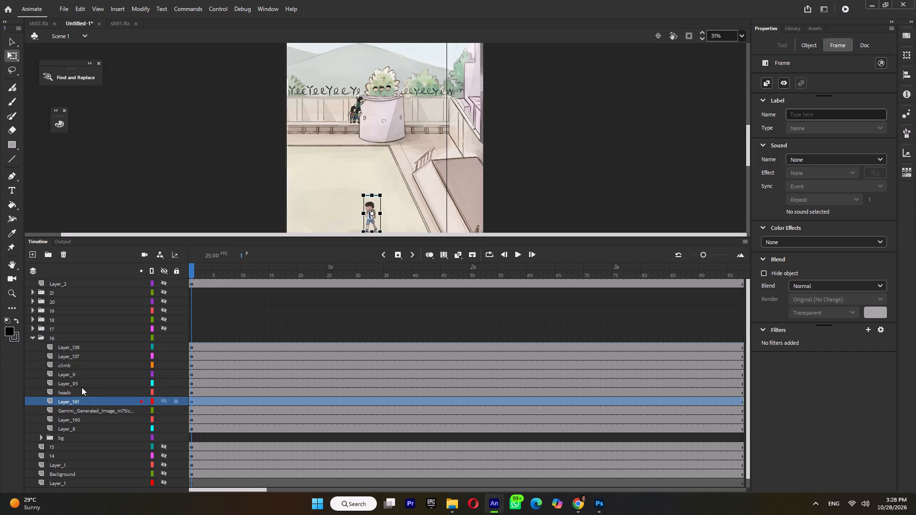
click(85, 345)
drag(85, 347, 75, 397)
Restack Layer_137, climb, Layer_9 and Layer_95 upward from Layer_138, with heads as folder 16's top layer.
click(84, 345)
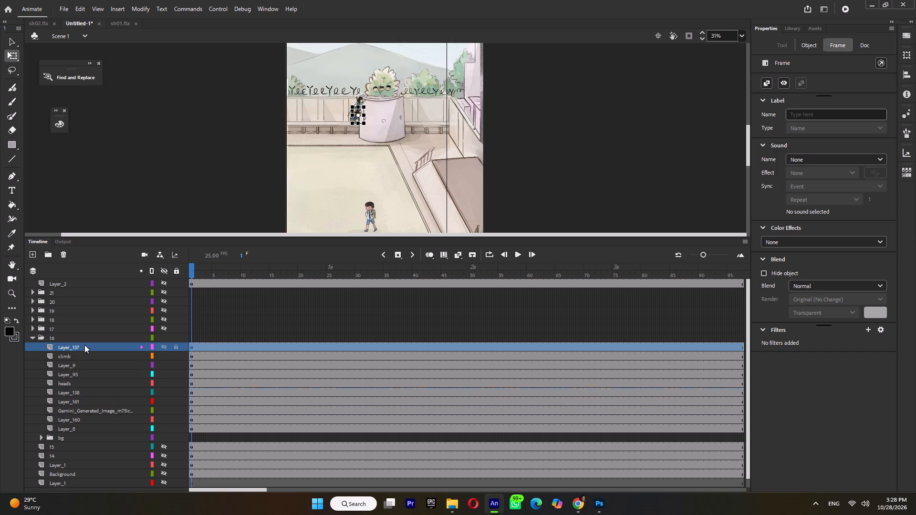
drag(86, 346, 80, 388)
click(83, 345)
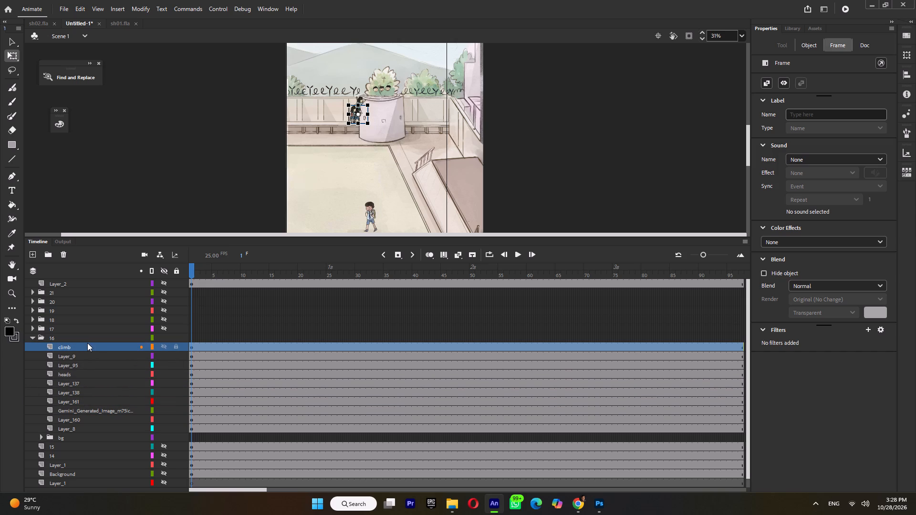
drag(87, 343, 81, 376)
click(84, 349)
drag(82, 348, 80, 367)
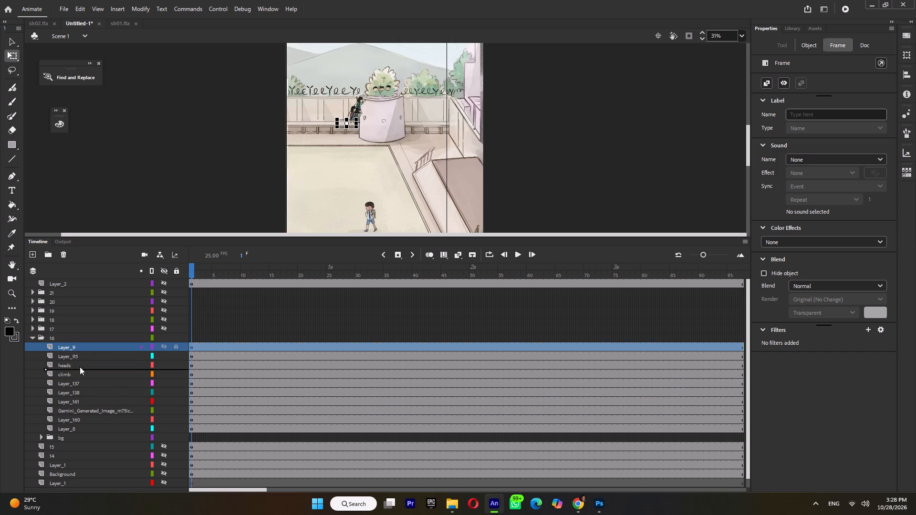
drag(80, 367, 80, 368)
click(80, 346)
drag(80, 346, 79, 359)
click(79, 344)
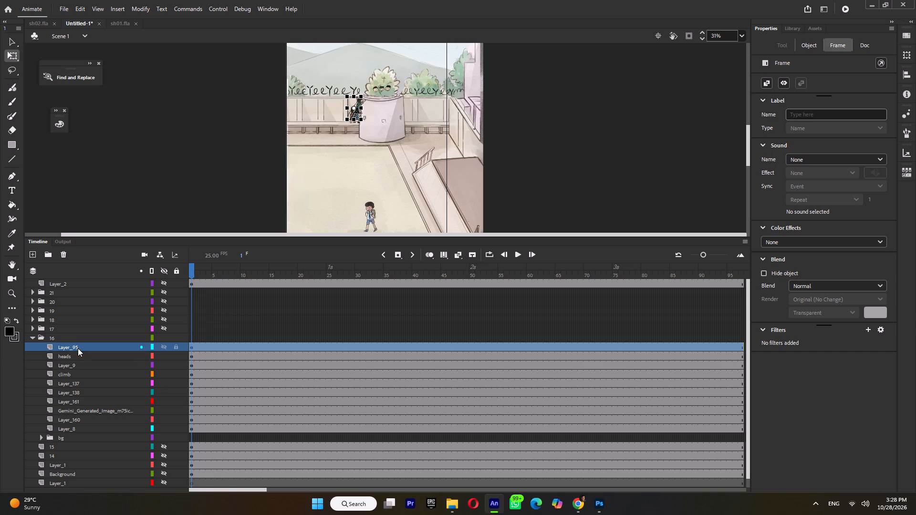
drag(75, 346, 73, 360)
Collapse folder 16 and convert its layers to a symbol named 16.
click(32, 336)
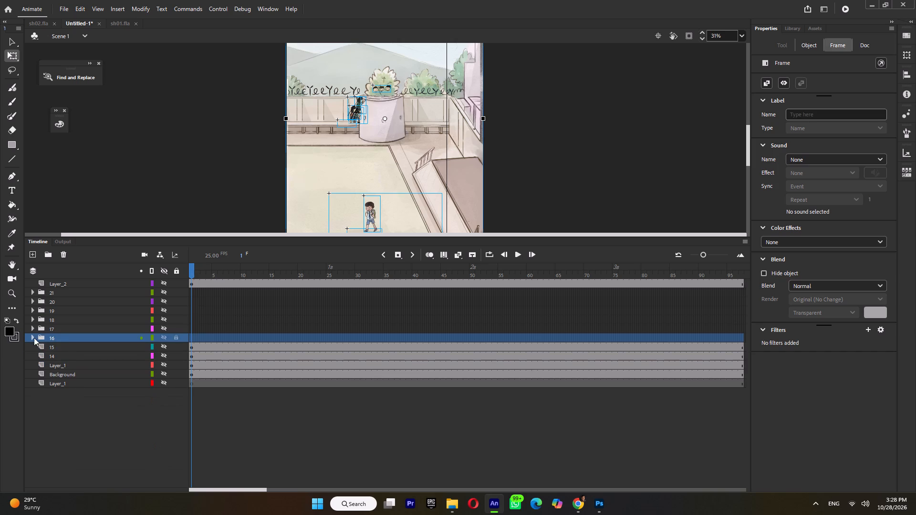
right_click(63, 336)
click(147, 193)
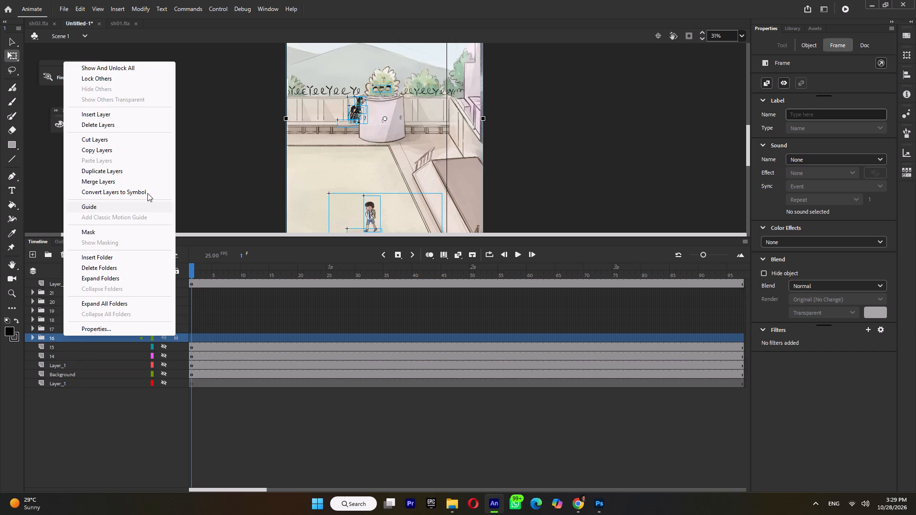
text(16)
key(Return)
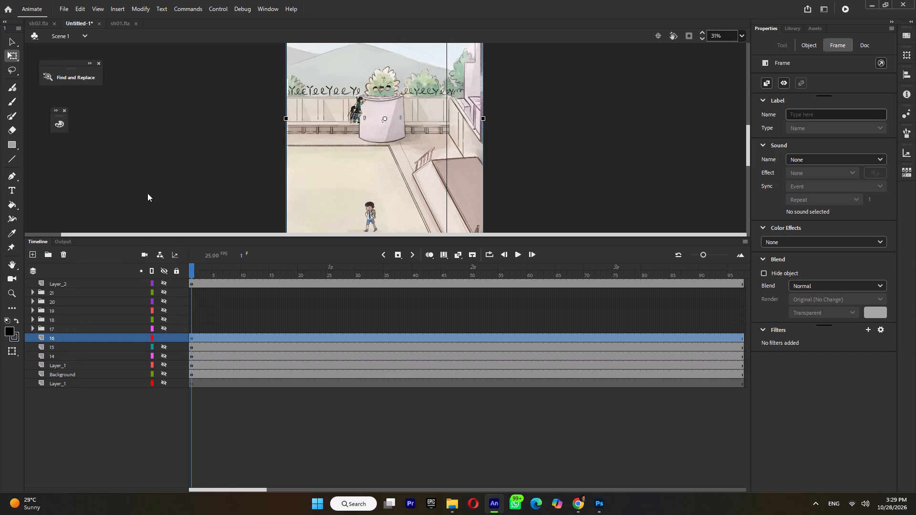
Hide layer 16, show folder 17 and expand its layers.
click(163, 336)
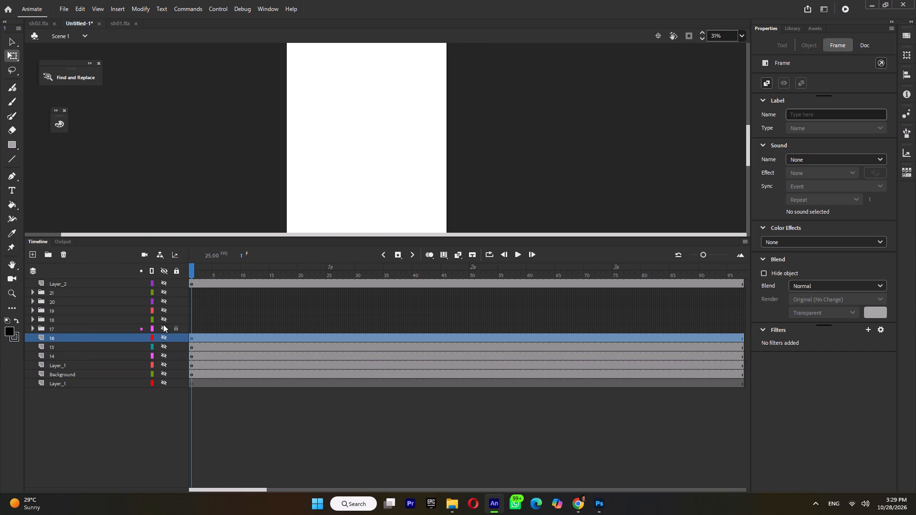
click(163, 327)
click(70, 326)
click(38, 326)
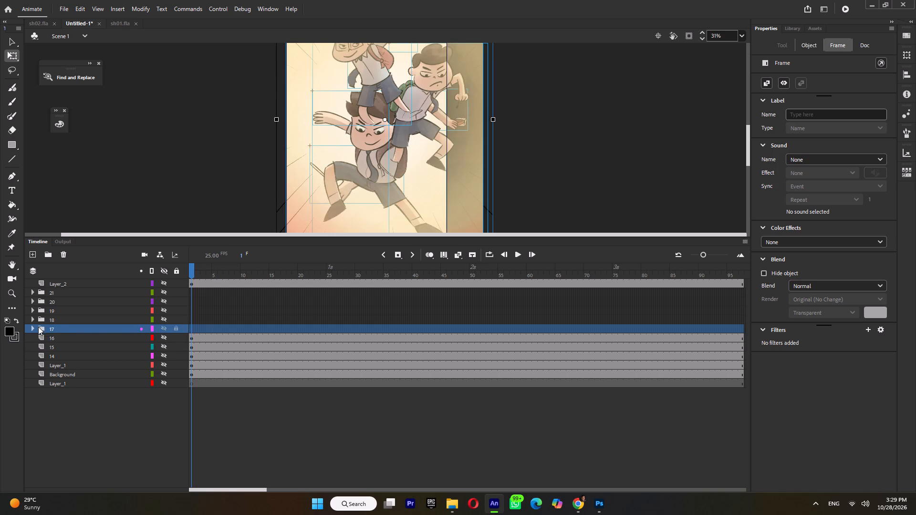
click(35, 328)
In folder 17, move Layer_26 to the bottom and restack Layer_142, Layer_163, Layer_164 and Layer_162 upward from it.
click(70, 336)
drag(74, 338, 66, 416)
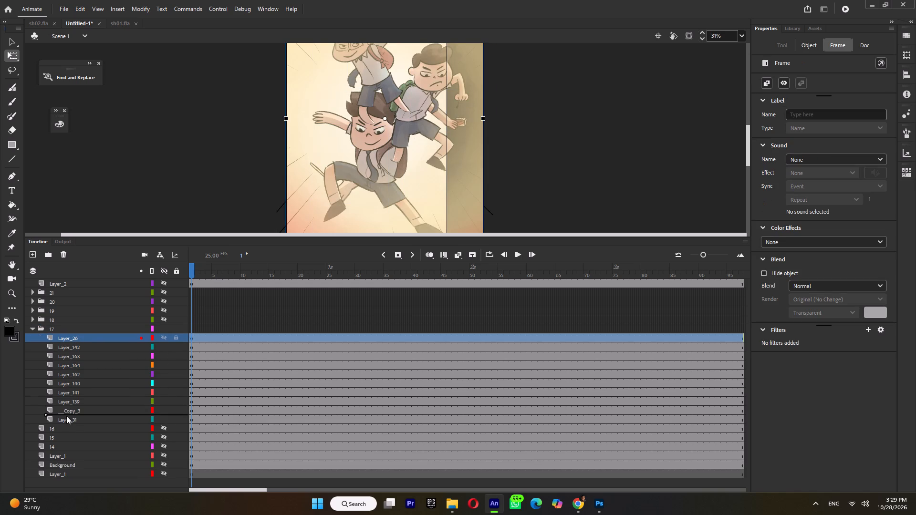
drag(66, 416, 66, 423)
click(81, 339)
drag(83, 339, 78, 410)
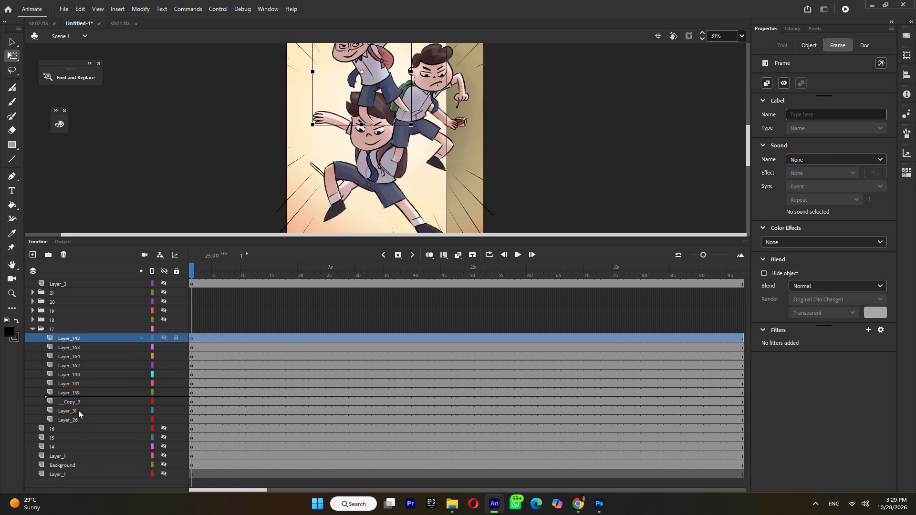
drag(78, 410, 77, 420)
click(74, 342)
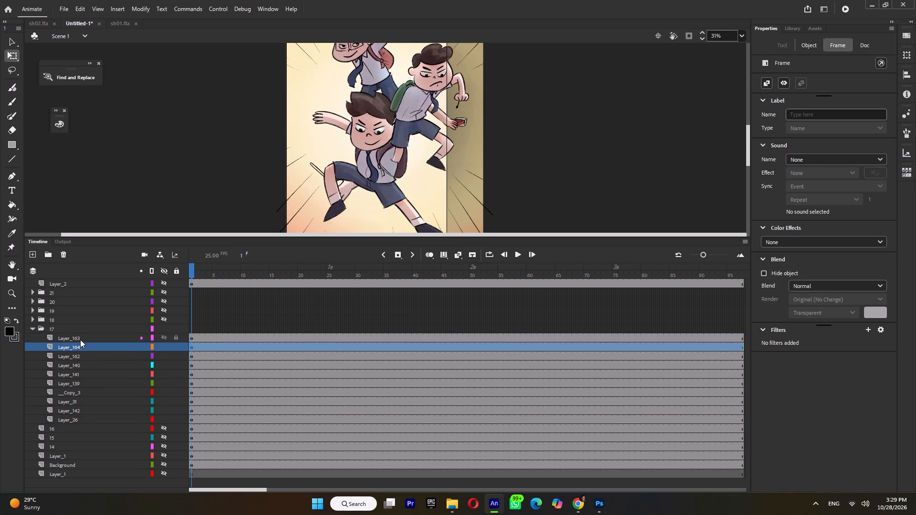
click(80, 338)
drag(77, 336, 73, 405)
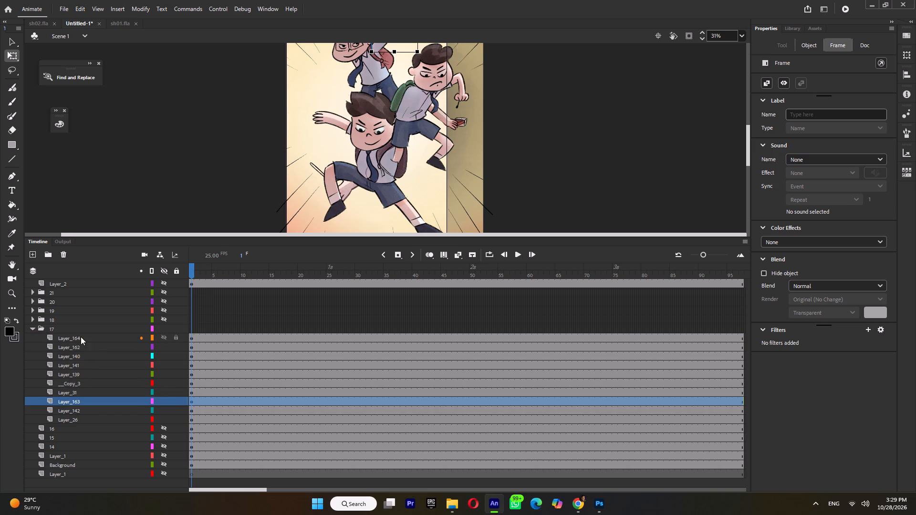
click(79, 337)
drag(81, 337, 74, 396)
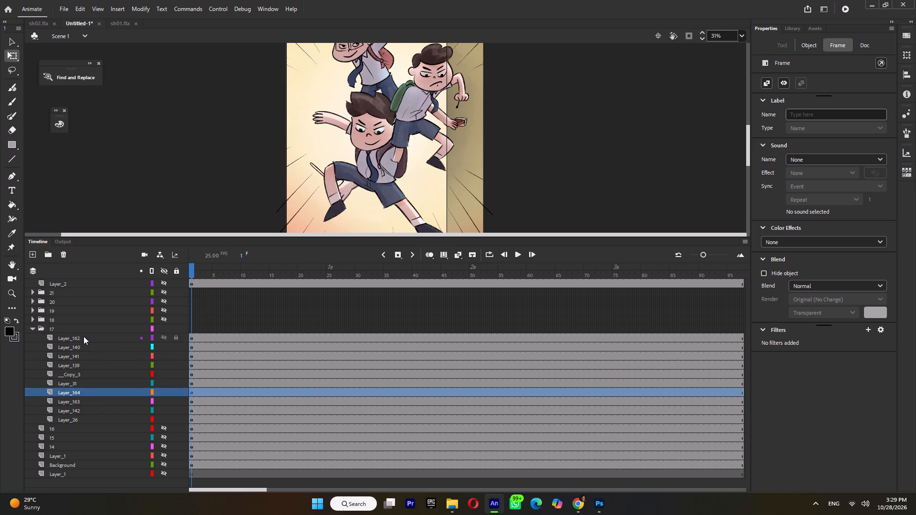
click(83, 336)
drag(88, 338, 77, 387)
In folder 17, restack Layer_140, Layer_141, Layer_139 and __Copy_3 upward from Layer_162, with Layer_31 as the top layer.
click(83, 340)
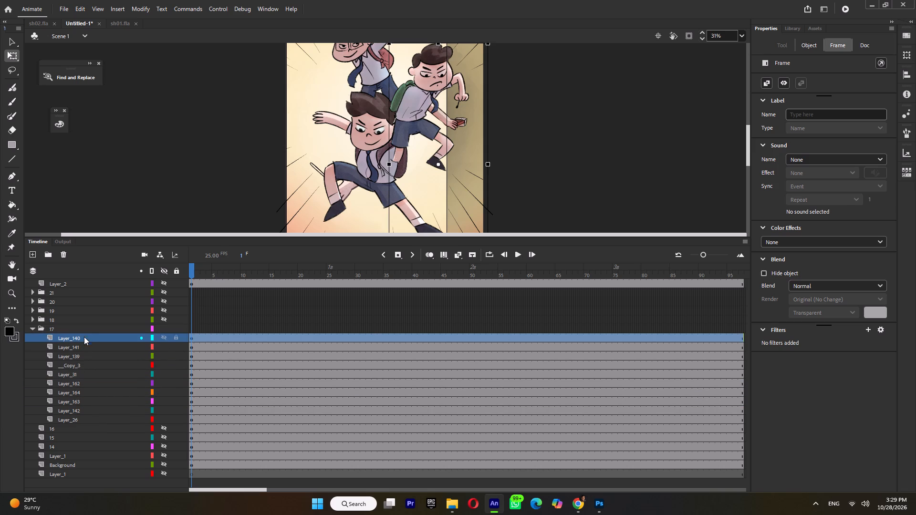
drag(84, 335, 77, 380)
click(86, 337)
drag(85, 337, 78, 373)
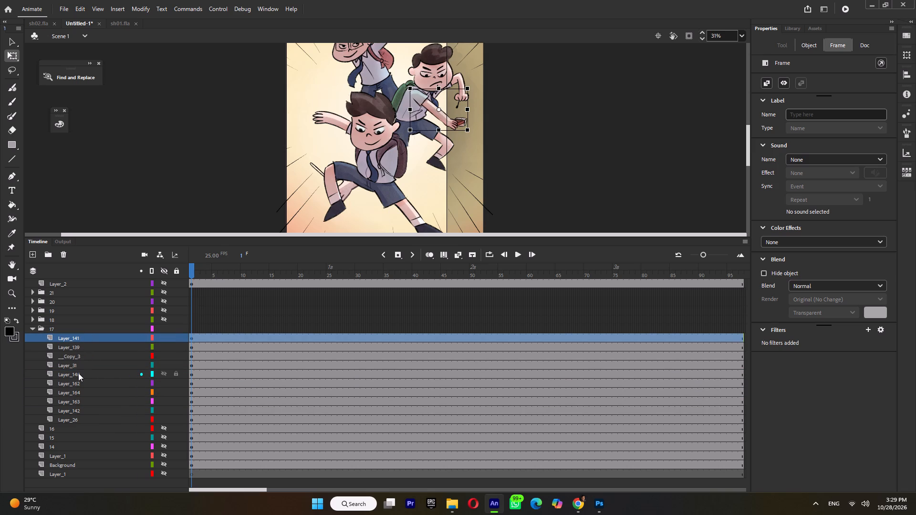
drag(78, 373, 78, 372)
drag(76, 337, 73, 372)
click(79, 333)
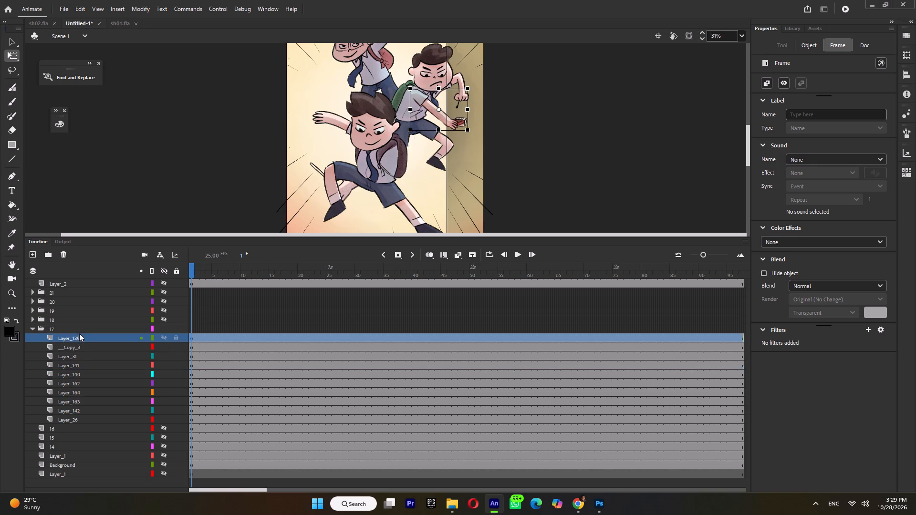
drag(80, 336, 72, 358)
click(78, 336)
drag(77, 337, 75, 350)
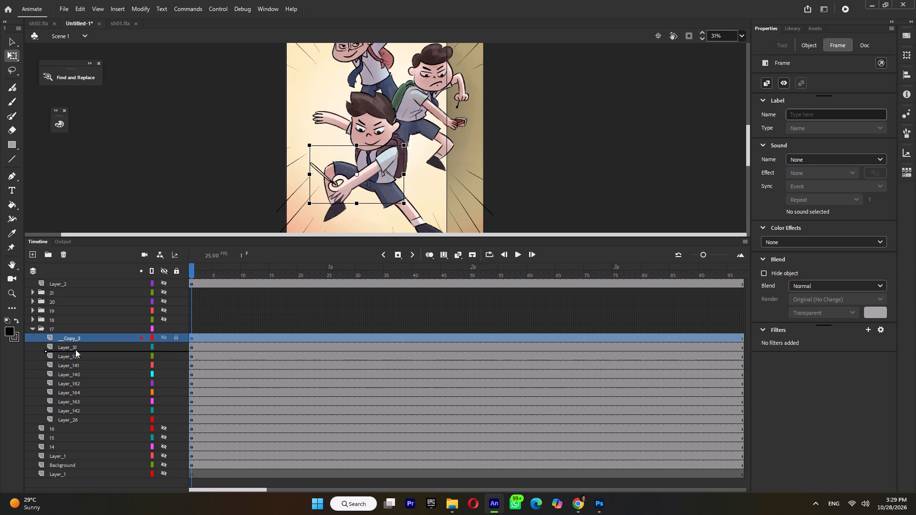
drag(75, 350, 75, 352)
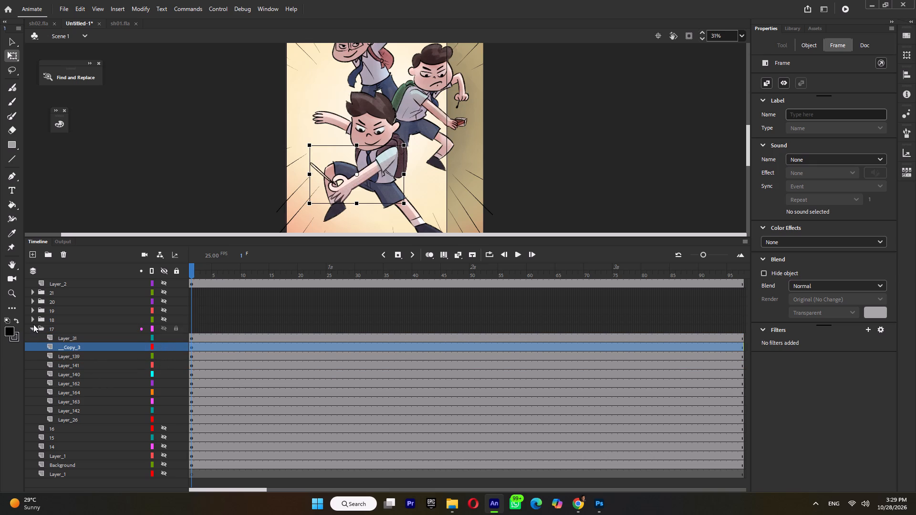
Collapse folder 17 and convert its layers to a symbol named 17.
click(34, 324)
click(31, 326)
right_click(50, 330)
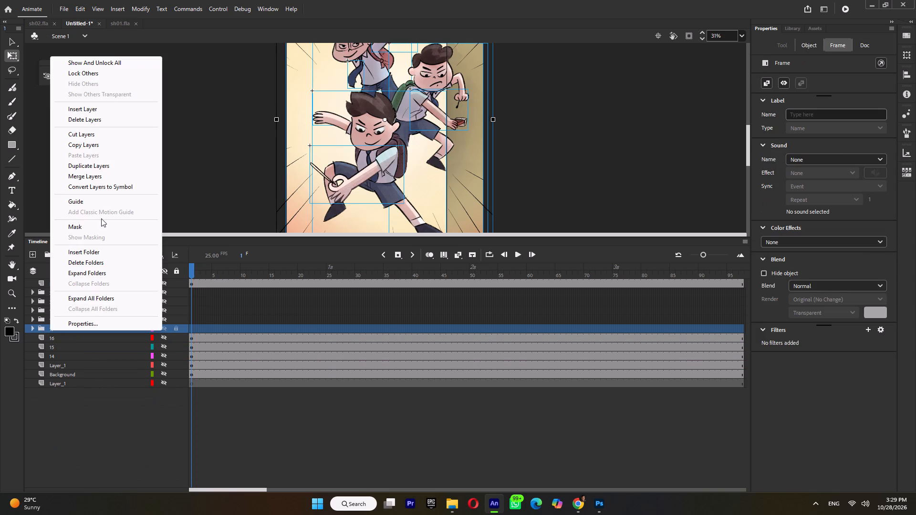
click(109, 189)
text(17)
key(Return)
Hide layer 17, show folder 18 and expand its layers.
ctrl+scroll(523, 127, down, 4)
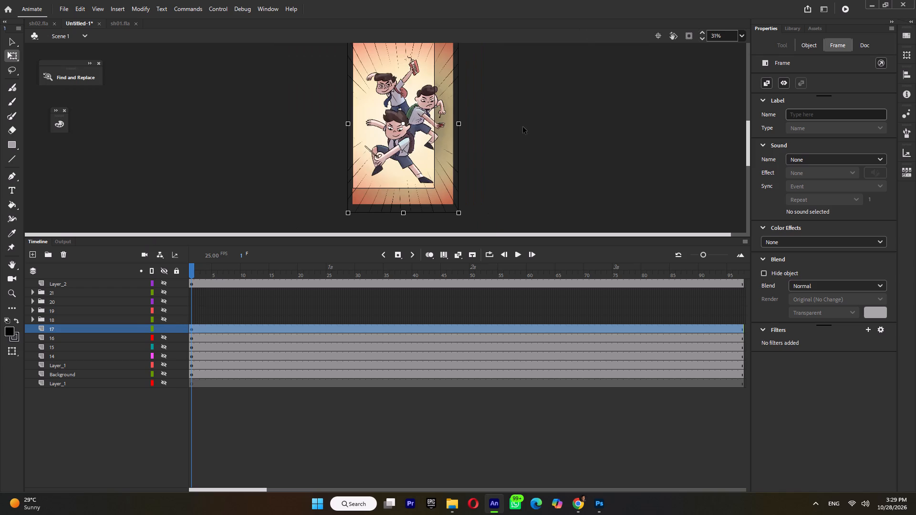
click(163, 327)
click(165, 320)
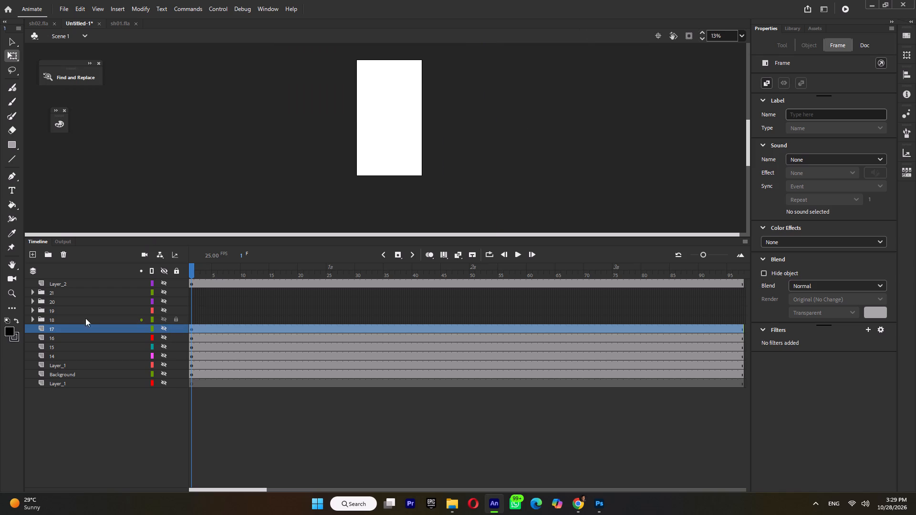
click(53, 319)
click(31, 319)
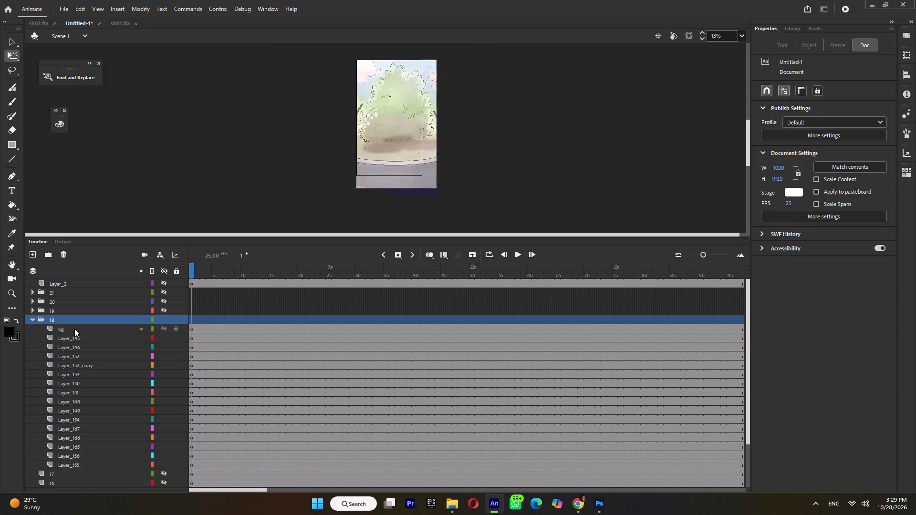
In folder 18, move bg to the bottom and restack Layer_145, Layer_146, Layer_152 and Layer_152_copy upward from it.
click(74, 328)
drag(66, 328, 59, 466)
click(75, 329)
drag(79, 327, 60, 450)
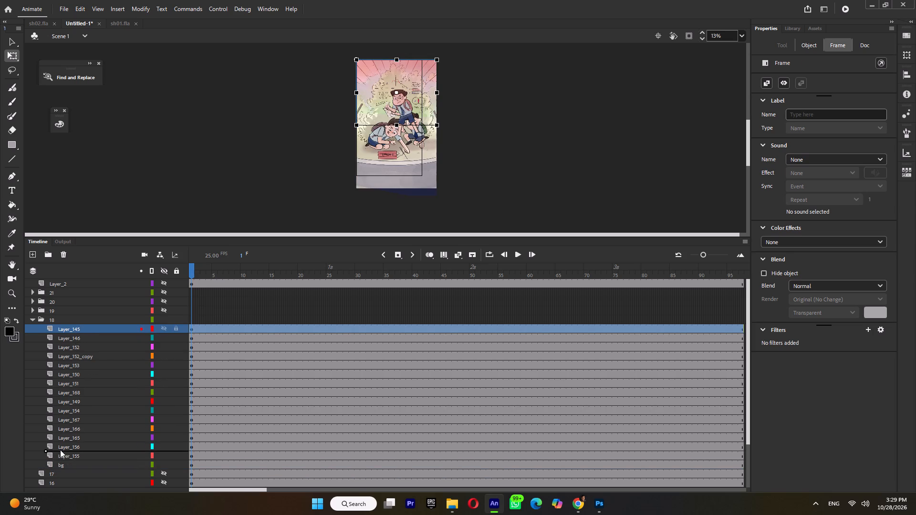
drag(60, 450, 60, 460)
click(83, 326)
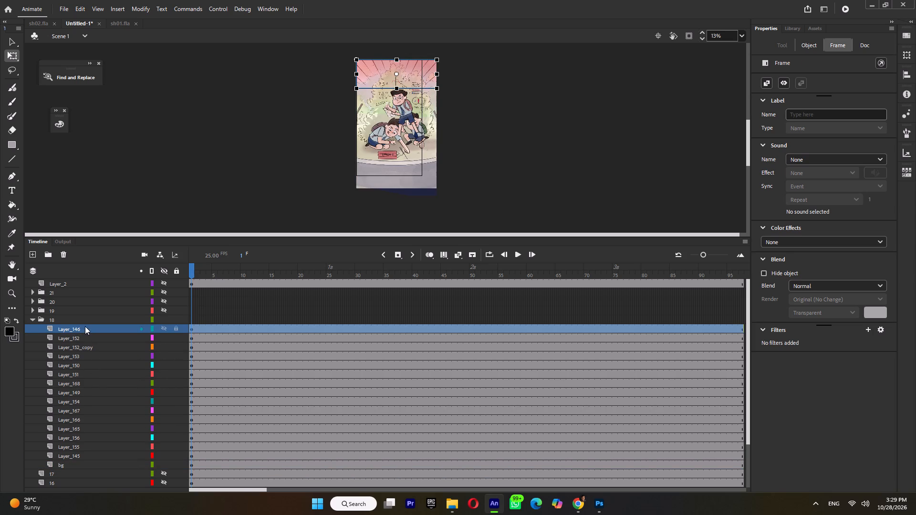
drag(85, 326, 73, 453)
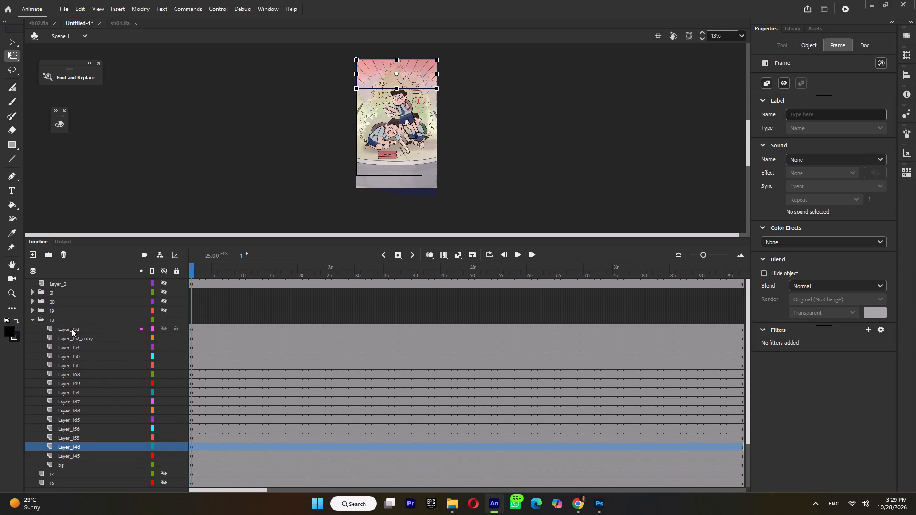
click(72, 329)
drag(79, 328, 63, 443)
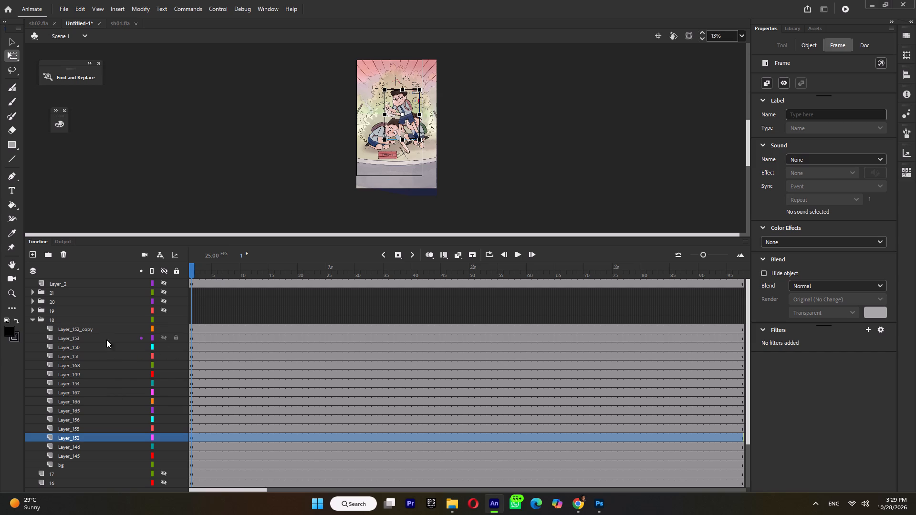
click(90, 327)
drag(92, 328, 74, 432)
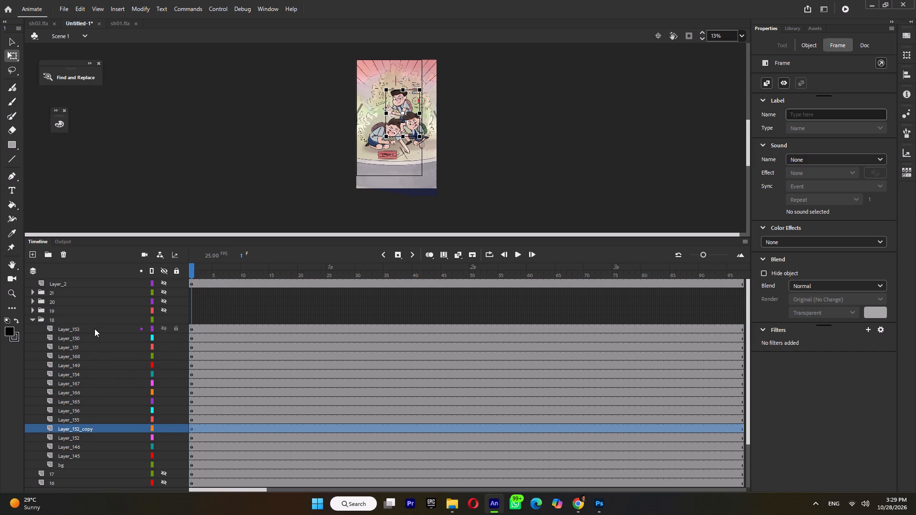
Inspect Layer_155 and Layer_156, and compare the artwork with group 18 shown alone in 14-21.psd in Photoshop.
click(74, 420)
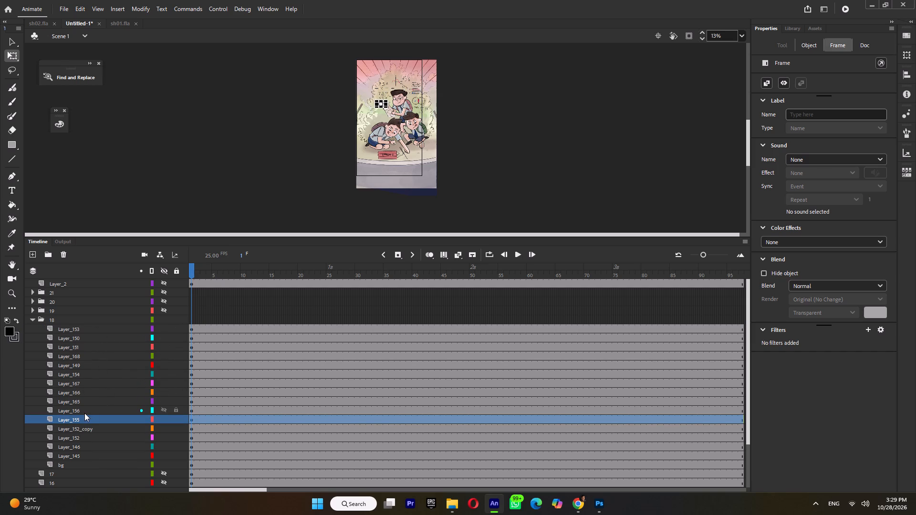
click(83, 413)
ctrl+scroll(425, 88, up, 3)
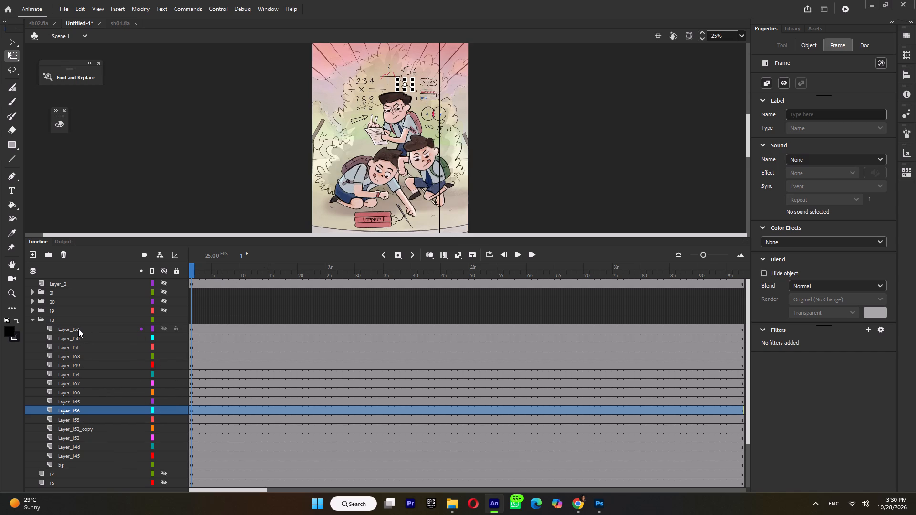
click(597, 504)
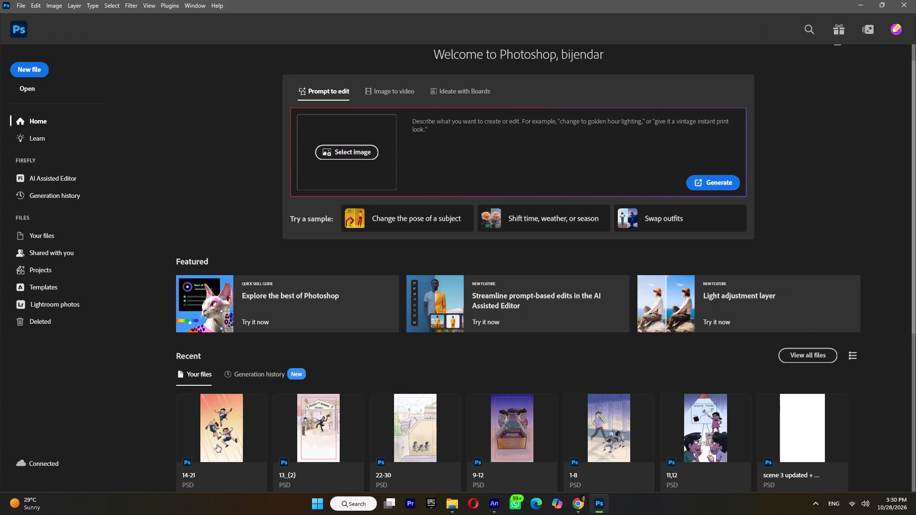
click(225, 429)
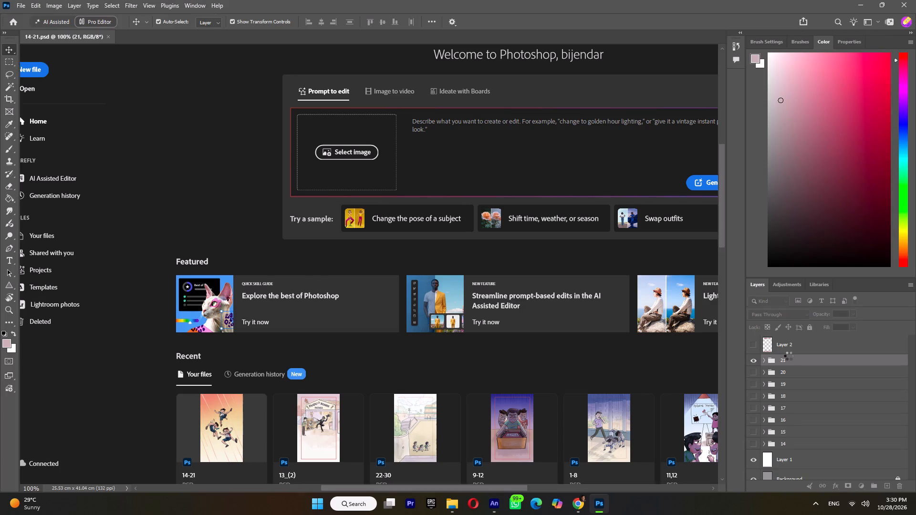
click(754, 360)
click(754, 395)
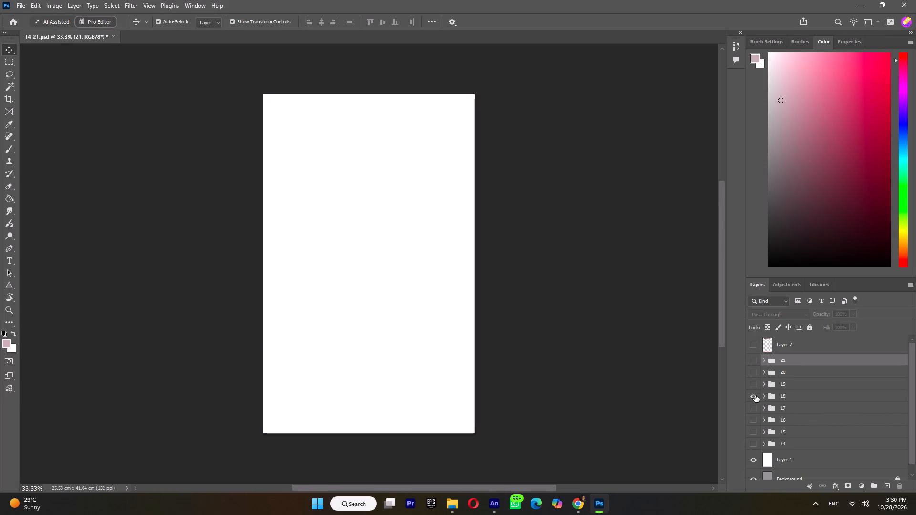
click(762, 396)
click(762, 396)
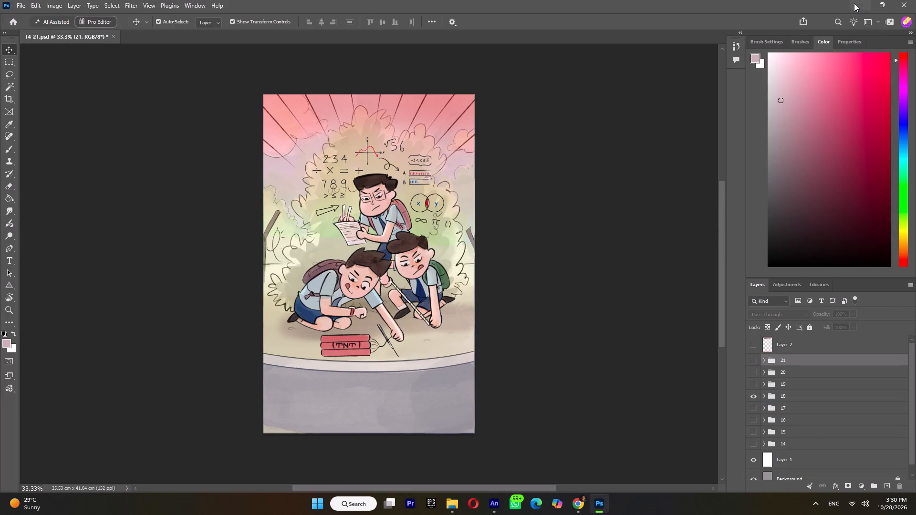
click(857, 2)
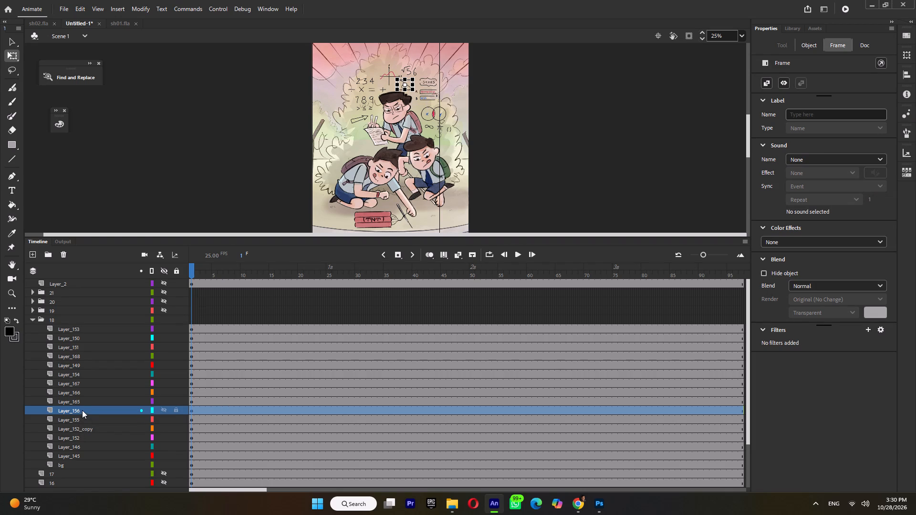
Back in Animate, restack folder 18's Layer_153, Layer_150, Layer_151 and Layer_168 upward from Layer_152_copy.
drag(82, 409, 81, 416)
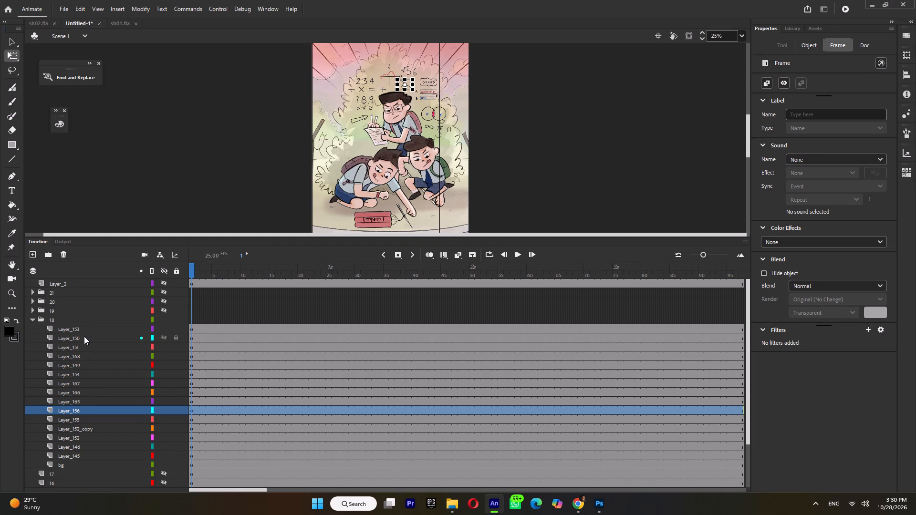
click(83, 327)
drag(83, 327, 75, 428)
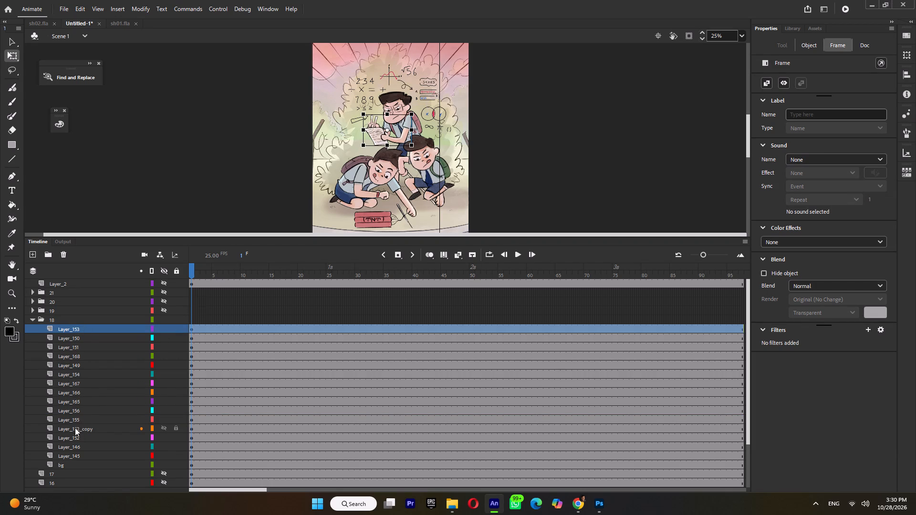
drag(75, 428, 75, 425)
drag(78, 327, 64, 424)
click(75, 331)
drag(78, 329, 71, 417)
click(73, 330)
drag(75, 330, 66, 377)
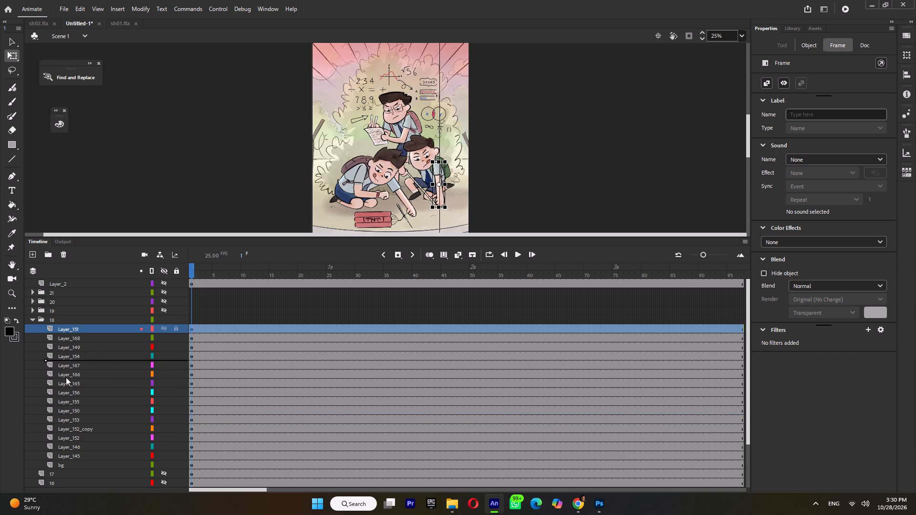
drag(66, 377, 65, 404)
click(80, 327)
drag(83, 328, 77, 381)
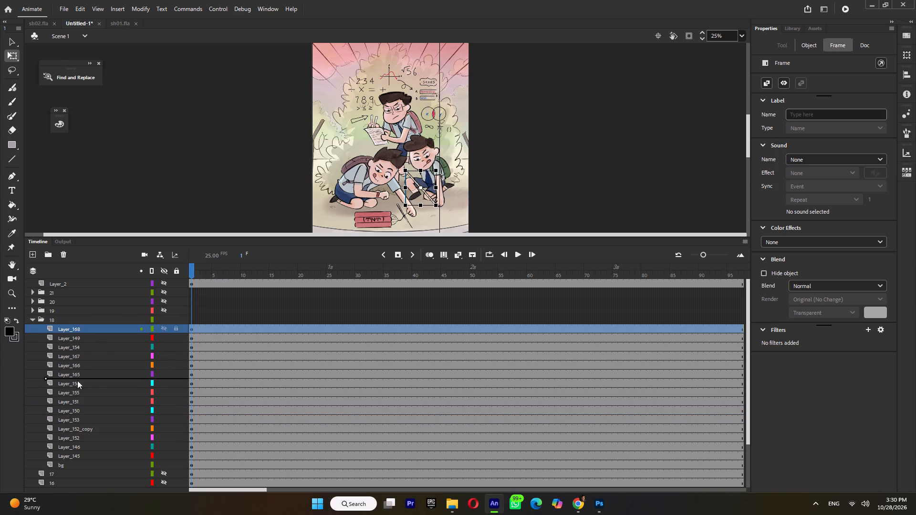
drag(77, 381, 76, 395)
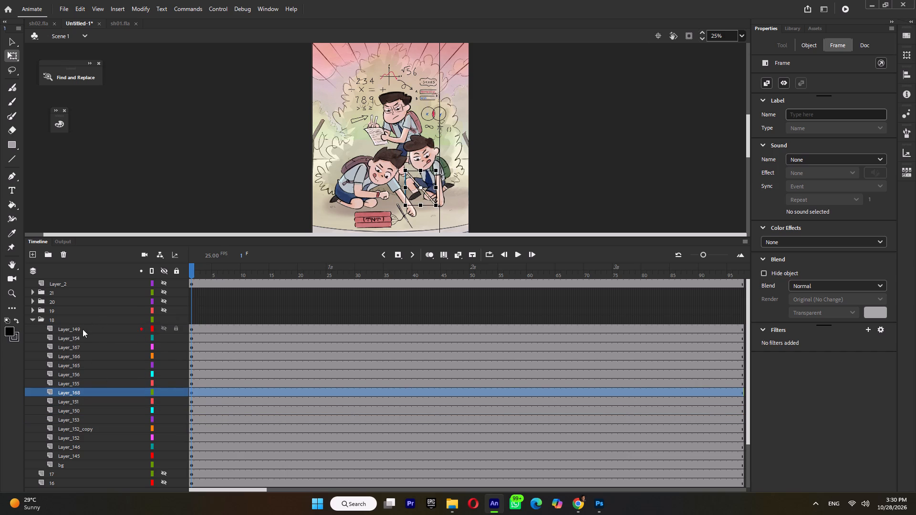
Restack Layer_149, Layer_154, Layer_167, Layer_166, Layer_165 and Layer_156 upward from Layer_168, with Layer_155 as folder 18's top layer.
click(83, 330)
drag(85, 331, 80, 388)
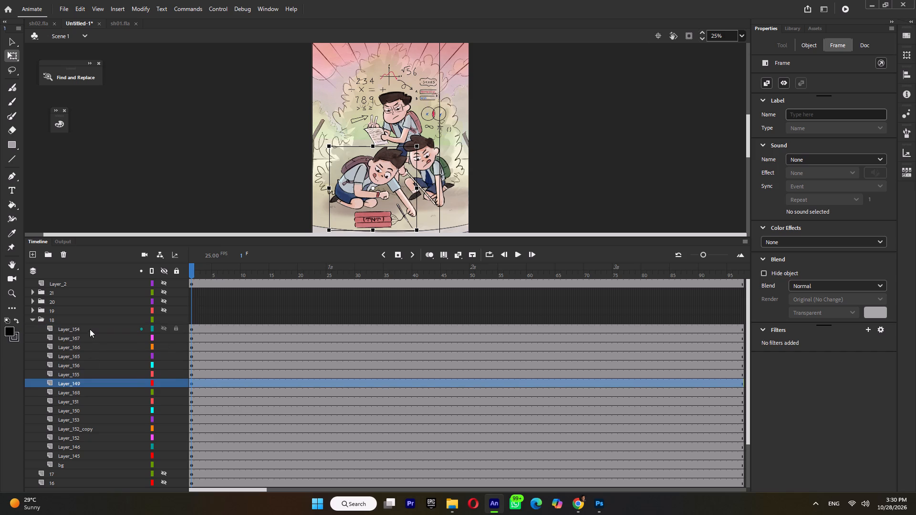
click(90, 329)
drag(85, 328, 77, 377)
click(82, 326)
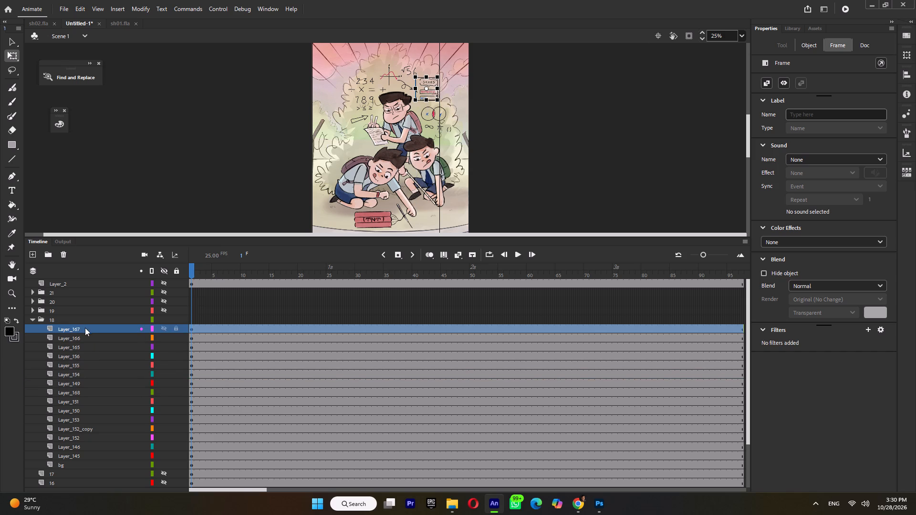
drag(84, 328, 80, 368)
click(90, 330)
drag(84, 330, 79, 357)
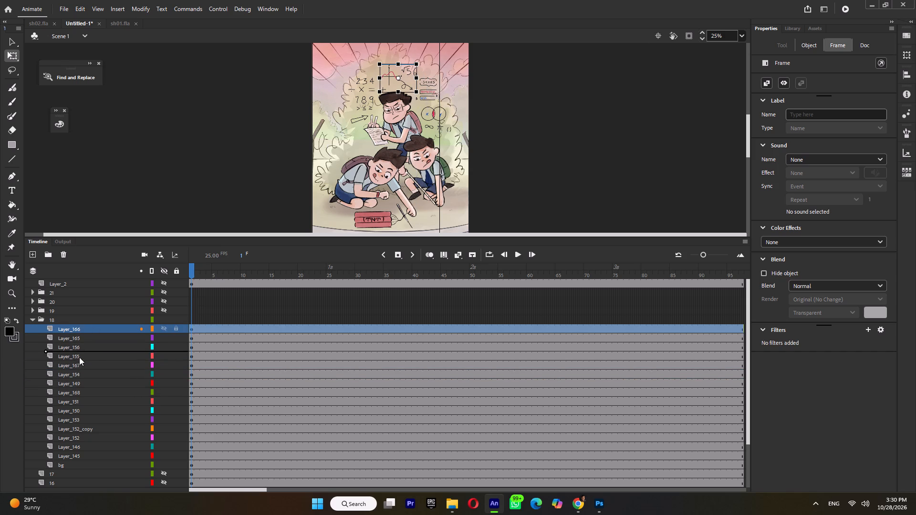
drag(79, 357, 79, 362)
click(86, 327)
drag(83, 331, 82, 350)
click(87, 327)
drag(86, 329, 84, 343)
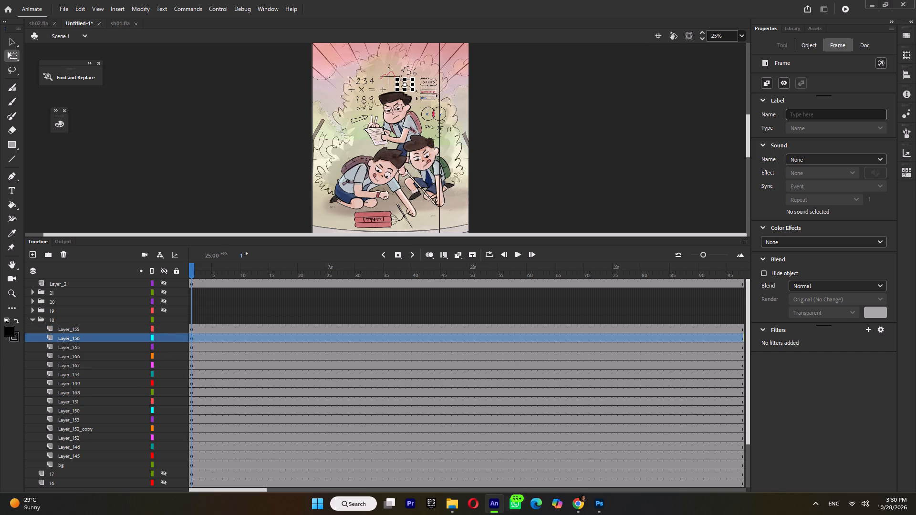
Switch to Photoshop, expand group 18 to check its layer order, and return to Animate.
click(600, 500)
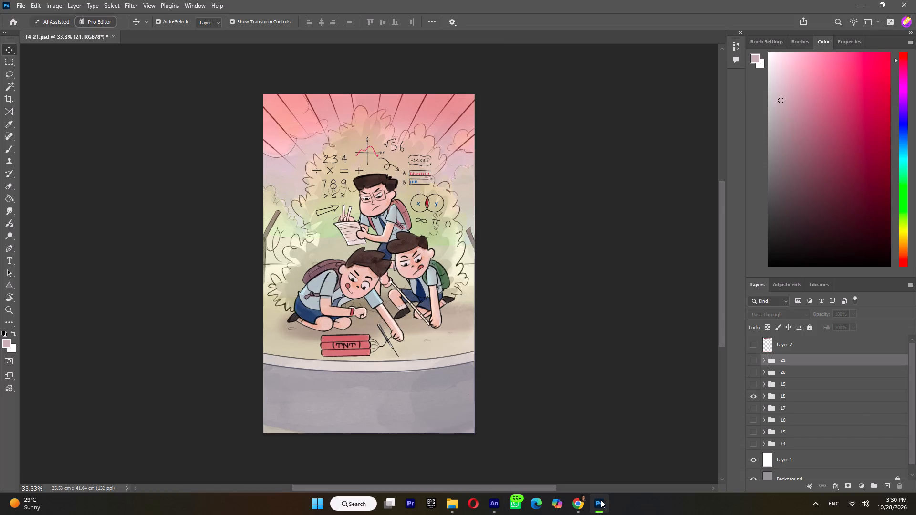
click(762, 392)
click(764, 395)
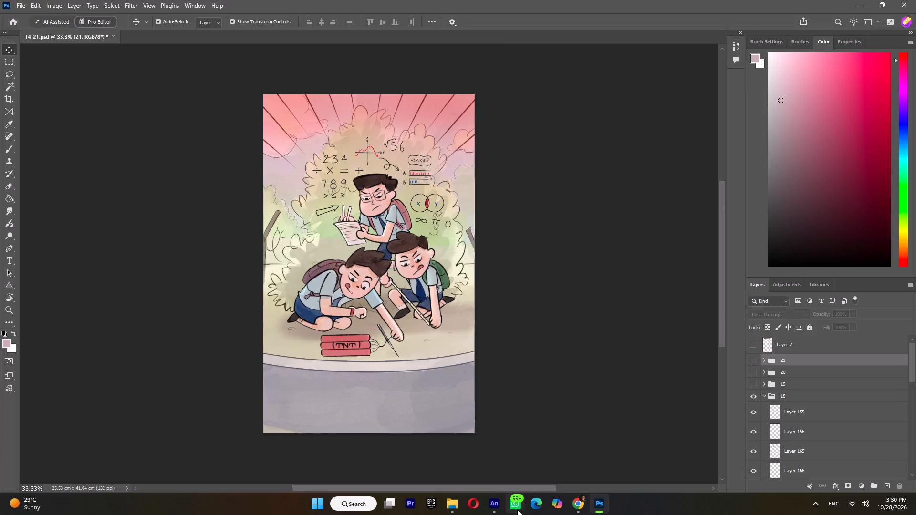
click(494, 504)
click(494, 507)
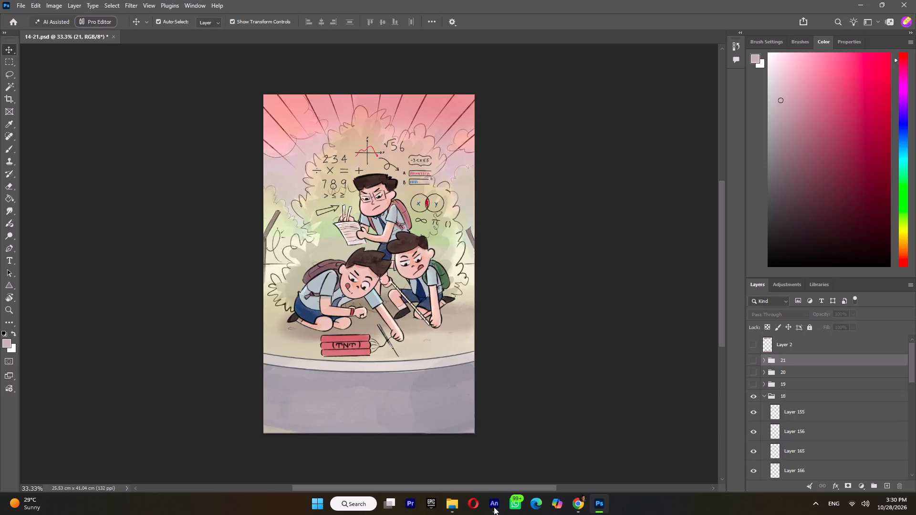
click(494, 507)
click(494, 507)
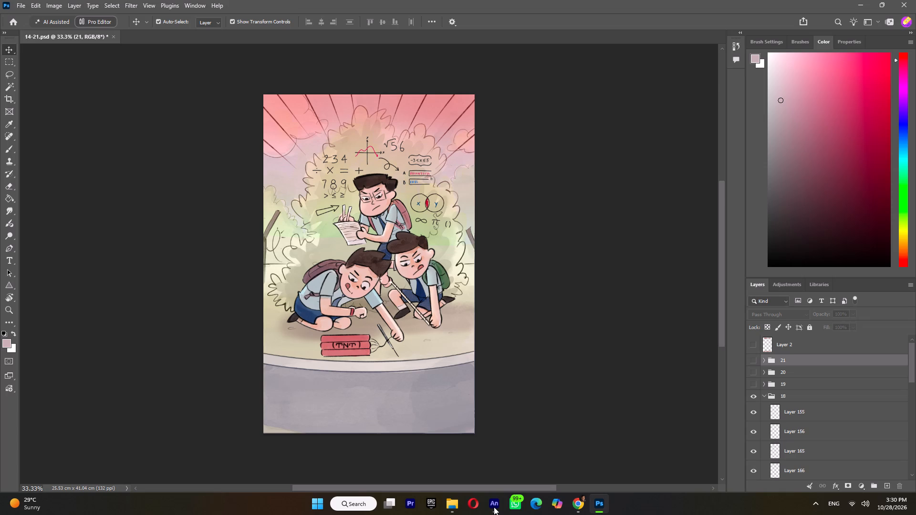
click(494, 507)
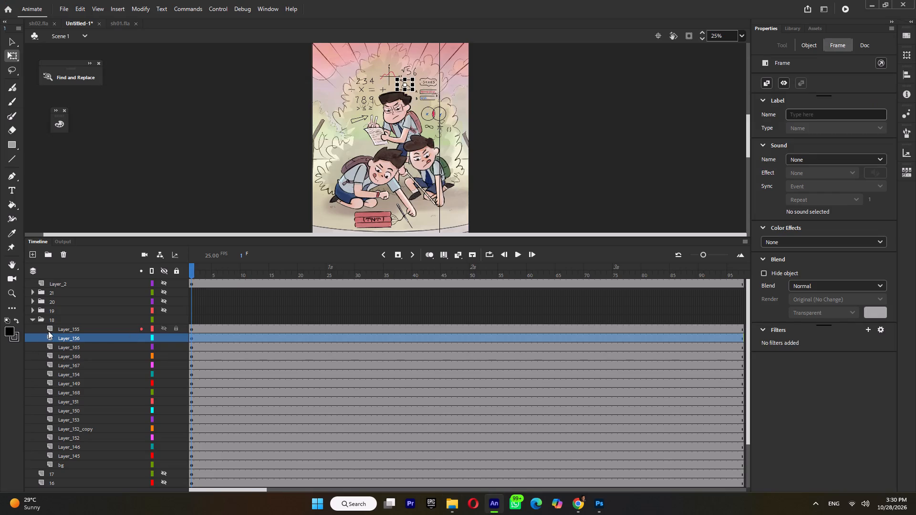
Collapse folder 18, convert it to a graphic symbol named 18, and hide the new layer 18.
click(32, 317)
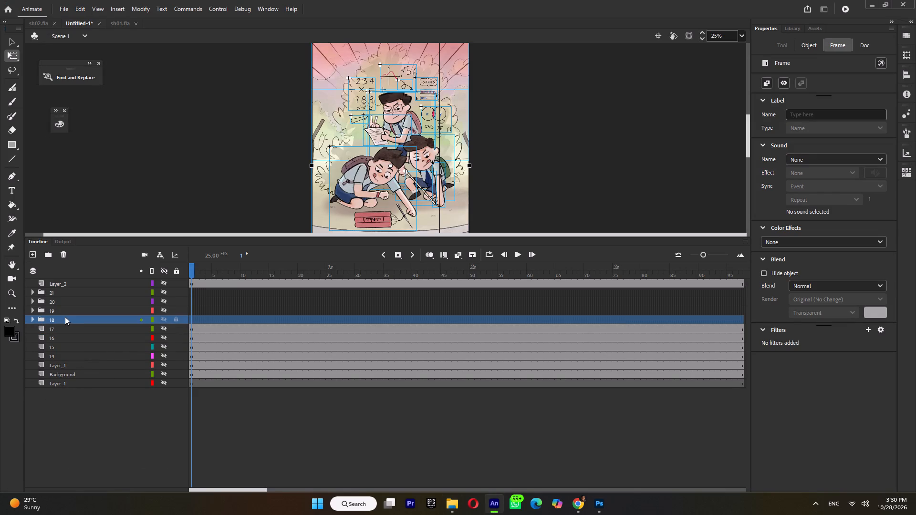
right_click(65, 317)
click(143, 174)
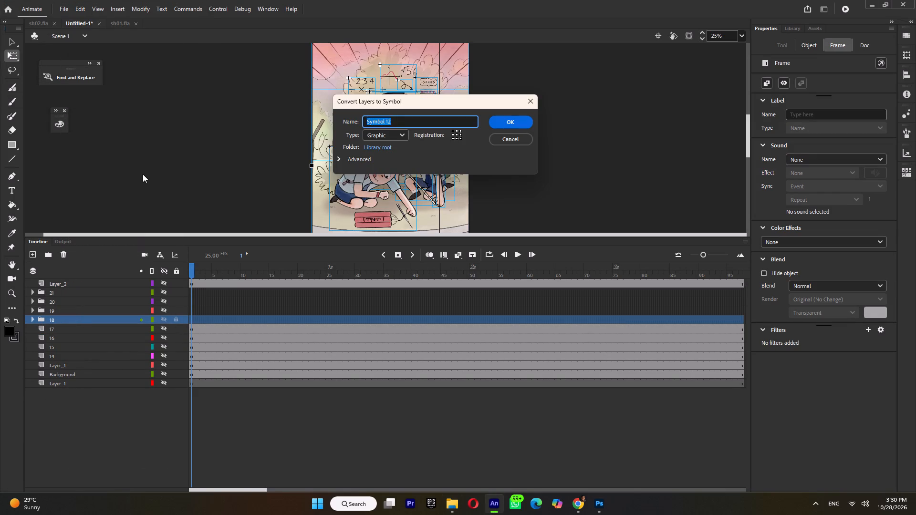
key(1)
key(slash)
key(BackSpace)
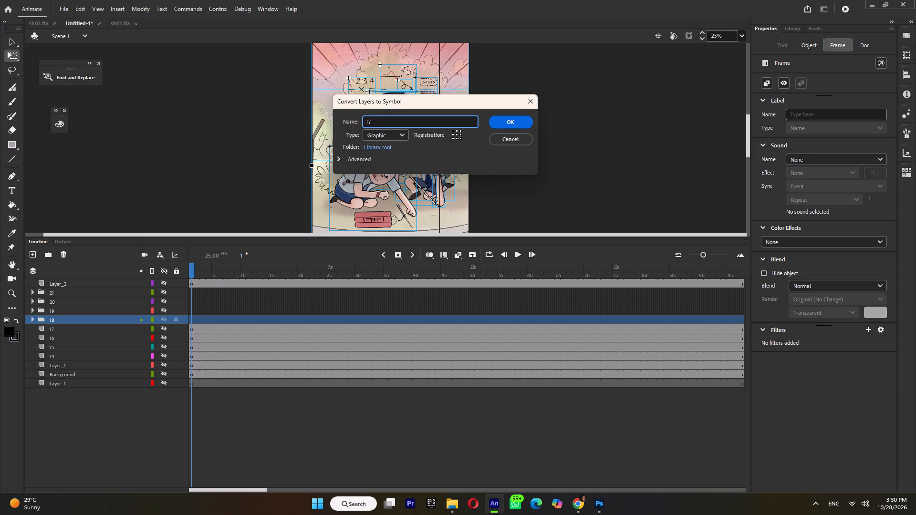
key(8)
key(Return)
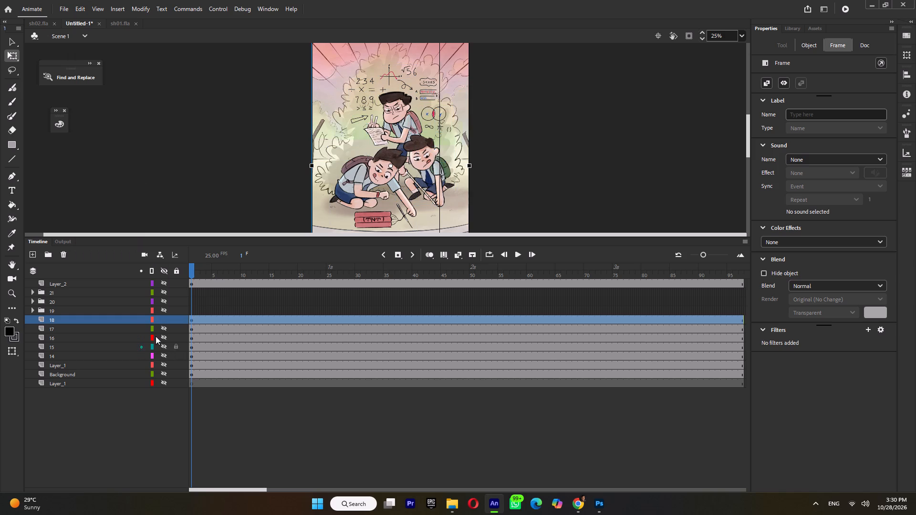
click(165, 319)
Show and expand folder 19, move Group_1 to its bottom, and stack Layer_38 and Layer_170 upward from Group_1.
click(163, 303)
click(164, 303)
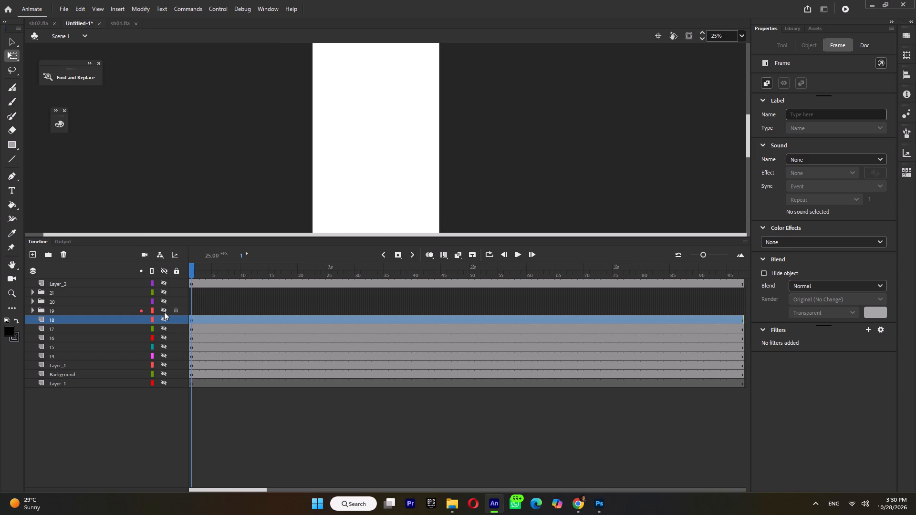
click(164, 312)
click(32, 307)
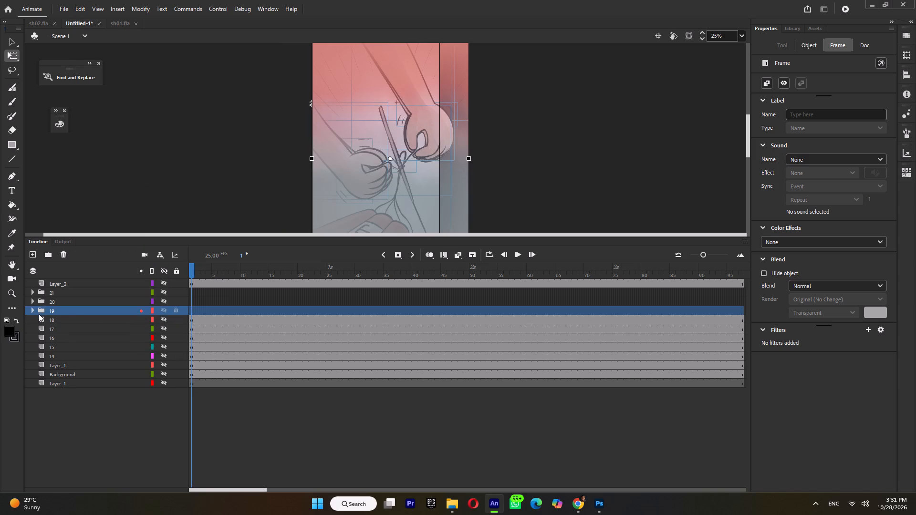
click(32, 309)
click(71, 321)
drag(75, 319, 74, 395)
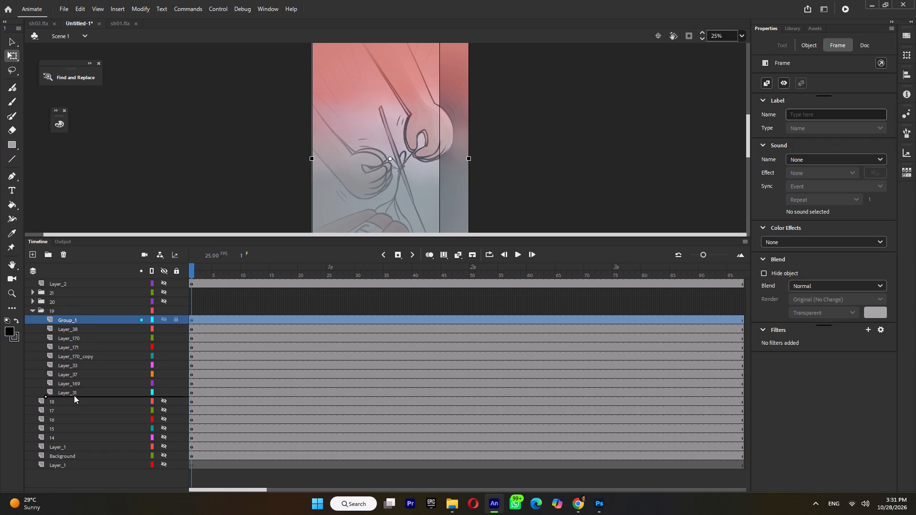
drag(74, 395, 73, 399)
click(73, 322)
drag(79, 322, 79, 386)
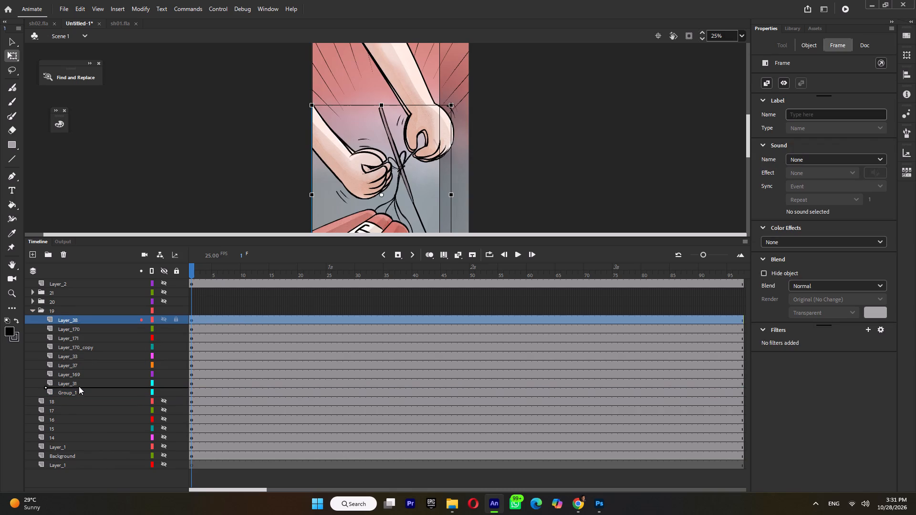
drag(79, 386, 78, 389)
click(77, 323)
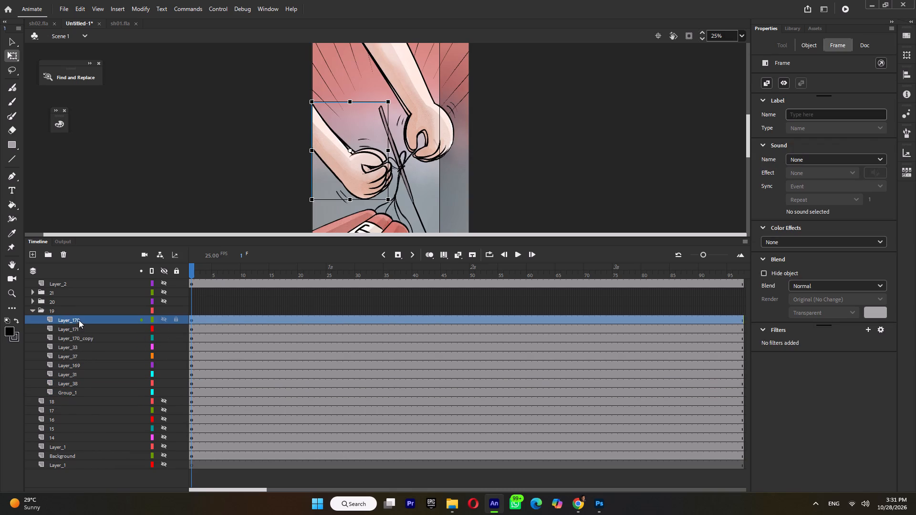
drag(79, 319, 76, 378)
Restack Layer_171, Layer_170_copy, Layer_33, Layer_37 and Layer_169 upward from Layer_170, leaving Layer_31 as folder 19's top layer.
click(82, 321)
drag(85, 319, 85, 371)
click(84, 319)
drag(90, 318, 88, 360)
click(89, 319)
drag(88, 320, 85, 349)
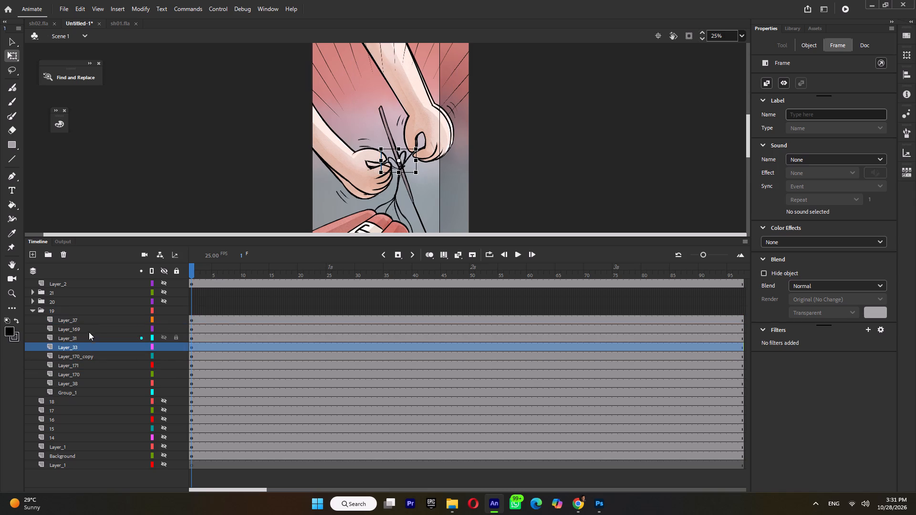
click(89, 321)
drag(89, 319, 84, 341)
click(87, 320)
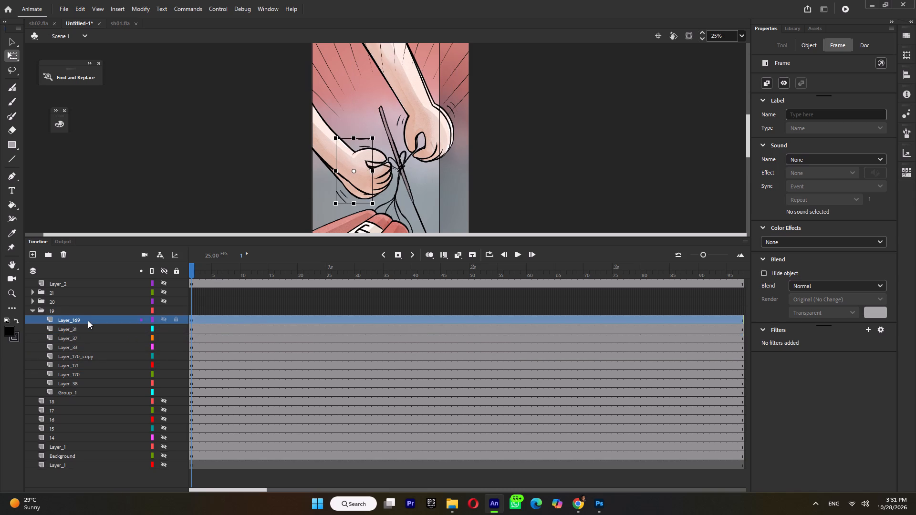
drag(89, 319, 88, 330)
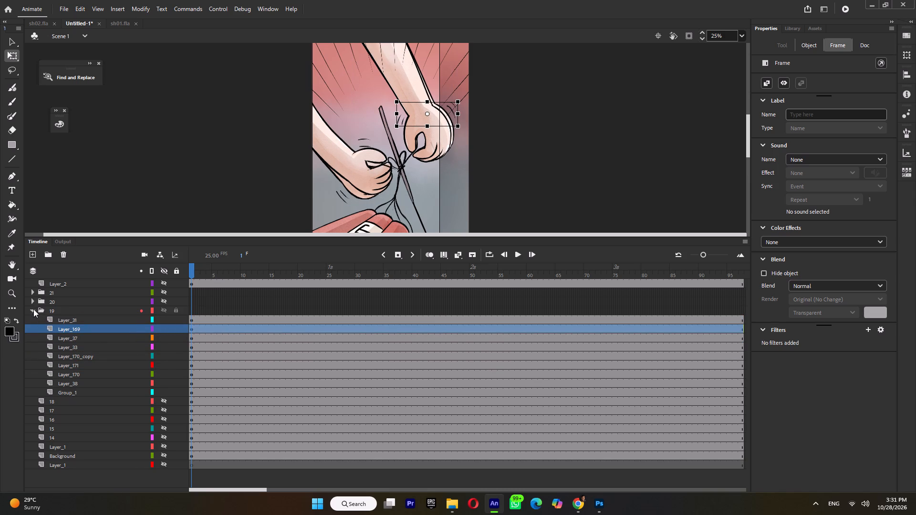
Convert folder 19 to a graphic symbol named 19 and hide its layer.
click(33, 309)
right_click(50, 309)
click(125, 162)
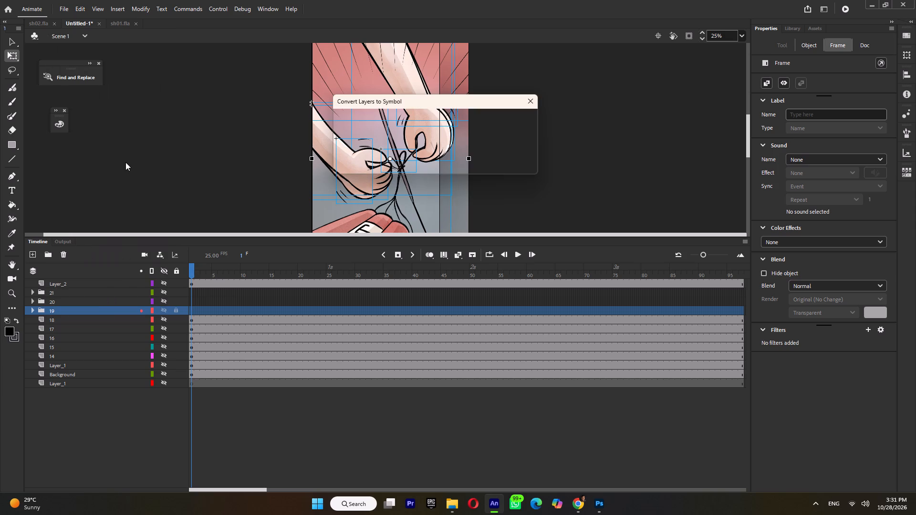
text(19)
key(Return)
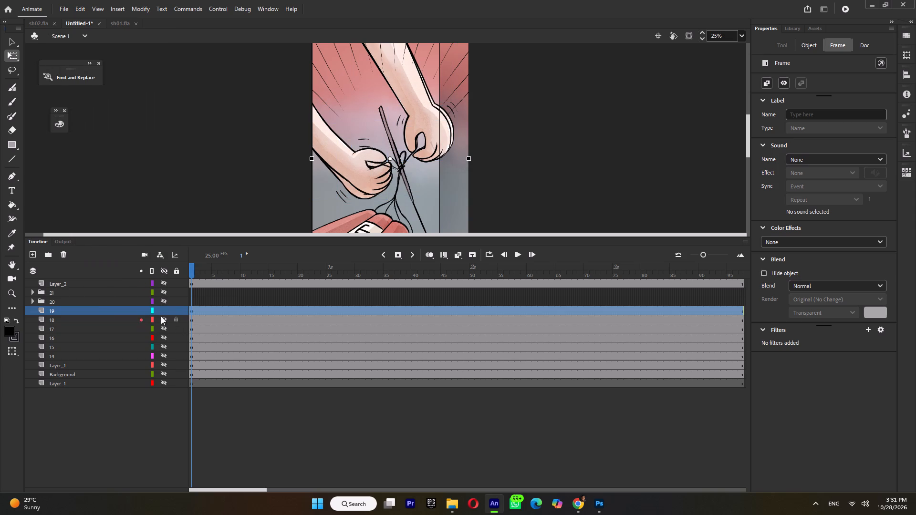
click(163, 310)
Show folder 20 and reverse its layer order to Layer_31, Layer_172, Layer_41 and Group_1_copy from top to bottom.
click(165, 301)
click(35, 303)
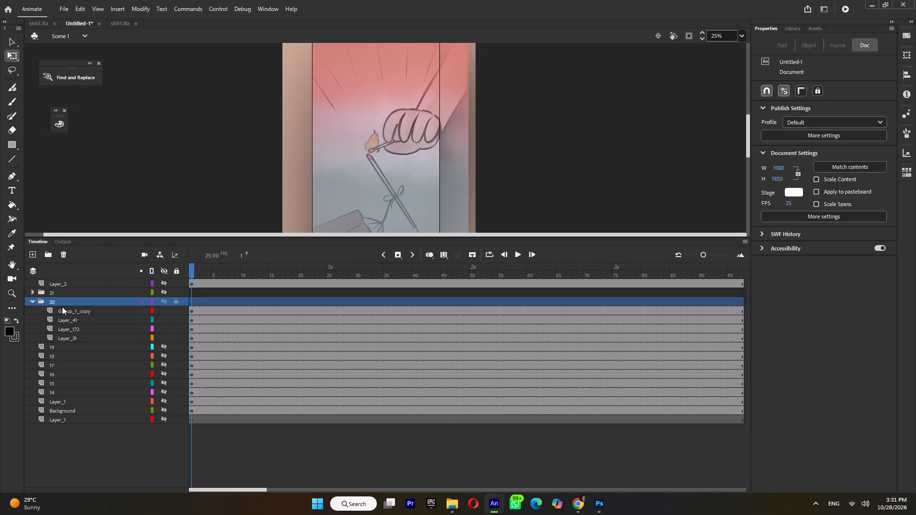
click(68, 311)
drag(71, 311, 71, 342)
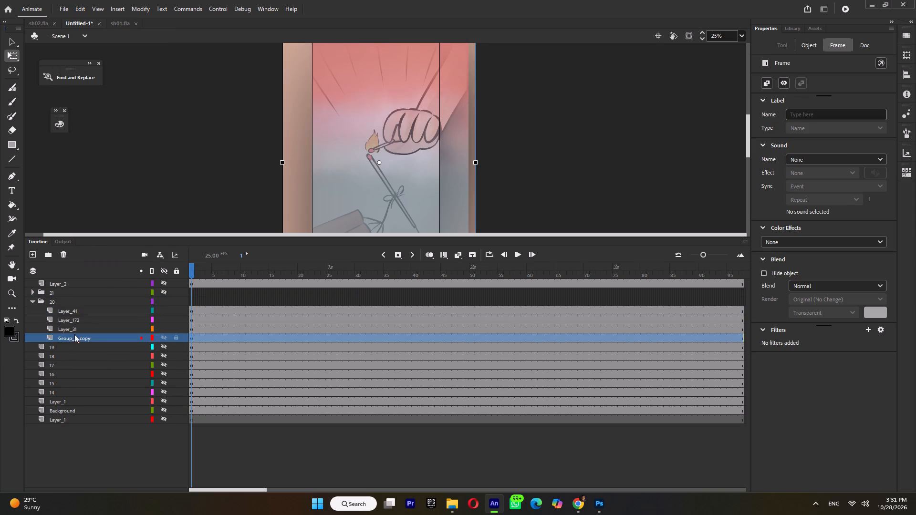
click(80, 312)
drag(81, 311, 79, 329)
drag(80, 307, 78, 330)
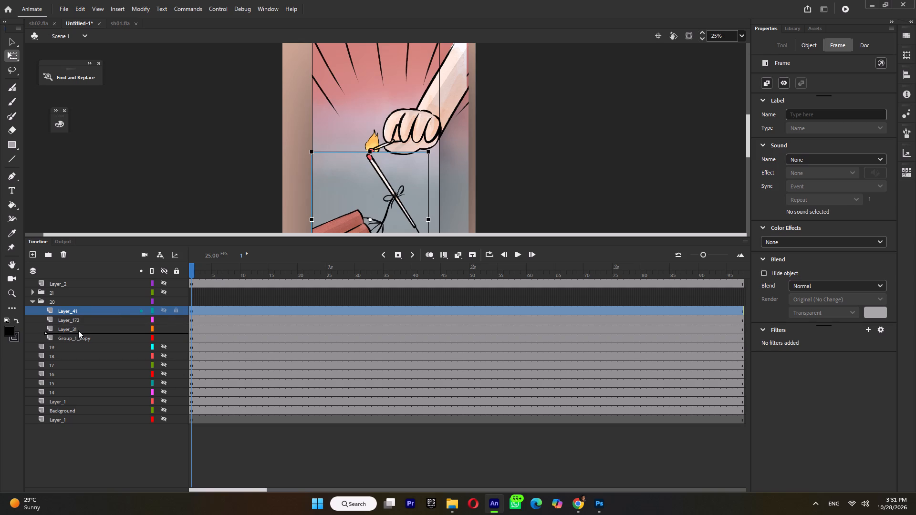
drag(78, 330, 78, 332)
click(82, 308)
drag(81, 309, 79, 324)
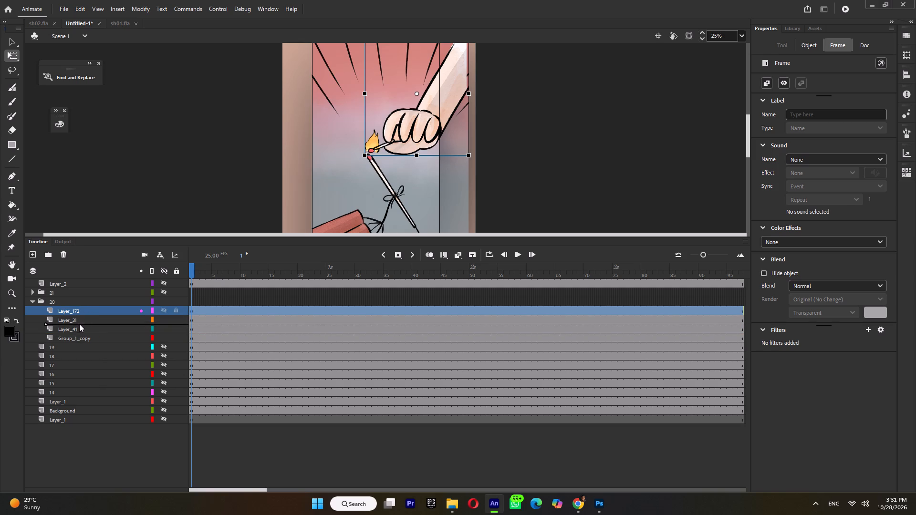
drag(79, 324, 79, 324)
Collapse folder 20 and convert it to a graphic symbol named 20.
click(31, 299)
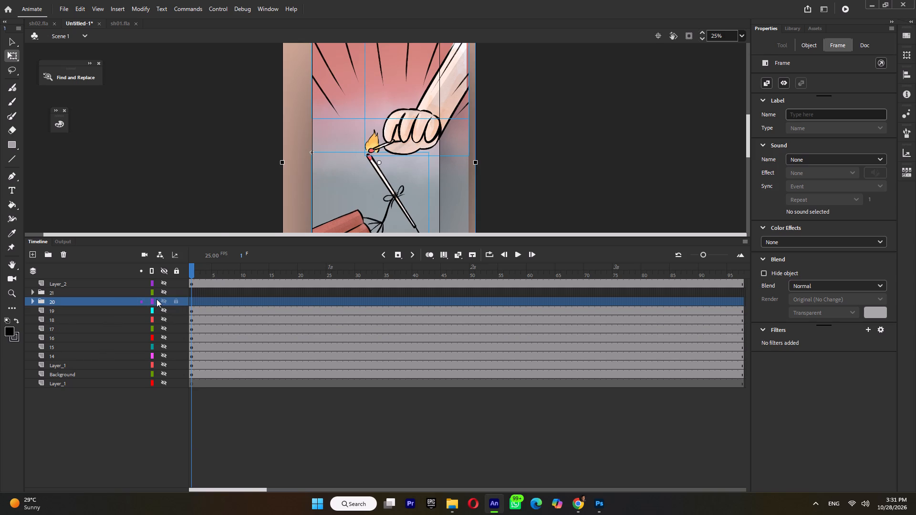
right_click(110, 301)
click(167, 155)
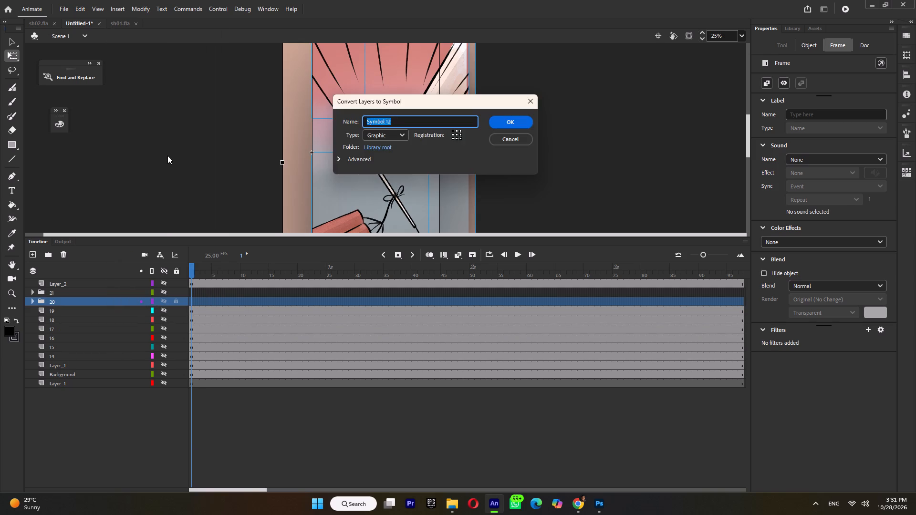
text(20)
key(Return)
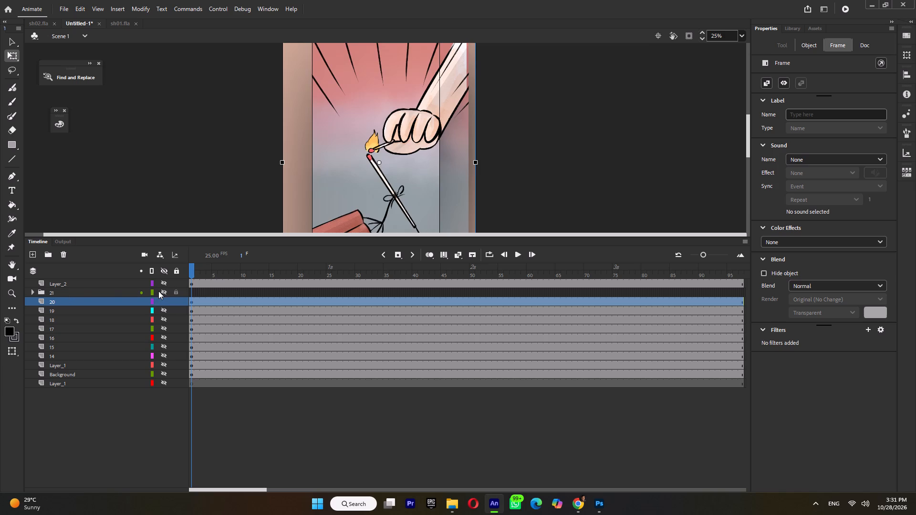
Show folder 21, move Layer_18 to its bottom, and stack the two "_" layers, Layer_19 and Layer_143 upward from it.
click(164, 291)
click(33, 293)
click(79, 302)
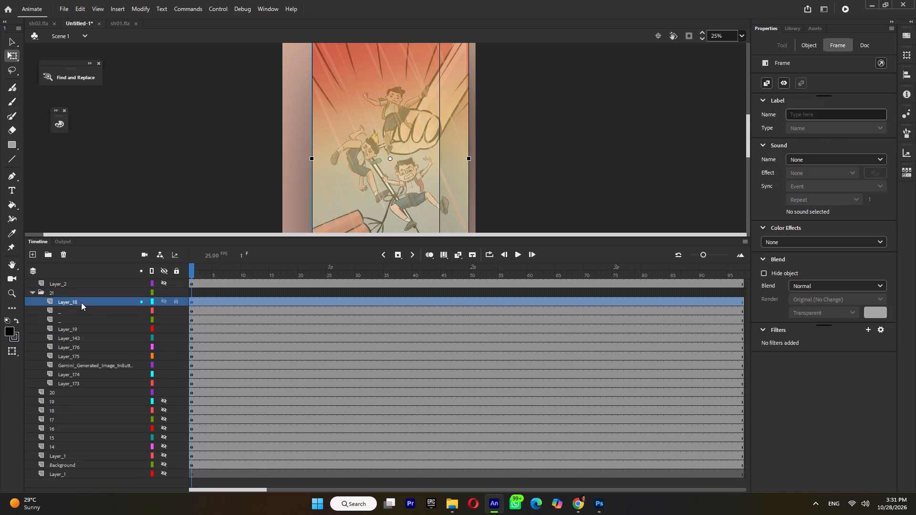
drag(76, 302, 64, 388)
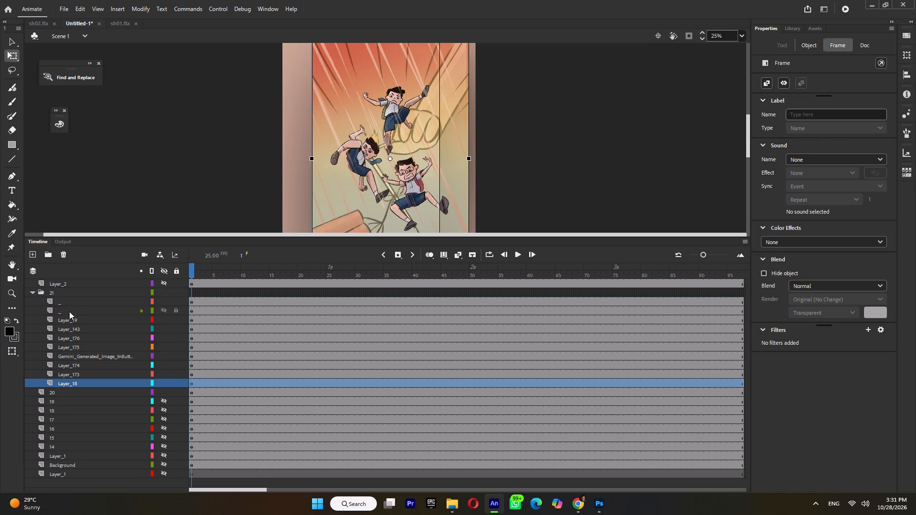
click(71, 304)
drag(72, 303, 70, 377)
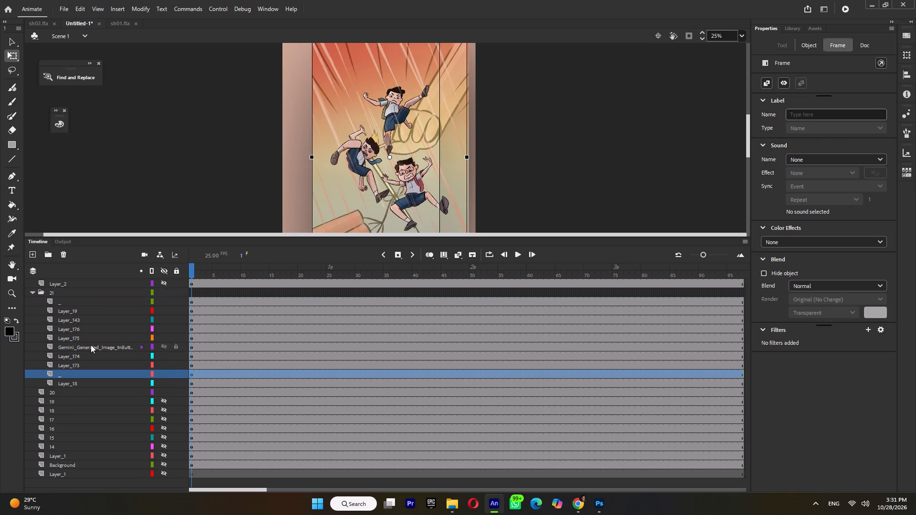
click(70, 303)
drag(74, 303, 75, 369)
click(78, 303)
drag(81, 301, 76, 358)
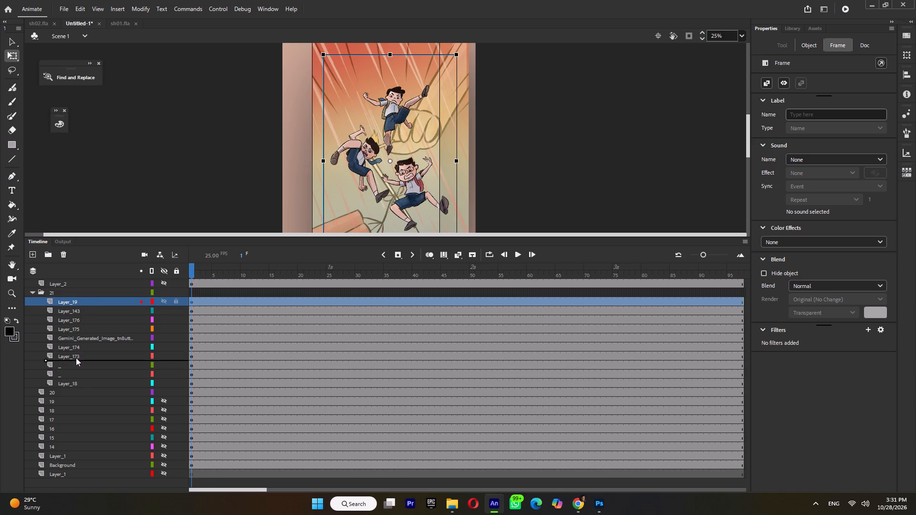
drag(76, 358, 76, 359)
click(79, 301)
drag(79, 301, 75, 351)
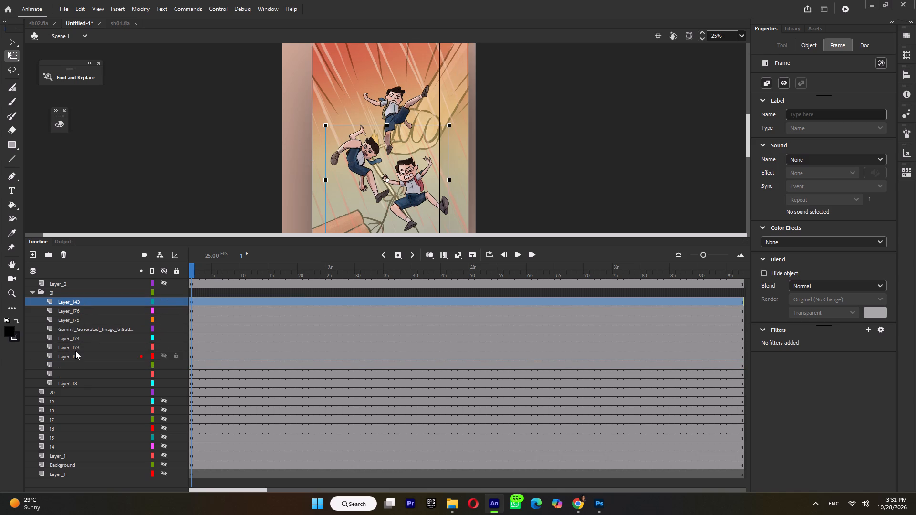
drag(75, 351, 75, 350)
drag(77, 300, 69, 355)
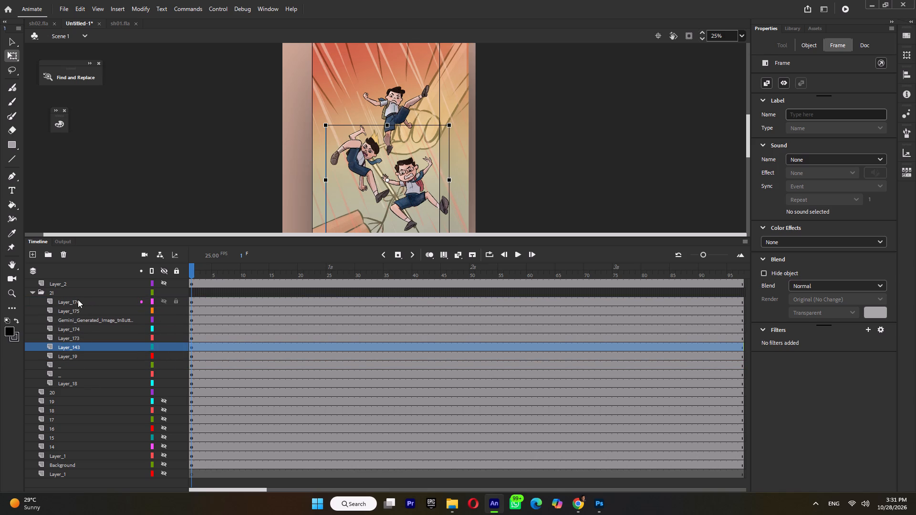
Restack Layer_176, Layer_175, the Gemini_Generated_Image layer and Layer_174 upward from Layer_143, leaving Layer_173 as folder 21's top layer.
click(78, 300)
drag(80, 301, 71, 342)
click(85, 301)
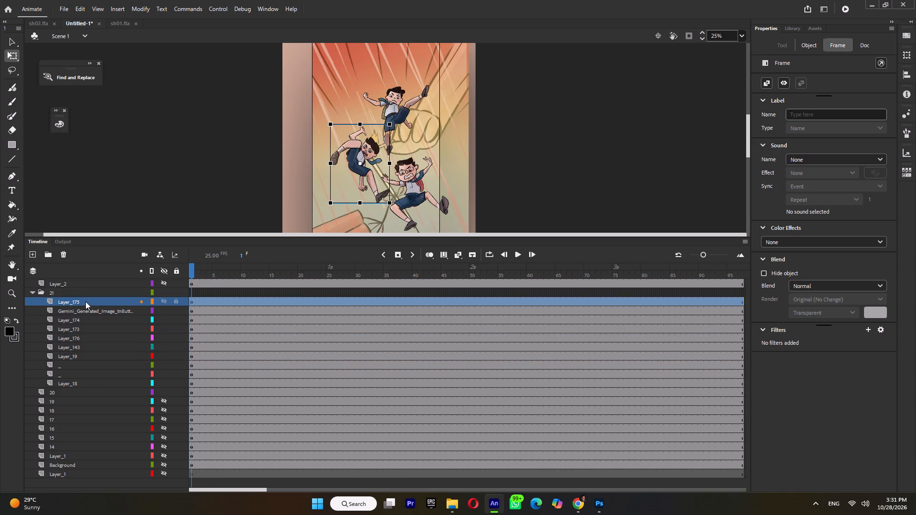
drag(83, 299, 78, 332)
click(85, 300)
drag(84, 300, 82, 323)
click(86, 300)
drag(83, 300, 82, 312)
Collapse folder 21, convert it to a graphic symbol named 21, and hide layers 21 and 20.
click(29, 289)
click(36, 292)
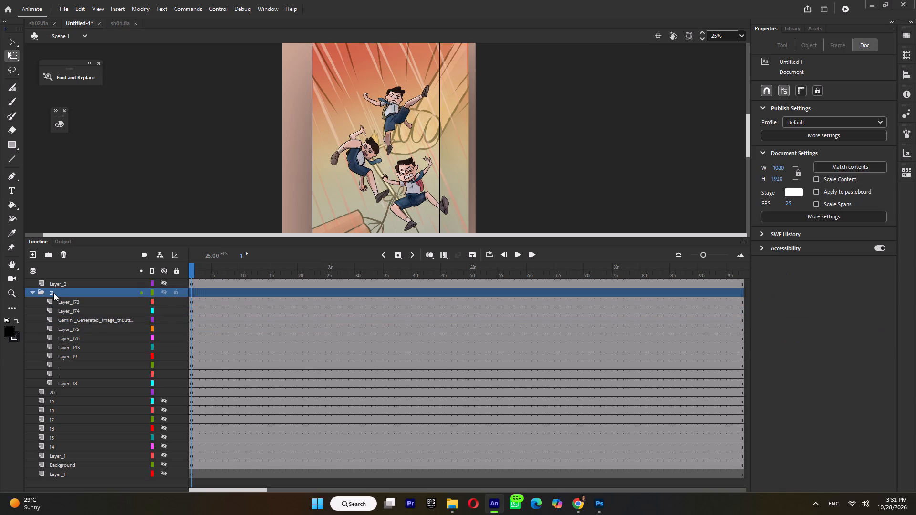
click(34, 293)
right_click(53, 293)
click(122, 149)
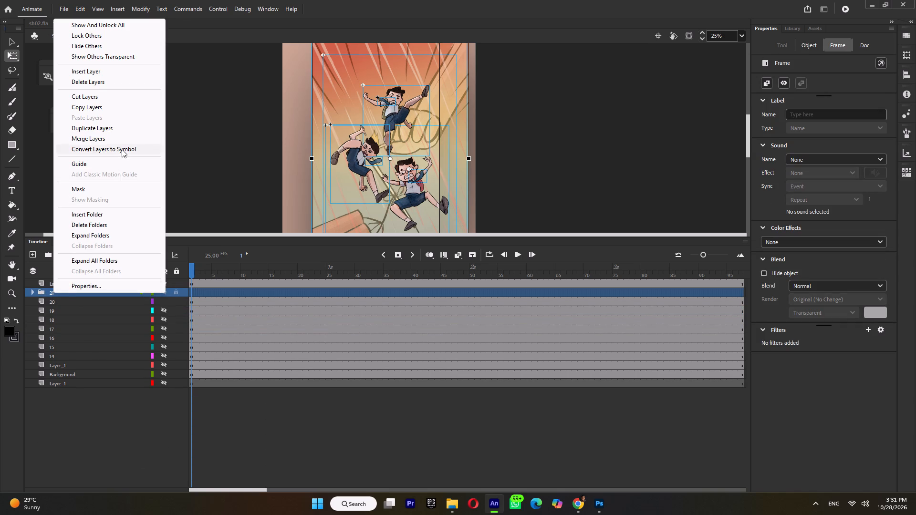
text(21)
key(Return)
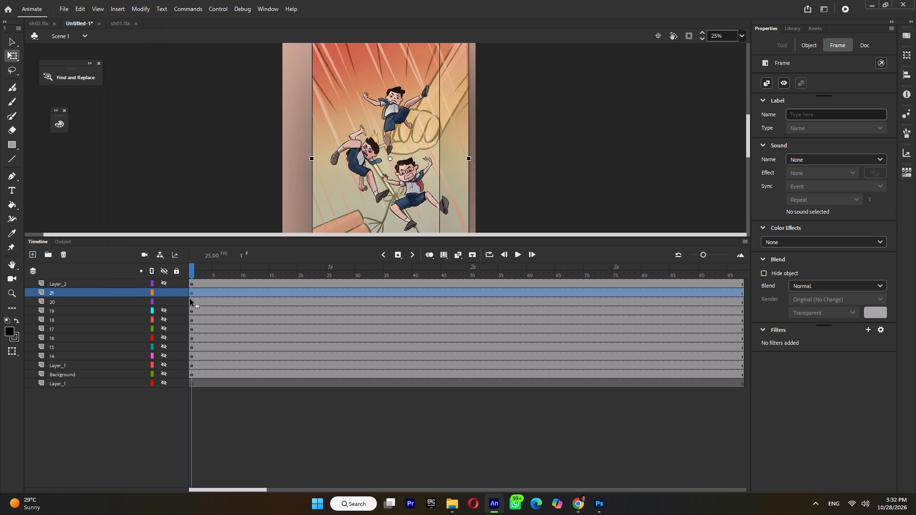
click(162, 291)
click(162, 300)
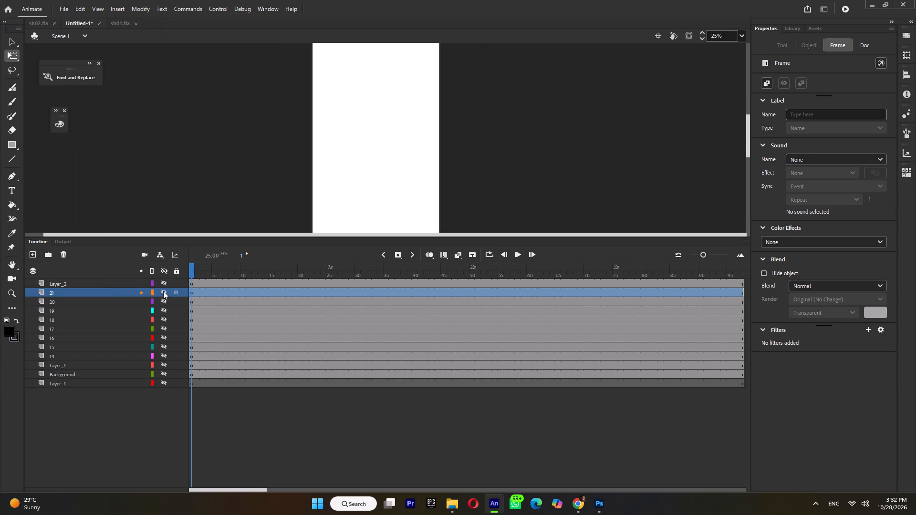
Show layer 14 in Untitled-1 and copy its symbol 14 instance.
click(164, 354)
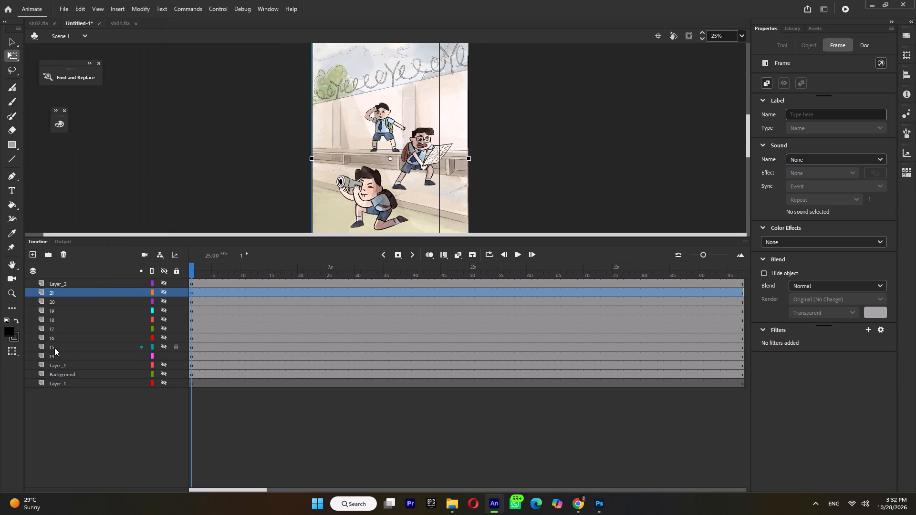
click(54, 354)
right_click(367, 166)
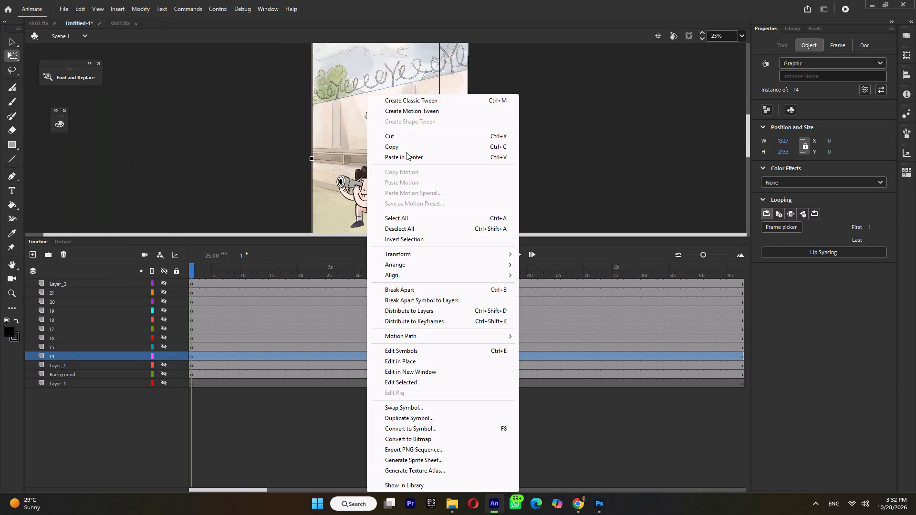
click(404, 143)
Paste symbol 14 in place at frame 738 of Layer_2 in sh01.fla, putting duplicates into a folder, and move it to about X -114, Y -121.
click(124, 25)
ctrl+scroll(415, 146, down, 5)
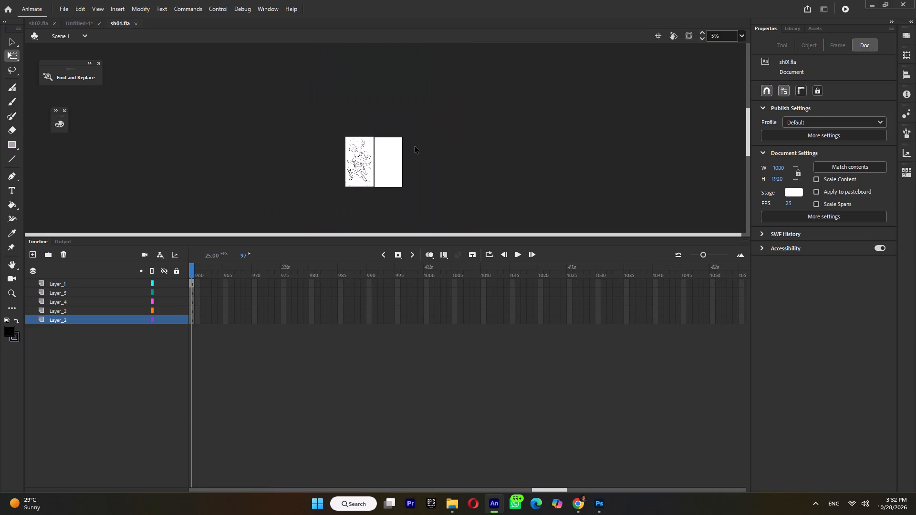
ctrl+scroll(390, 172, up, 4)
drag(206, 270, 67, 297)
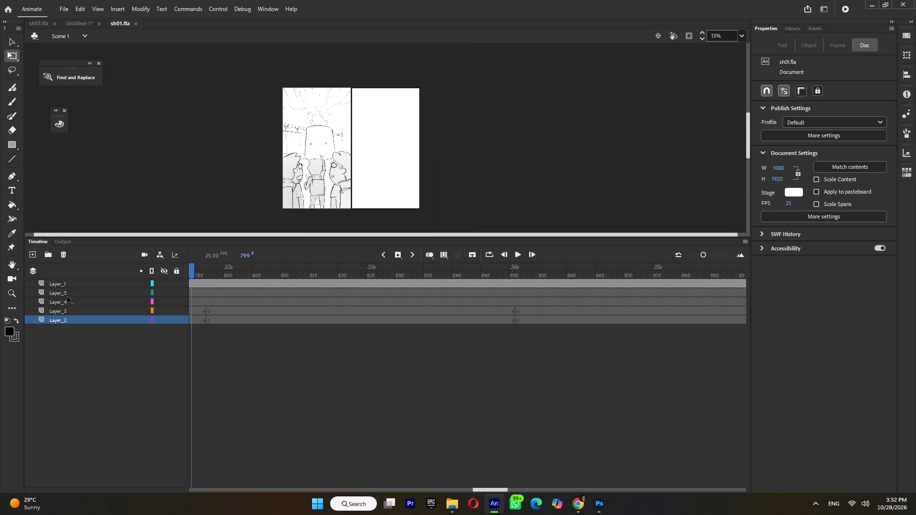
drag(67, 297, 393, 328)
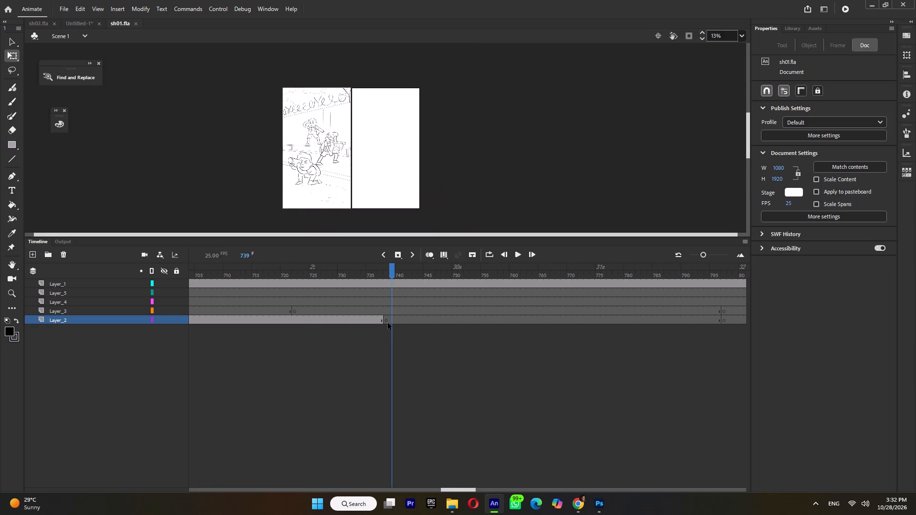
click(387, 322)
right_click(500, 201)
click(526, 238)
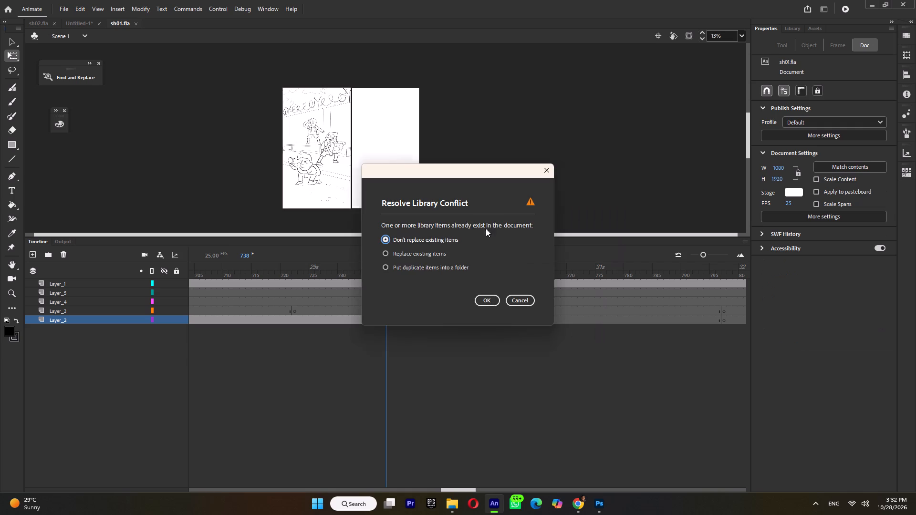
click(441, 262)
click(485, 295)
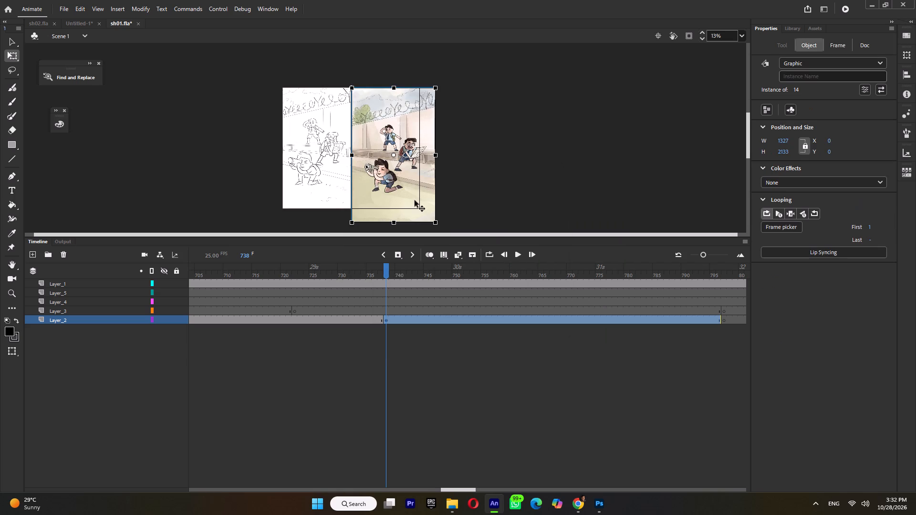
drag(415, 200, 407, 193)
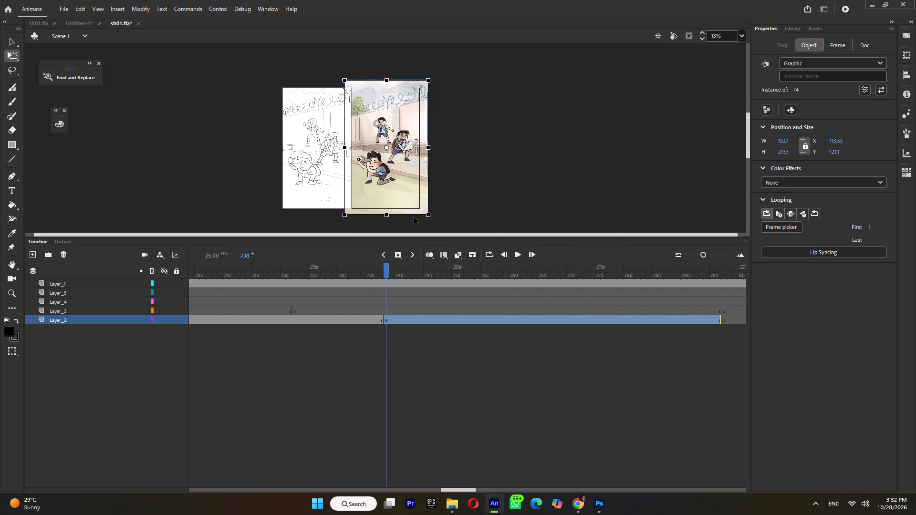
Set sh01.fla's playhead to frame 797, then in Untitled-1 hide layer 14, show layer 15 and copy its symbol.
drag(469, 268, 554, 350)
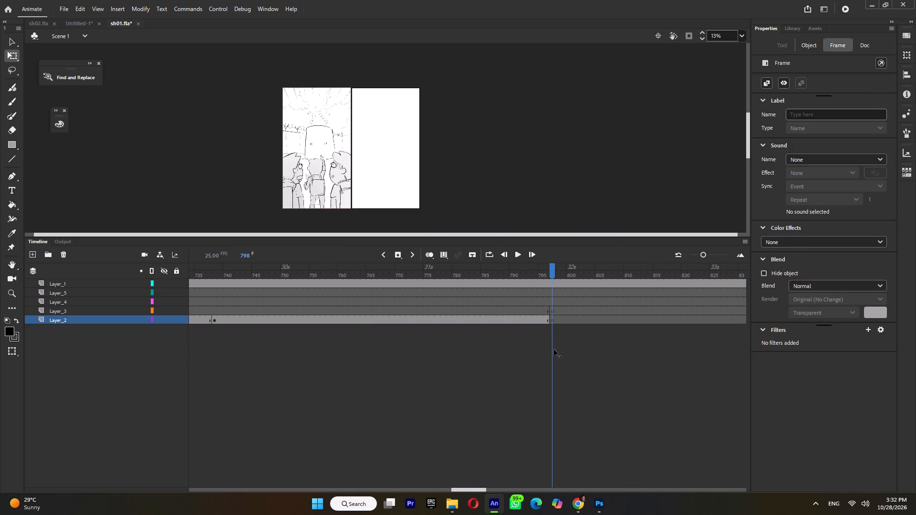
drag(554, 350, 554, 350)
click(45, 26)
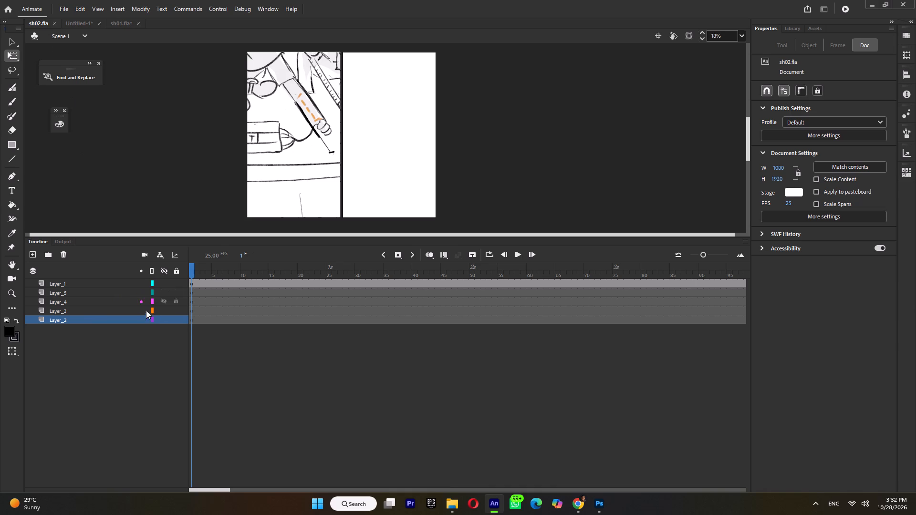
click(73, 21)
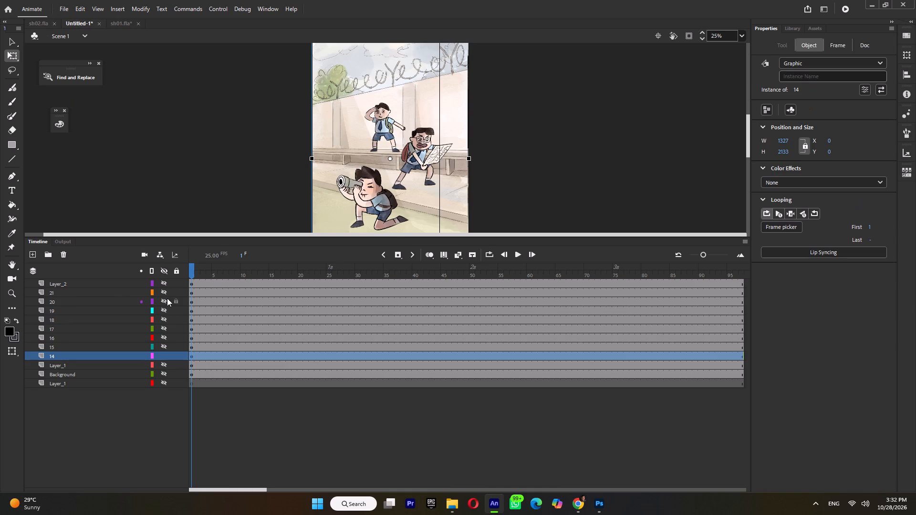
click(163, 355)
click(164, 347)
click(88, 348)
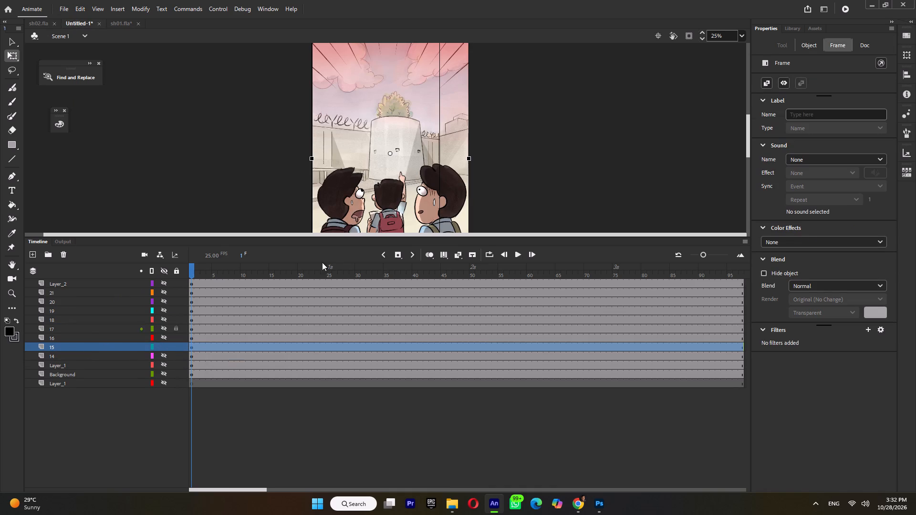
right_click(414, 160)
click(438, 146)
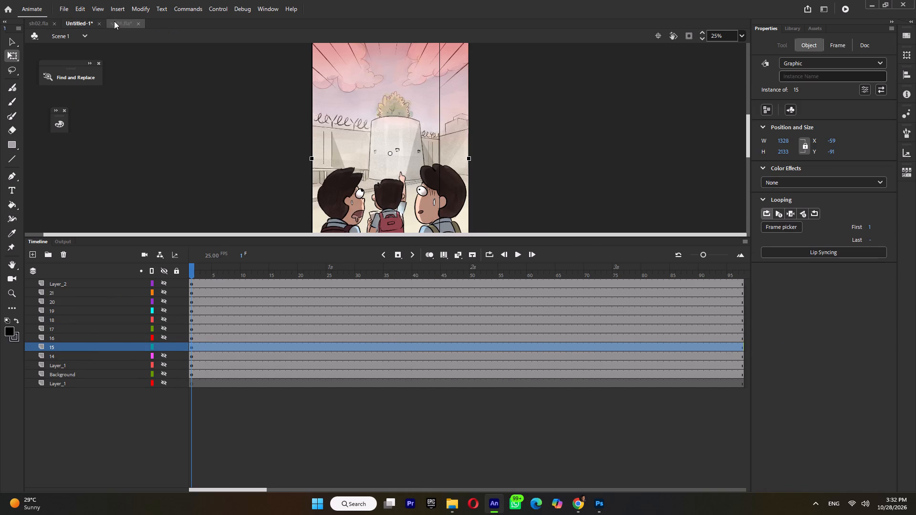
Paste symbol 15 in place on Layer_2 of sh01.fla with duplicates in a folder, and move it to about X -165, Y -182.
click(114, 21)
right_click(187, 138)
click(219, 175)
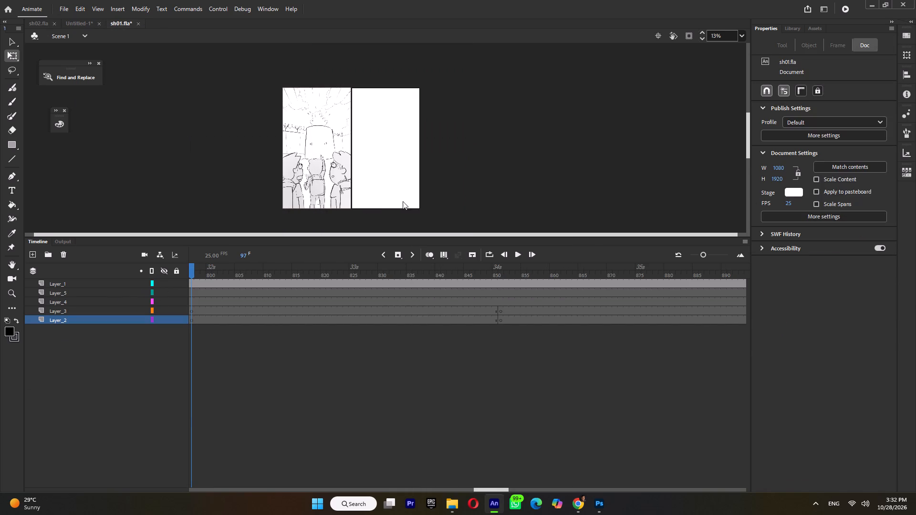
click(422, 269)
click(485, 300)
drag(417, 184, 411, 178)
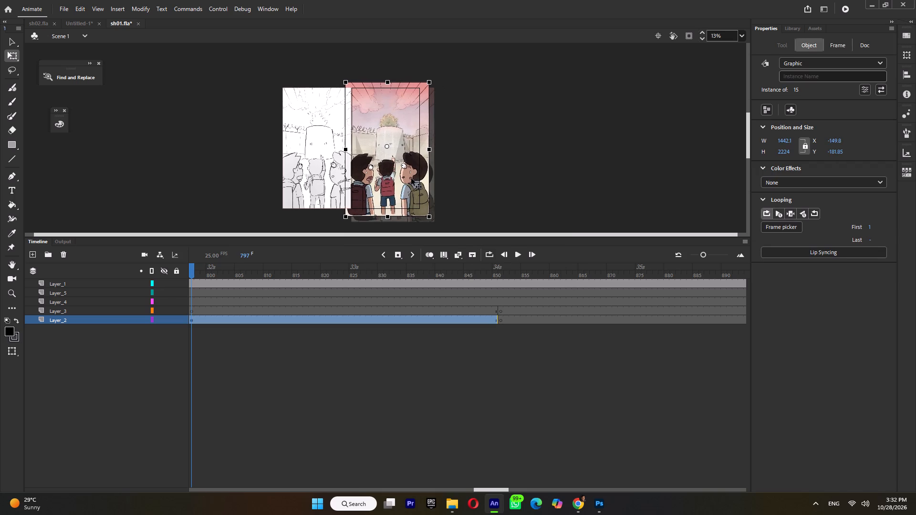
drag(411, 178, 410, 178)
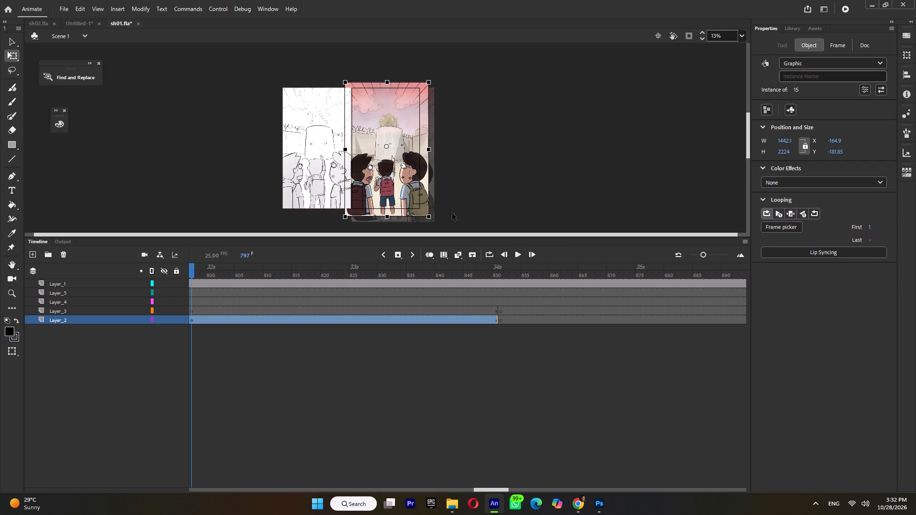
Set sh01.fla's playhead to frame 851, then in Untitled-1 hide layer 15, show layer 16 and copy its symbol.
click(497, 278)
click(503, 274)
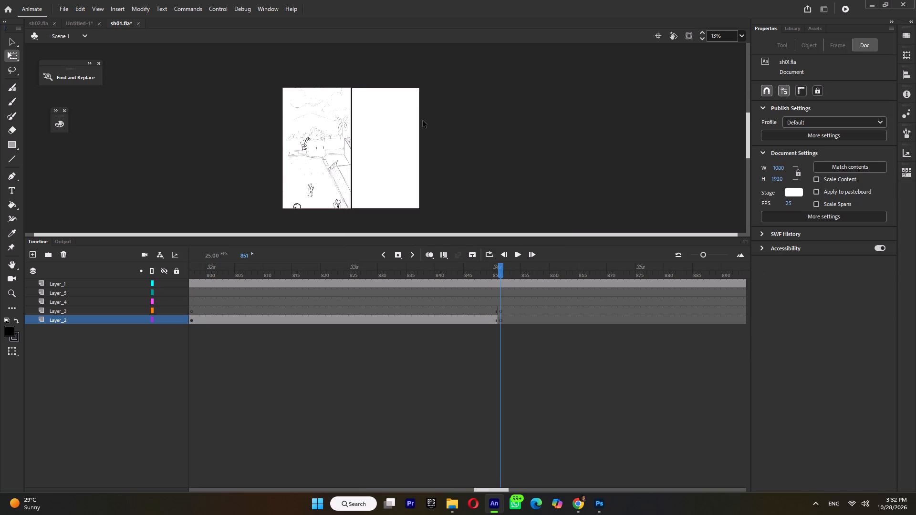
click(79, 21)
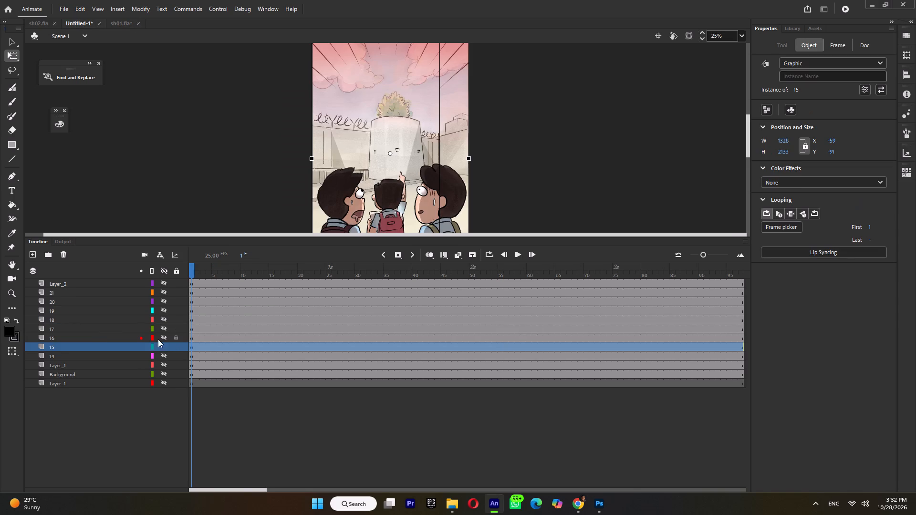
click(161, 346)
click(164, 334)
click(83, 334)
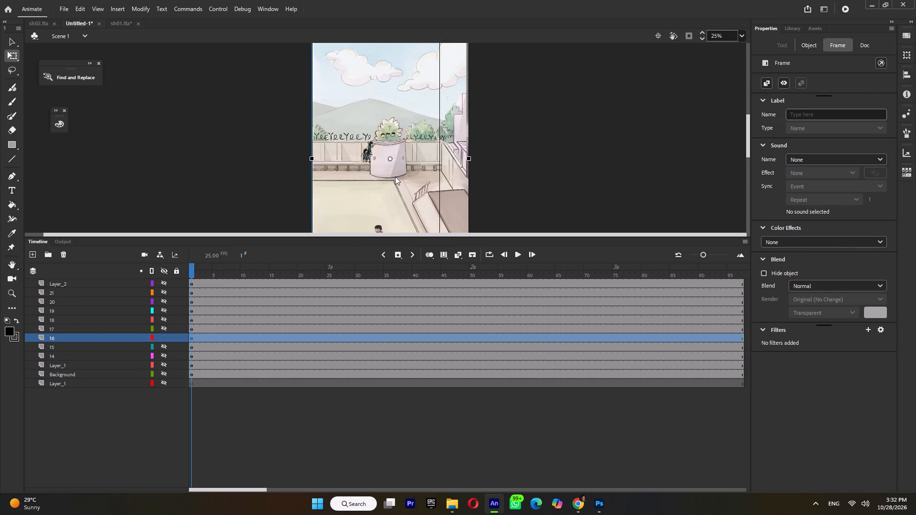
right_click(395, 176)
click(418, 146)
Paste symbol 16 in place at frame 851 of Layer_2 in sh01.fla and shift it up and left over the stage, to about X -114.
click(116, 23)
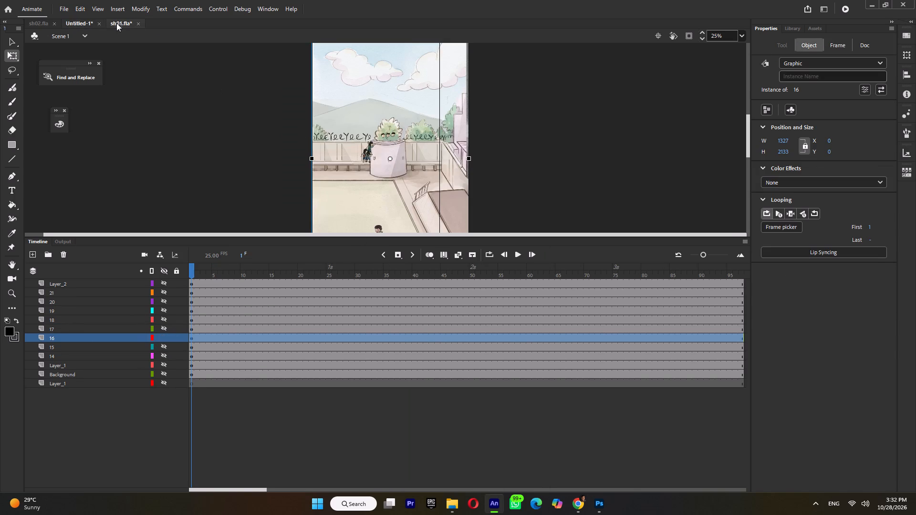
right_click(178, 135)
click(212, 172)
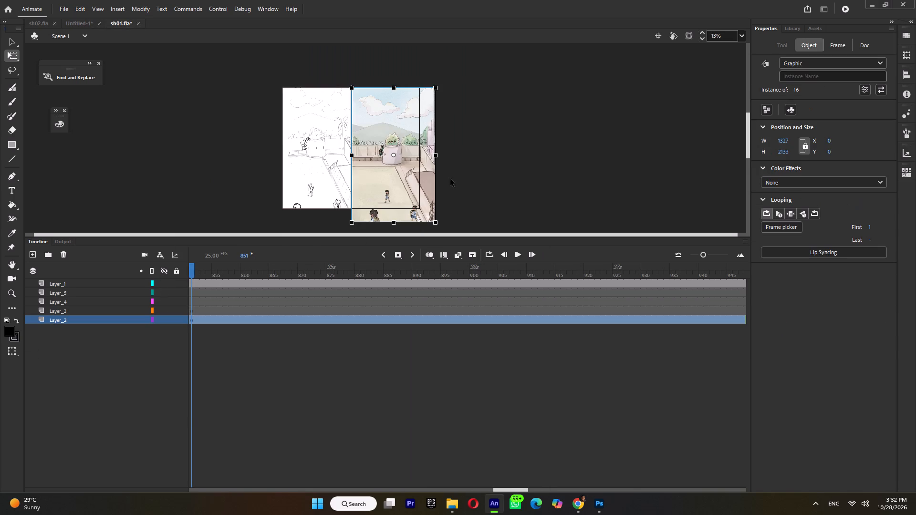
drag(418, 187, 411, 178)
Insert a blank keyframe on Layer_2 at frame 892, where the sketch changes to the three leaping characters.
drag(215, 268, 509, 300)
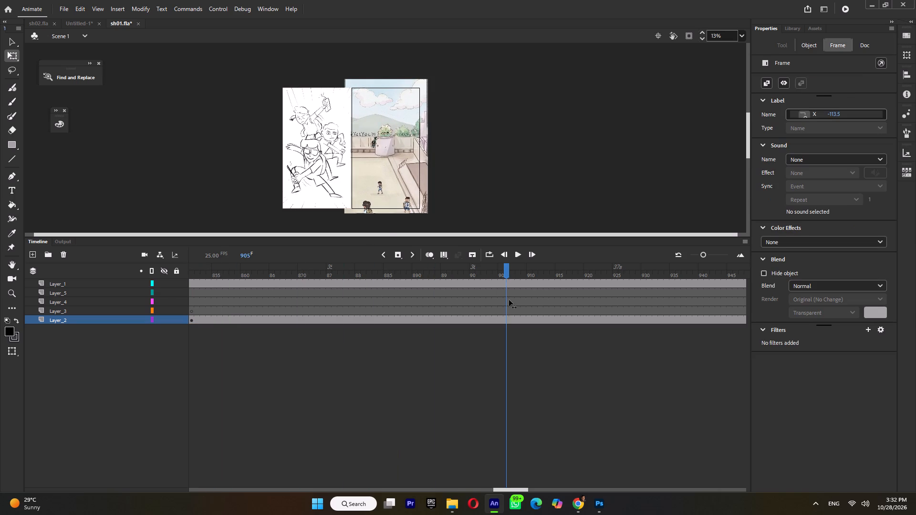
drag(509, 300, 429, 311)
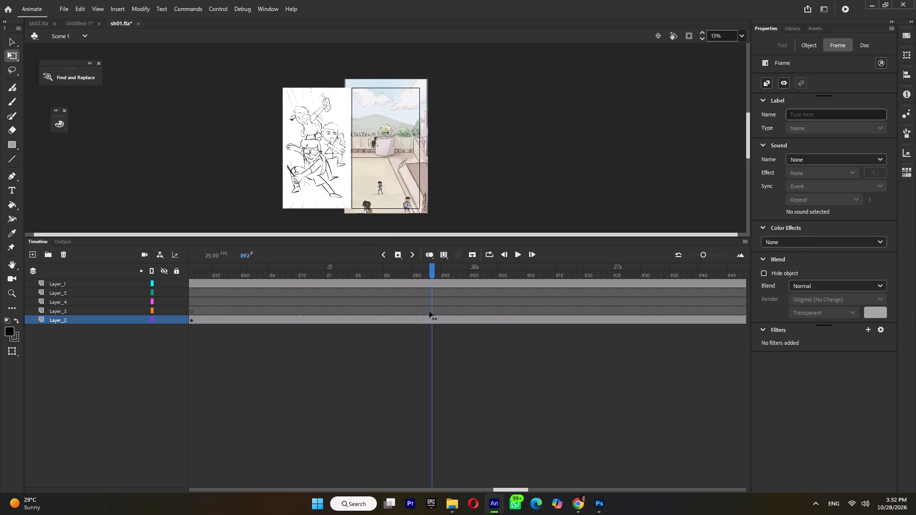
drag(429, 311, 425, 313)
click(427, 319)
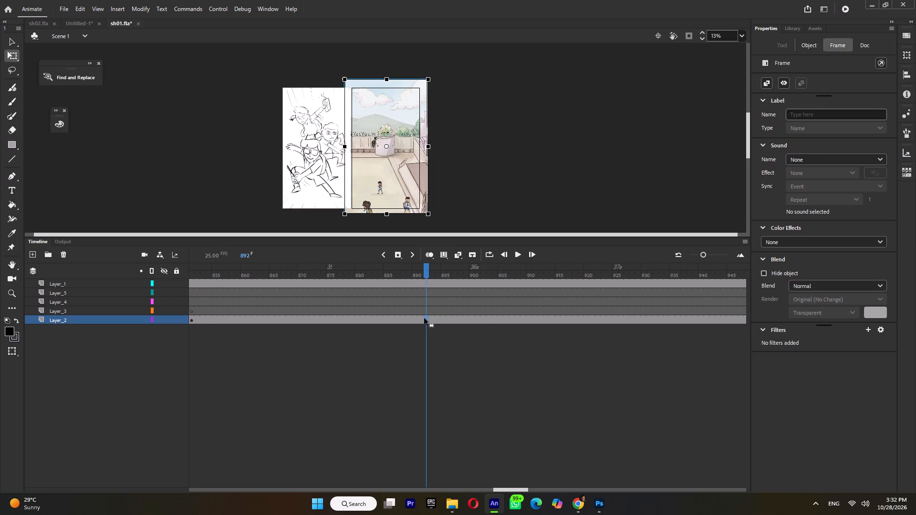
key(F7)
In Untitled-1, hide layer 16, show layer 17 and copy its symbol 17 instance.
click(76, 23)
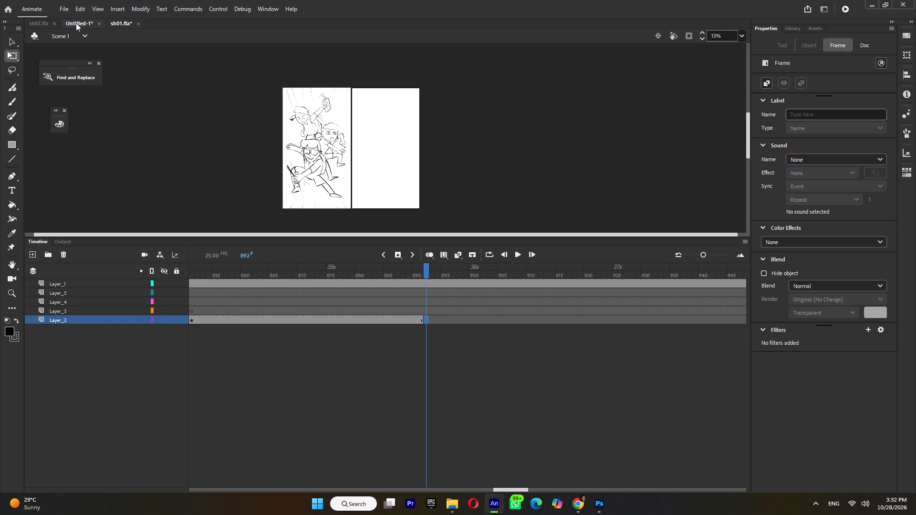
click(163, 337)
click(164, 329)
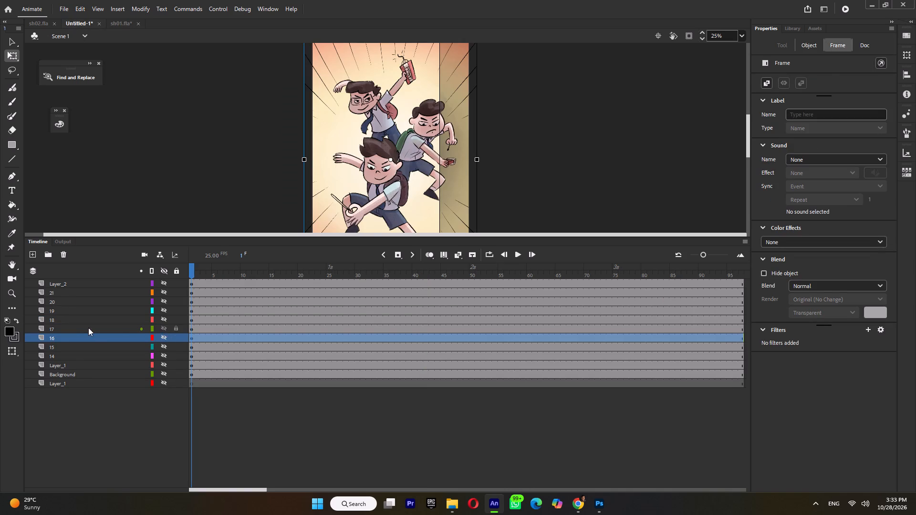
click(88, 328)
right_click(395, 177)
click(419, 147)
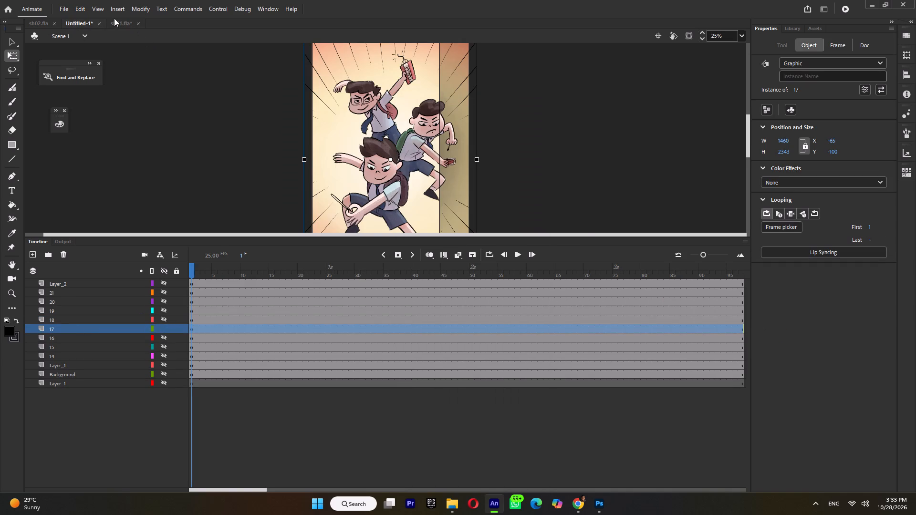
Paste symbol 17 in place at the blank keyframe at frame 892 of Layer_2 in sh01.fla.
click(114, 18)
click(114, 20)
right_click(124, 138)
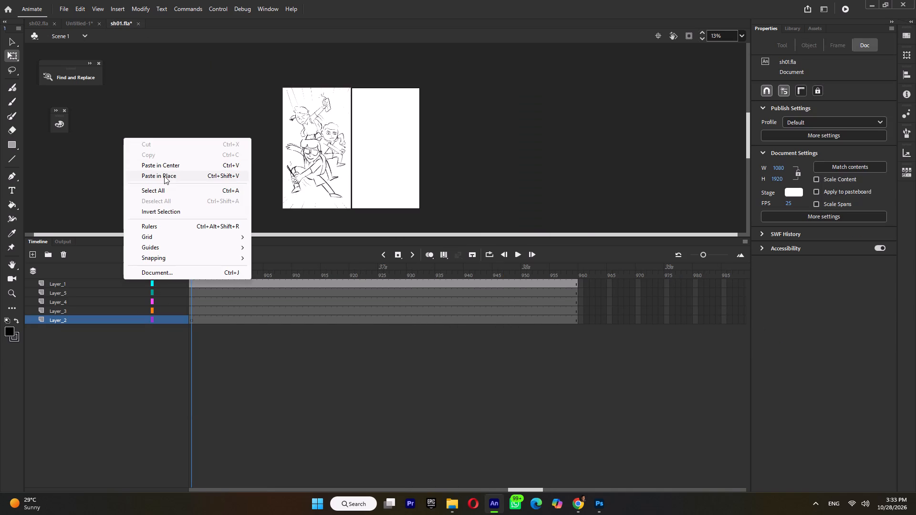
click(164, 176)
click(408, 188)
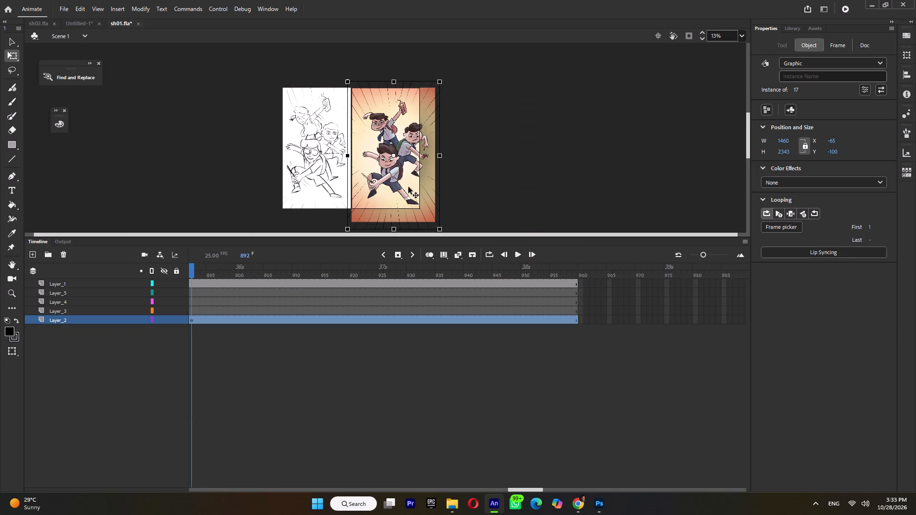